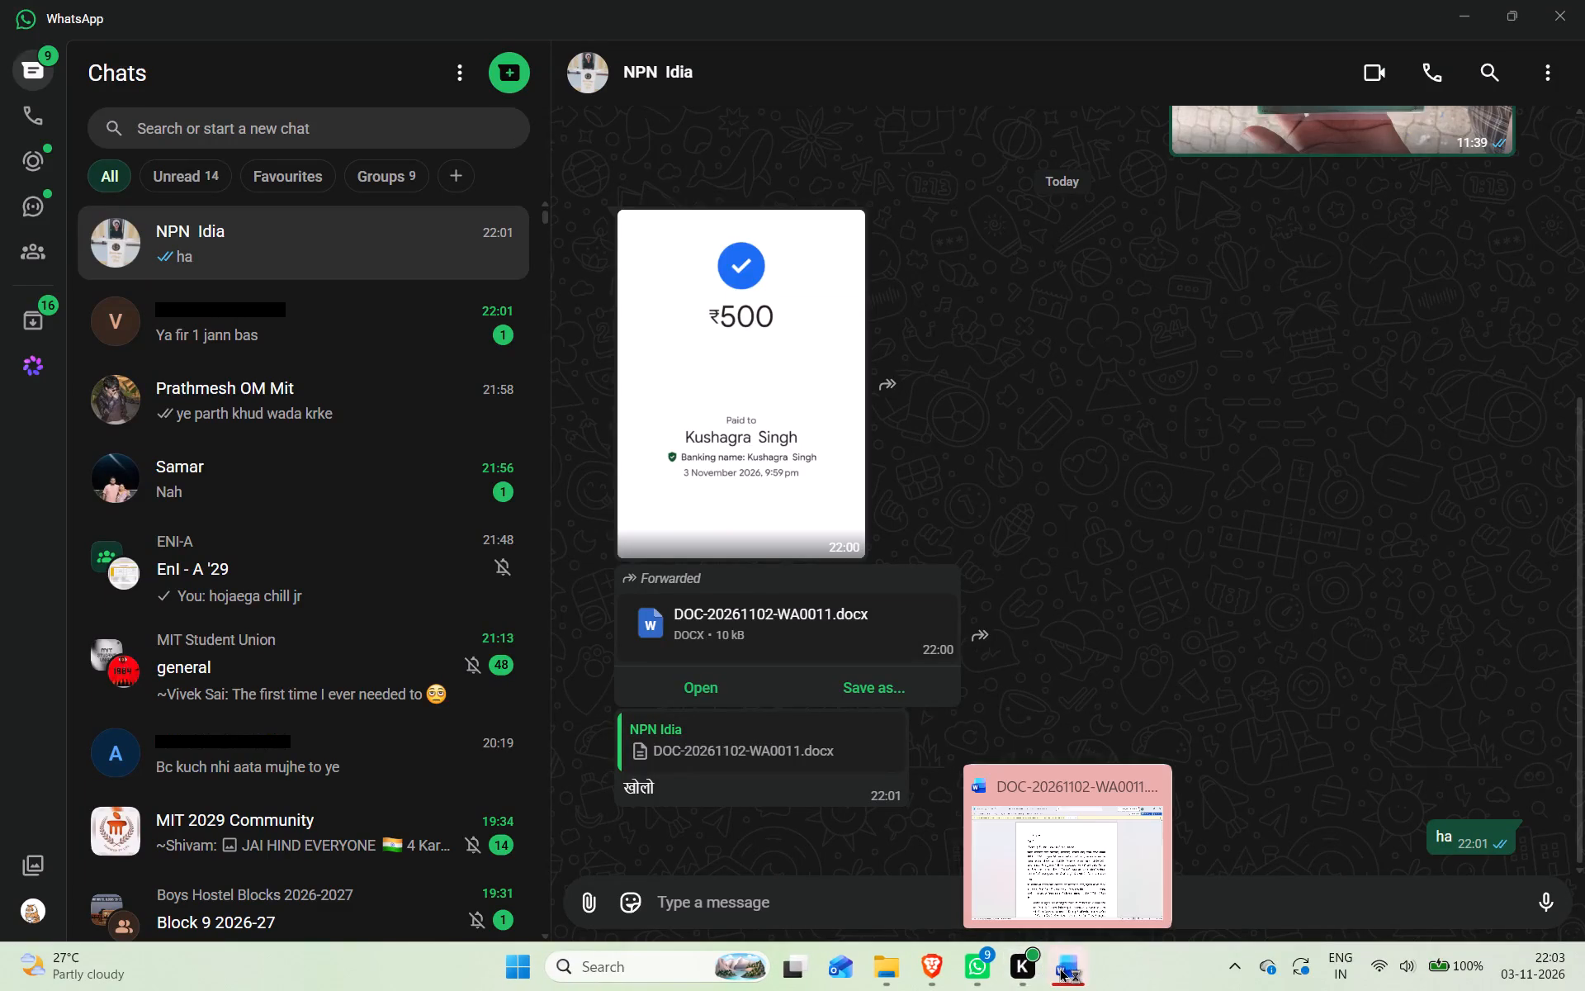
Switch to DOC-20261102-WA0011.docx in Word and select the date line "Nov 1, 2026" at the top of the letter.
{"action": "left_click", "coordinate": [1059, 967]}
{"action": "triple_click", "coordinate": [594, 243]}
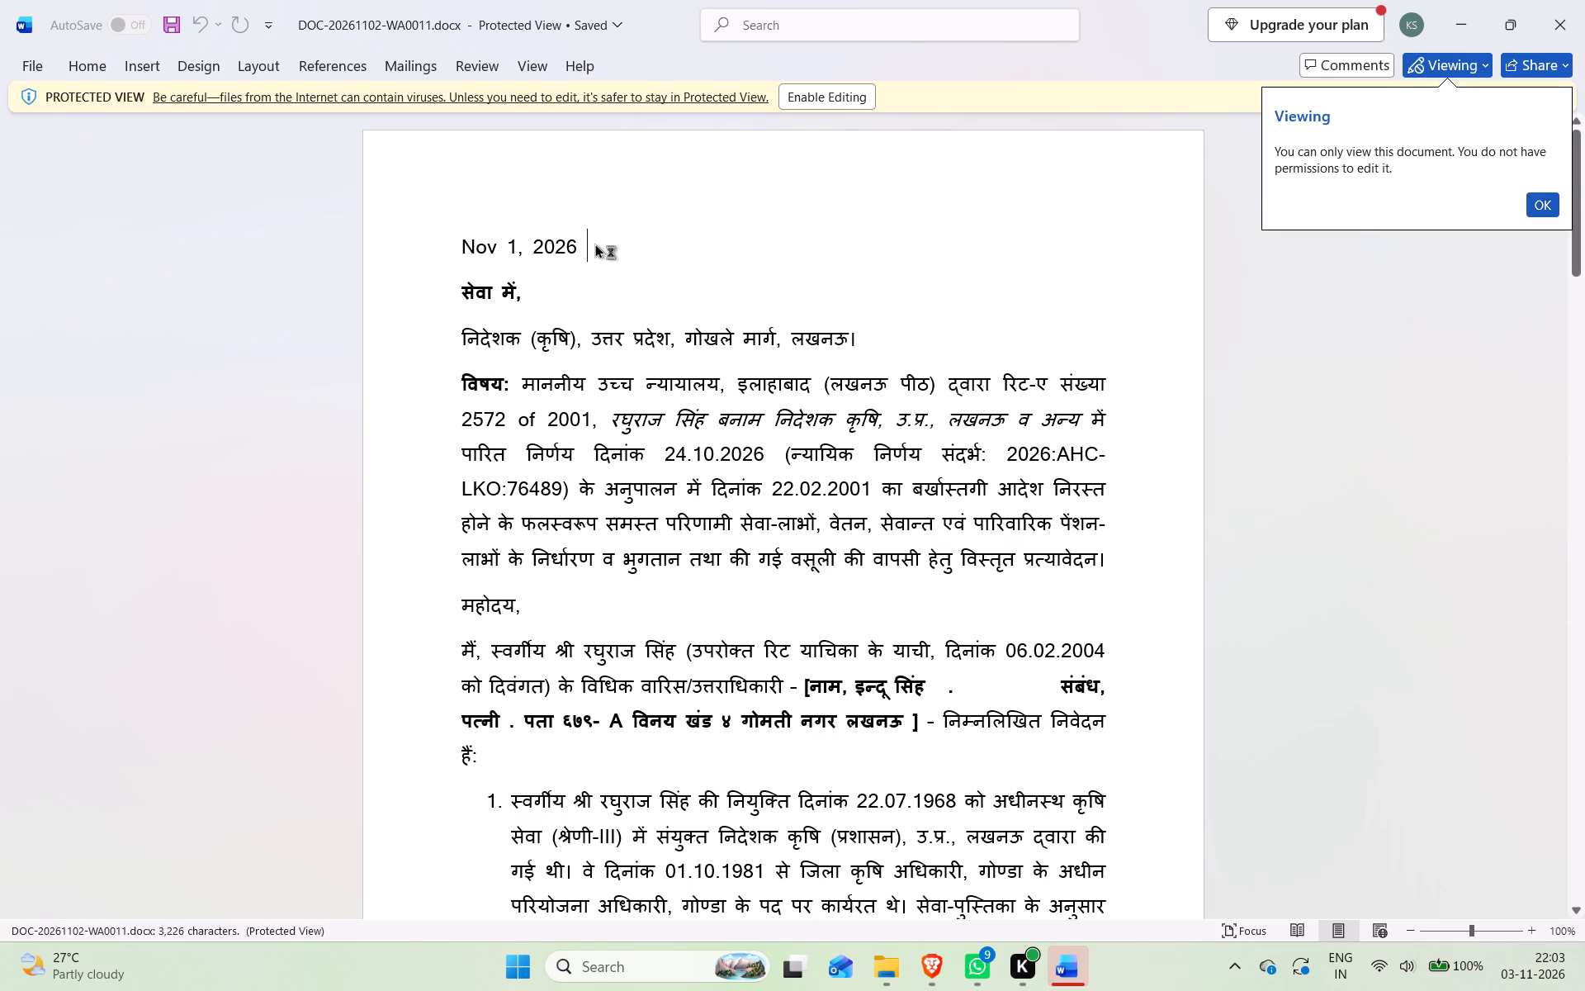
Enable editing of the protected document and delete the "Nov 1, 2026" date line at the start of the letter.
{"action": "key", "text": "BackSpace"}
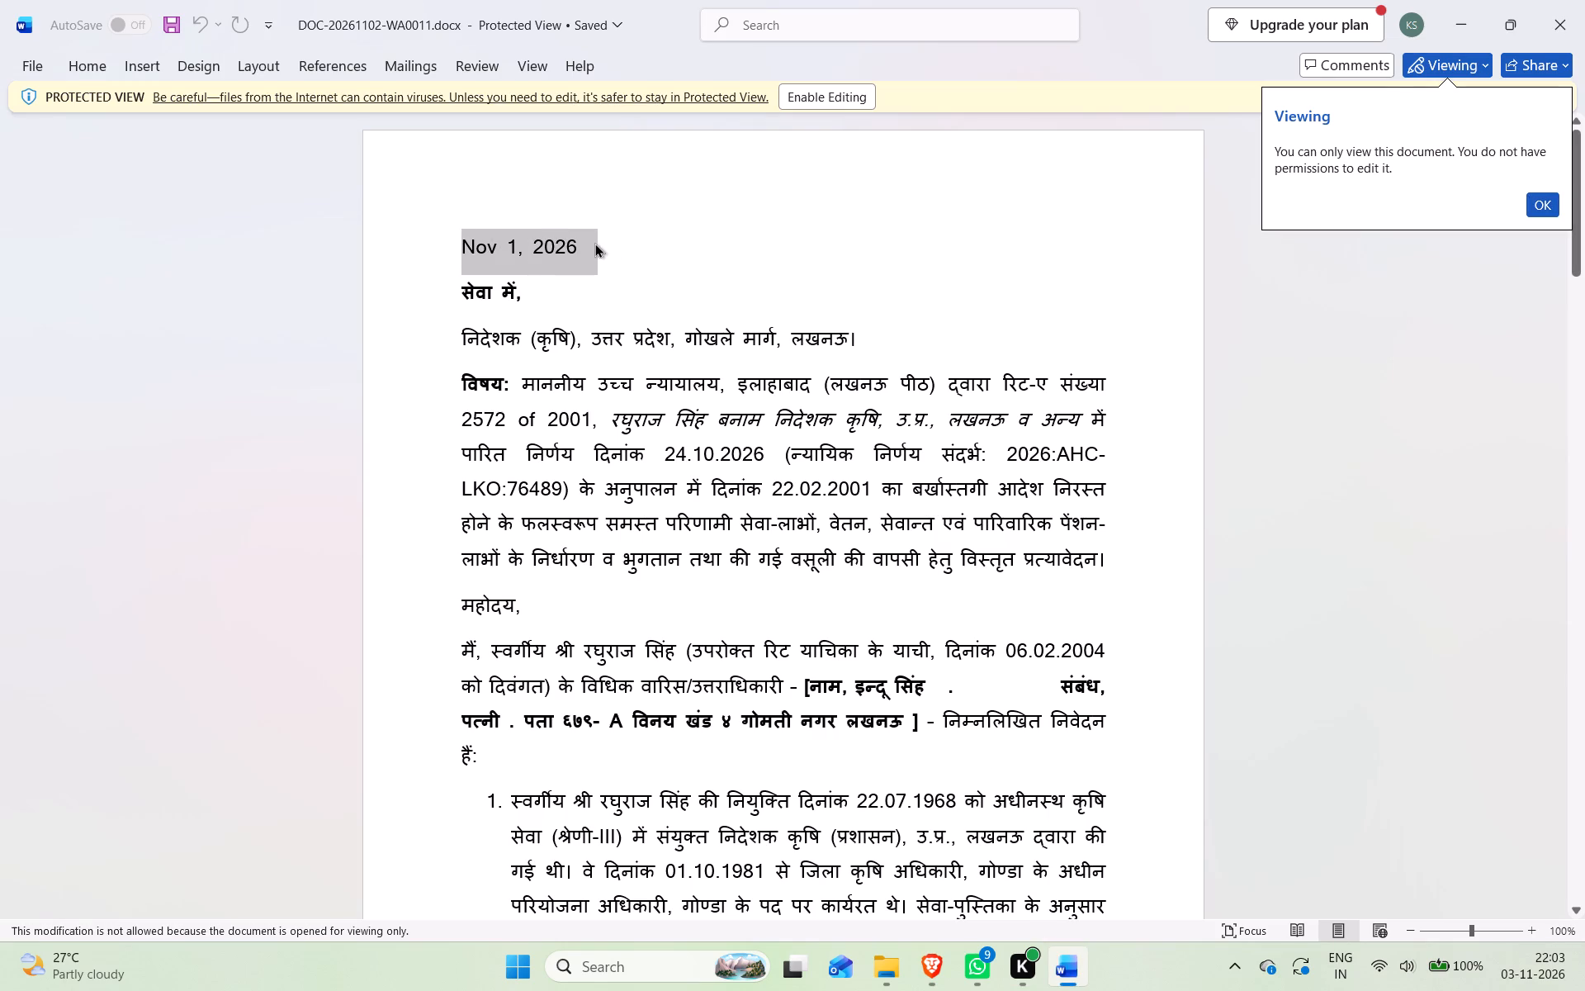
{"action": "left_click", "coordinate": [801, 103]}
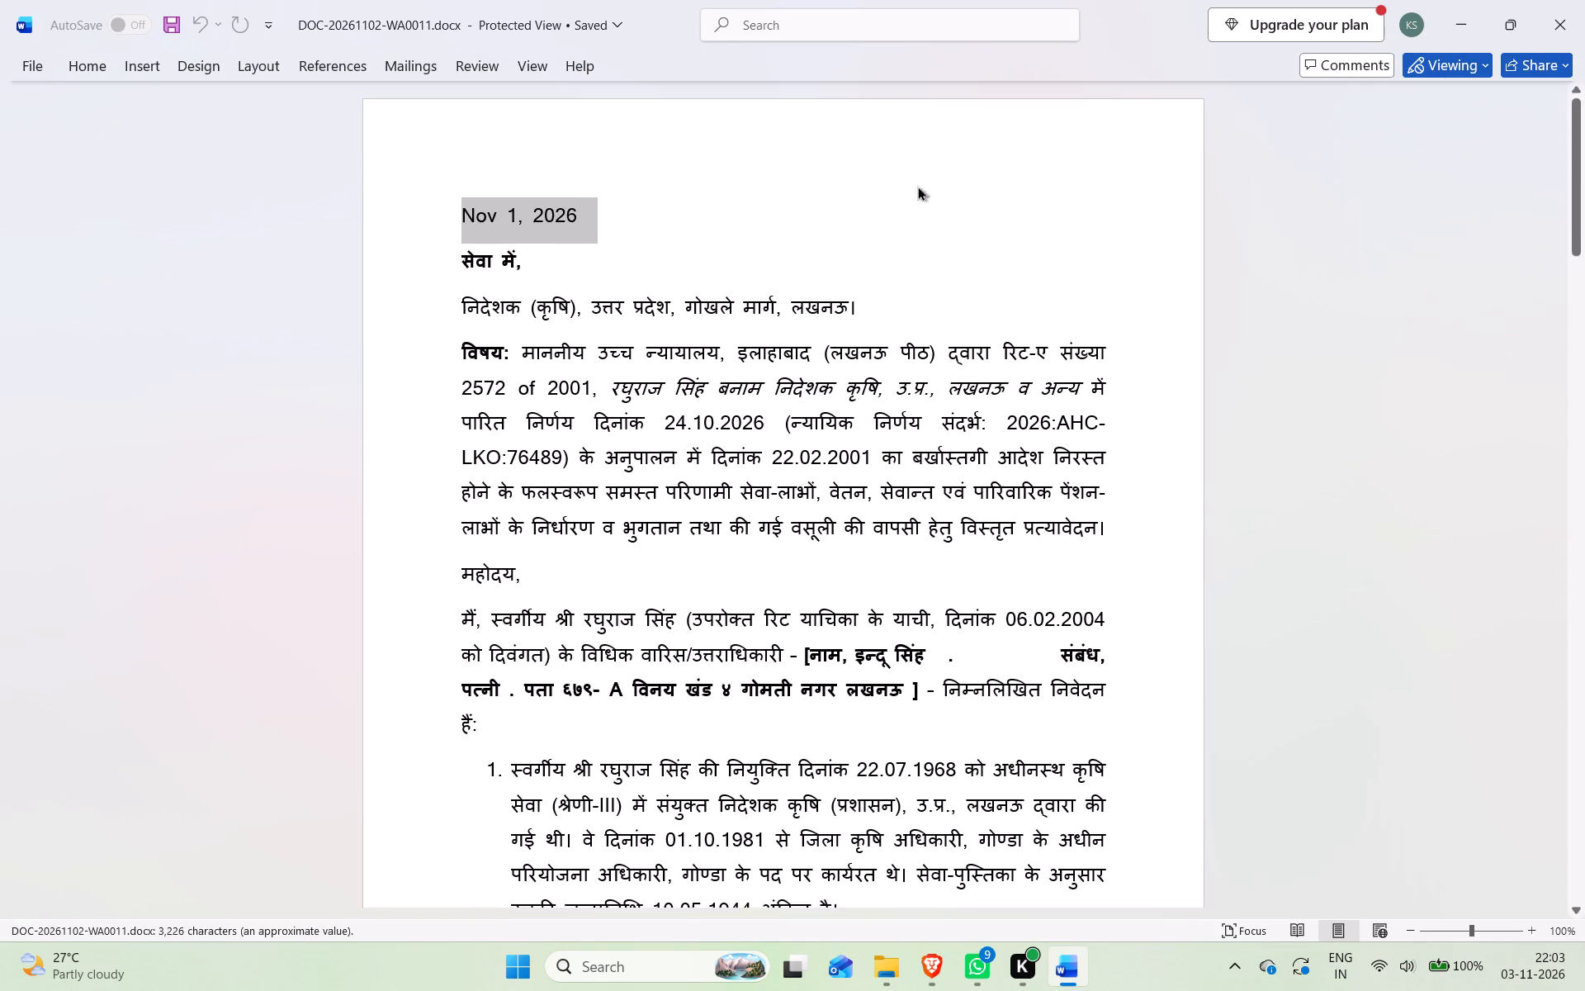
{"action": "triple_click", "coordinate": [652, 334]}
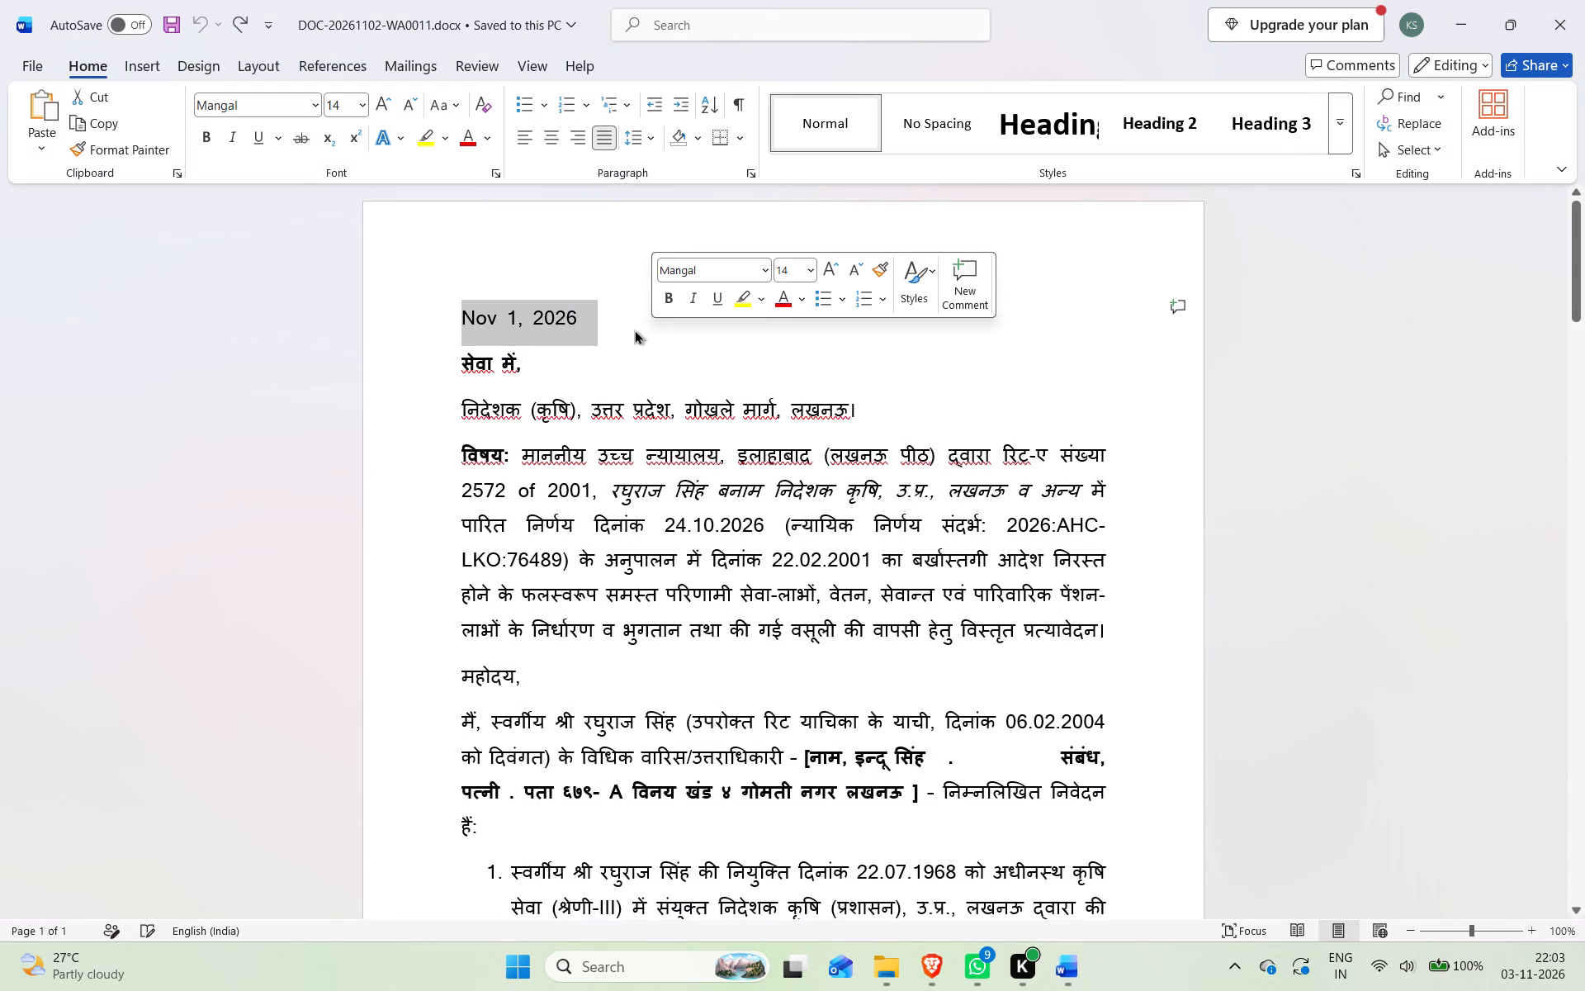
{"action": "key", "text": "BackSpace"}
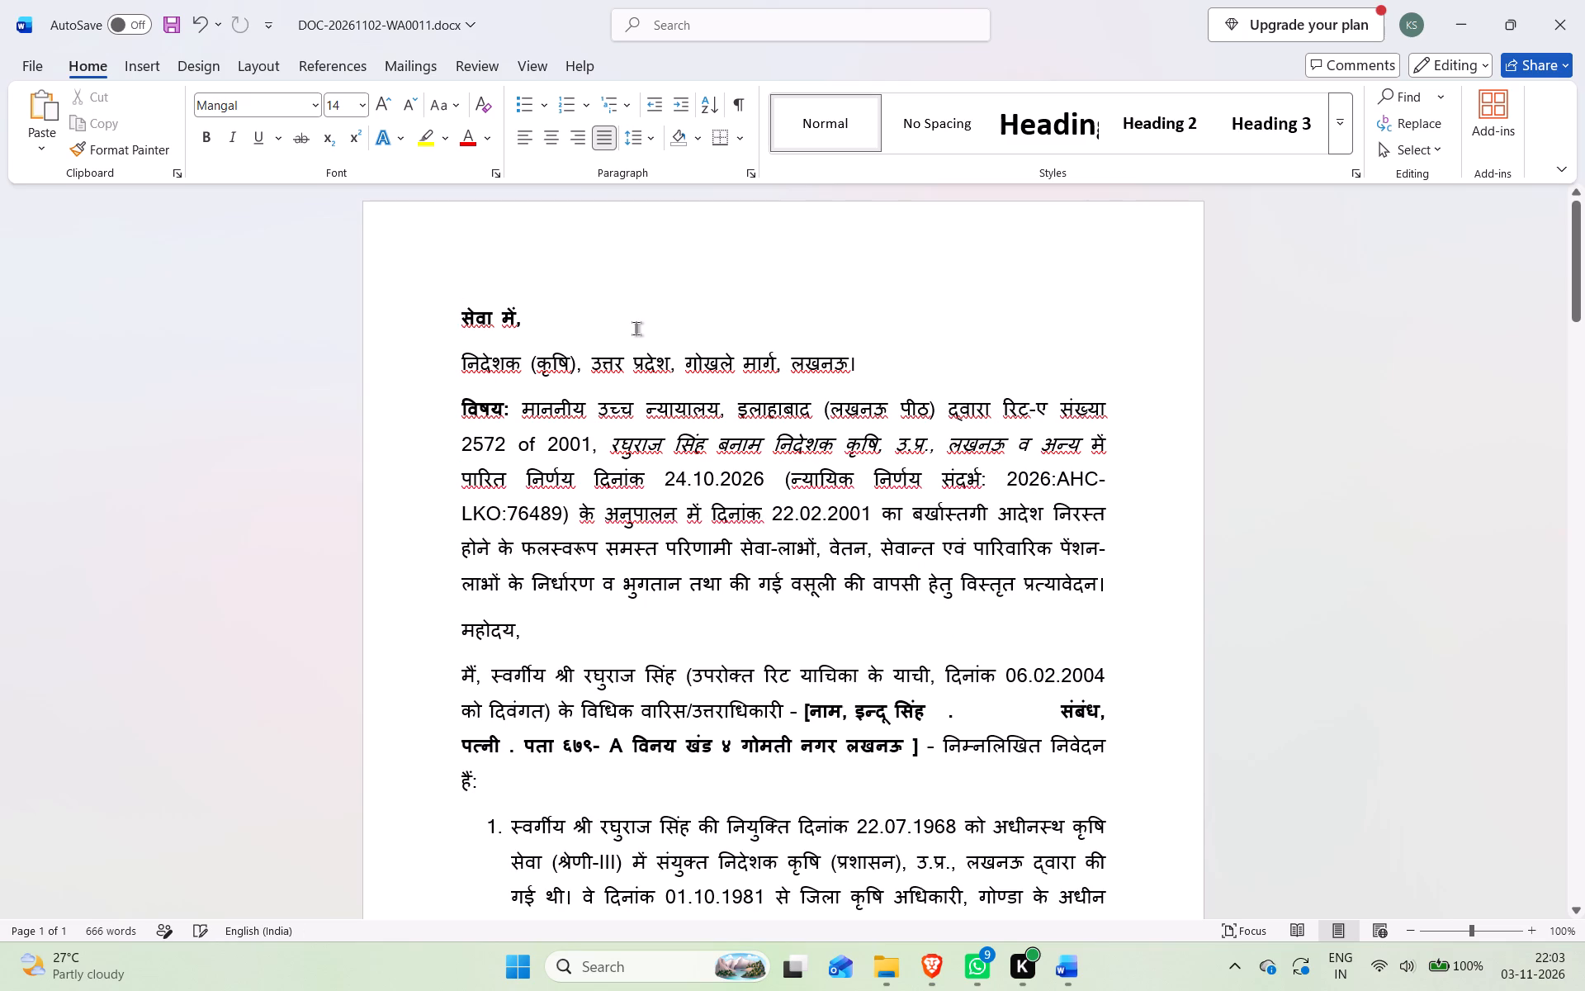
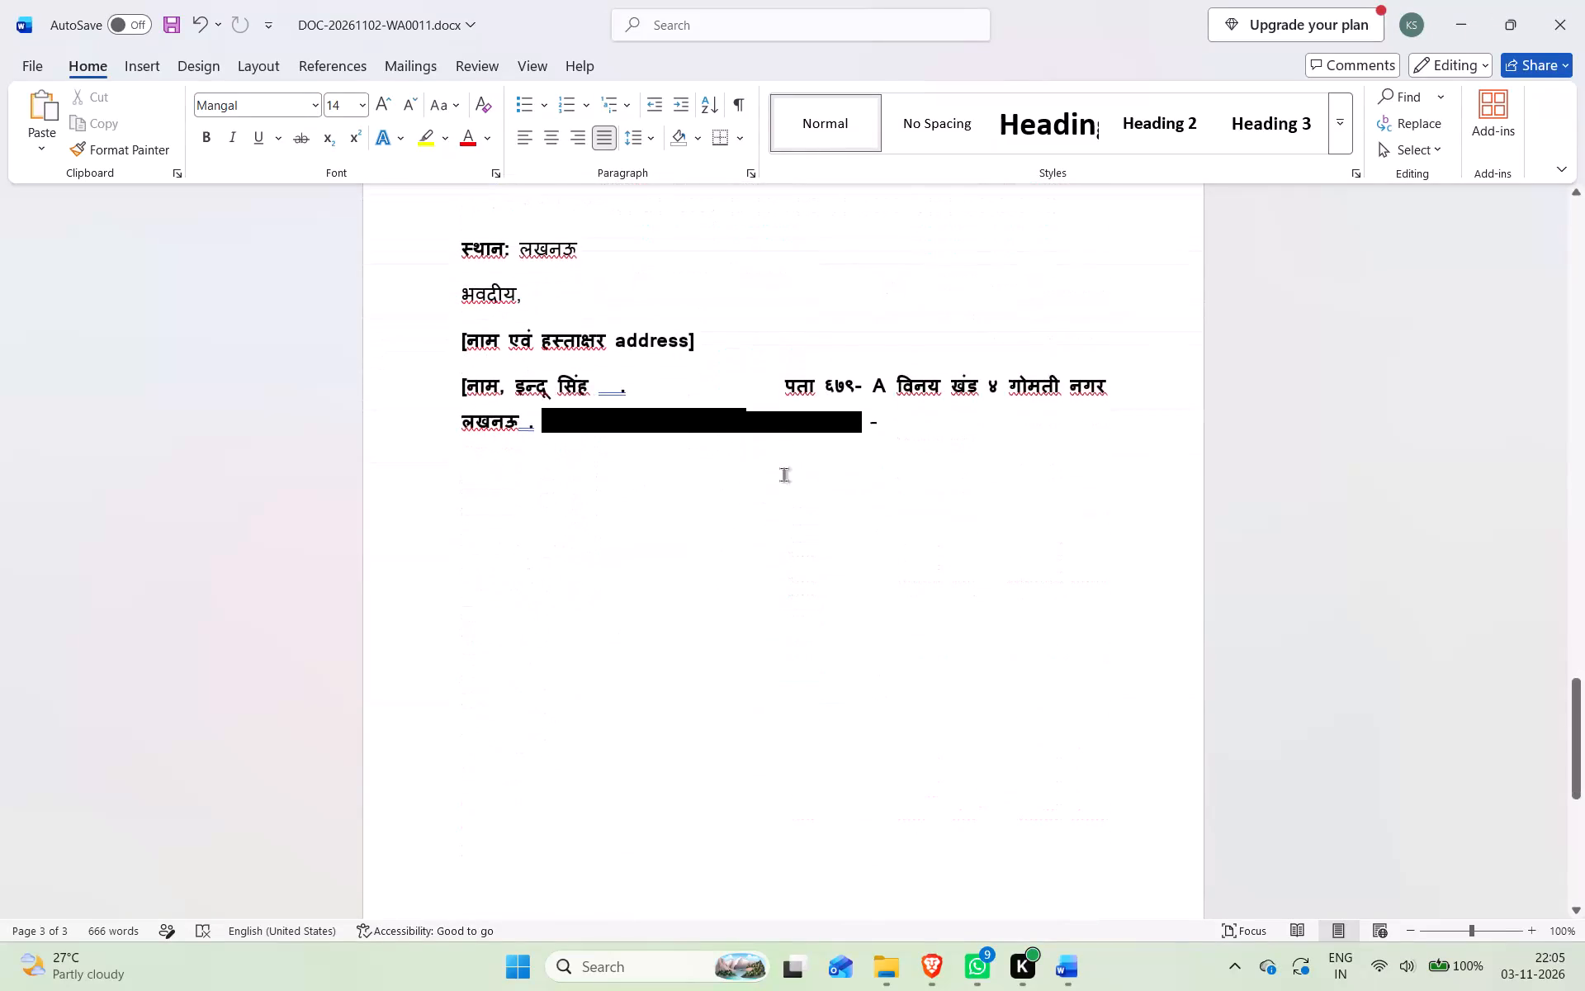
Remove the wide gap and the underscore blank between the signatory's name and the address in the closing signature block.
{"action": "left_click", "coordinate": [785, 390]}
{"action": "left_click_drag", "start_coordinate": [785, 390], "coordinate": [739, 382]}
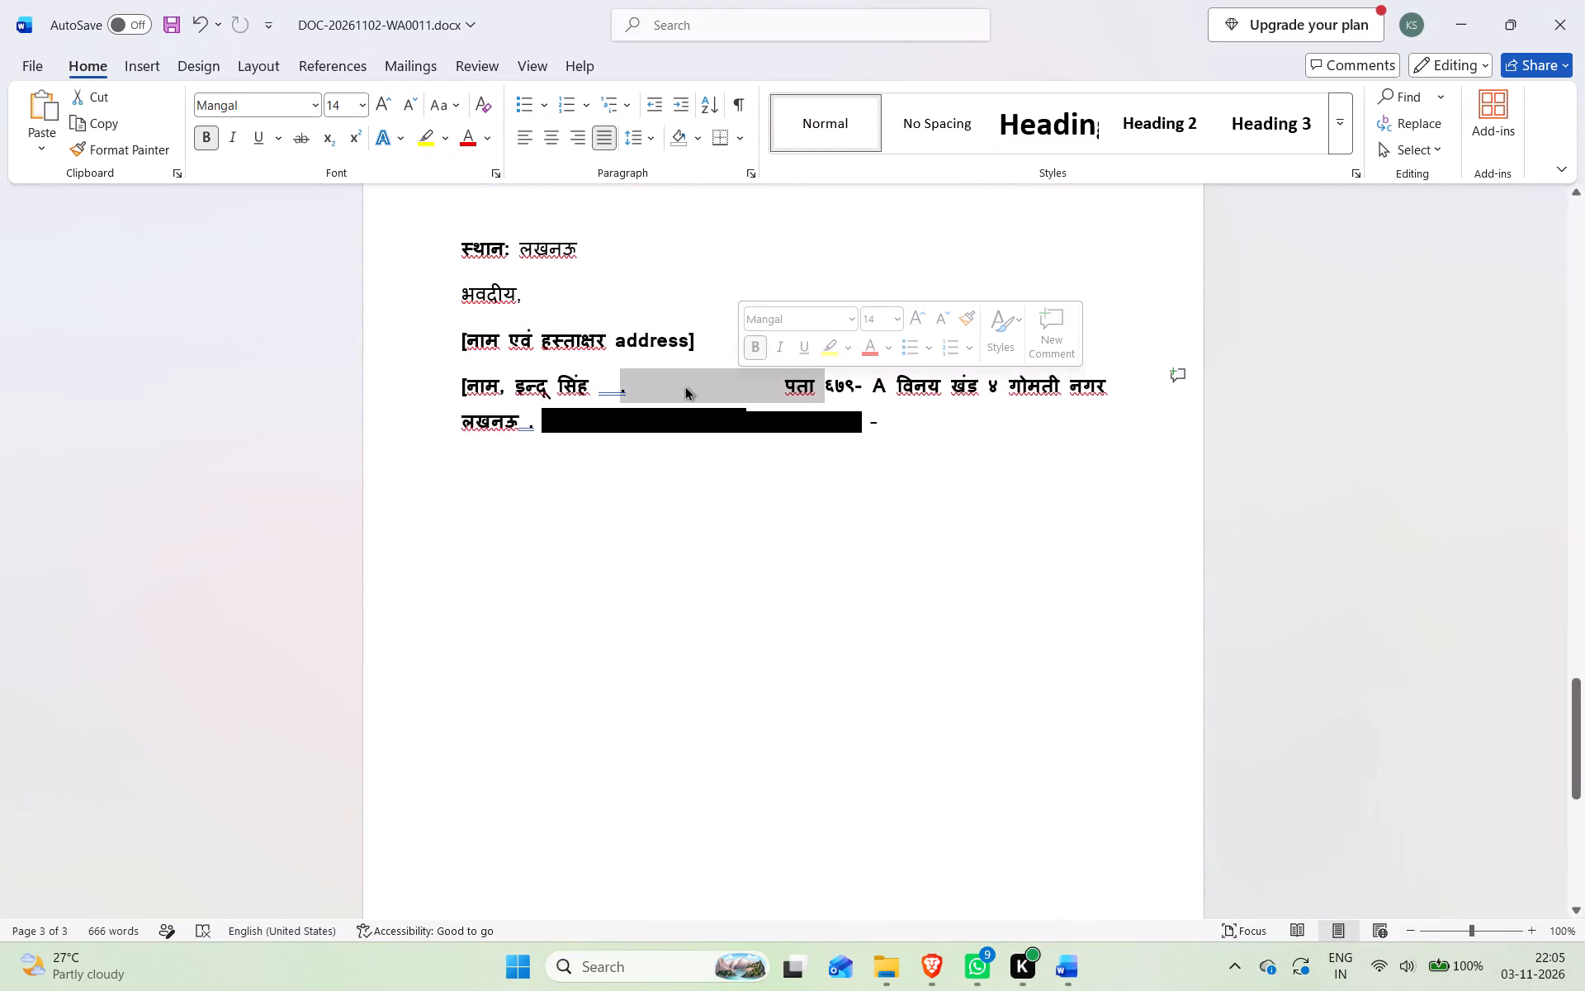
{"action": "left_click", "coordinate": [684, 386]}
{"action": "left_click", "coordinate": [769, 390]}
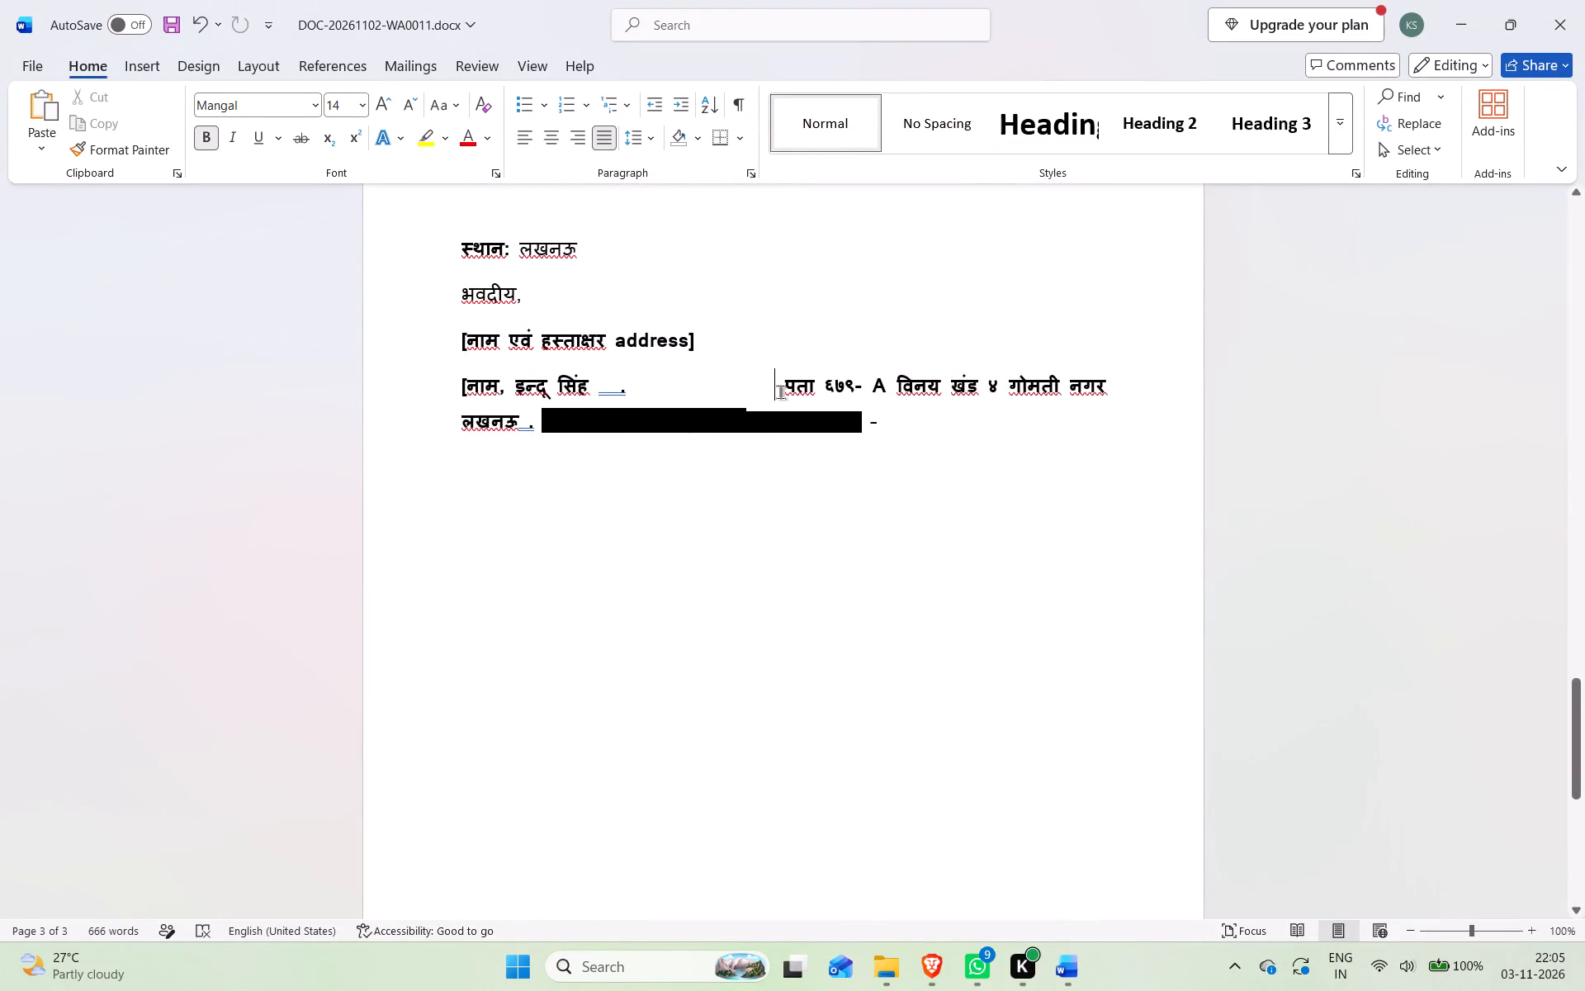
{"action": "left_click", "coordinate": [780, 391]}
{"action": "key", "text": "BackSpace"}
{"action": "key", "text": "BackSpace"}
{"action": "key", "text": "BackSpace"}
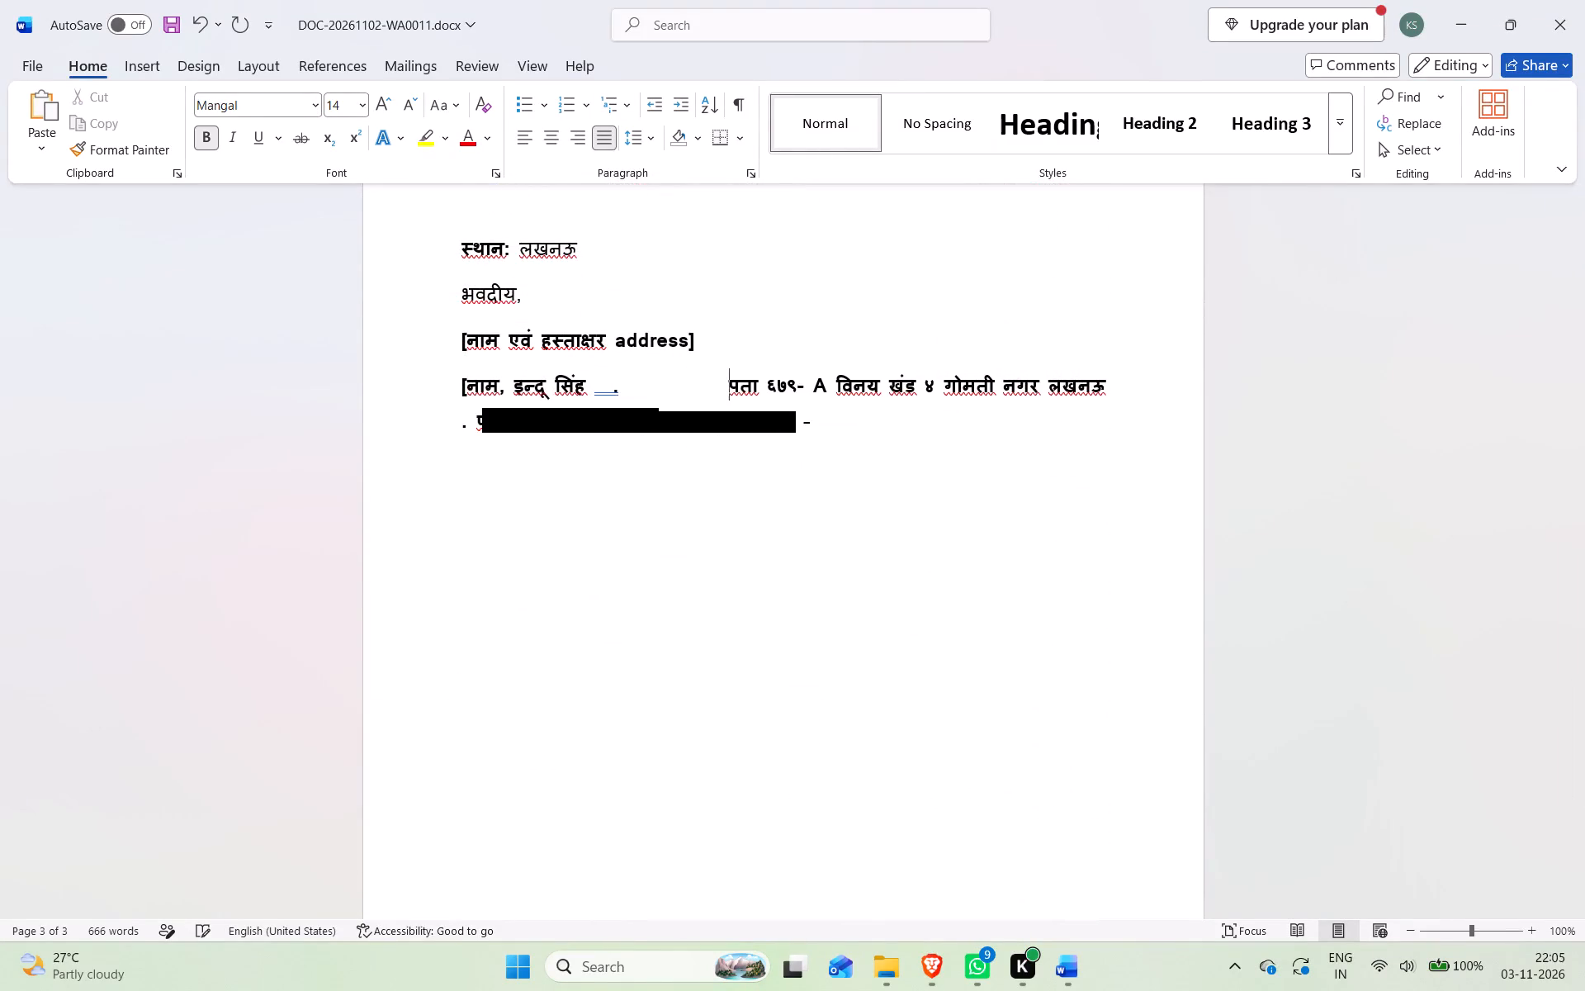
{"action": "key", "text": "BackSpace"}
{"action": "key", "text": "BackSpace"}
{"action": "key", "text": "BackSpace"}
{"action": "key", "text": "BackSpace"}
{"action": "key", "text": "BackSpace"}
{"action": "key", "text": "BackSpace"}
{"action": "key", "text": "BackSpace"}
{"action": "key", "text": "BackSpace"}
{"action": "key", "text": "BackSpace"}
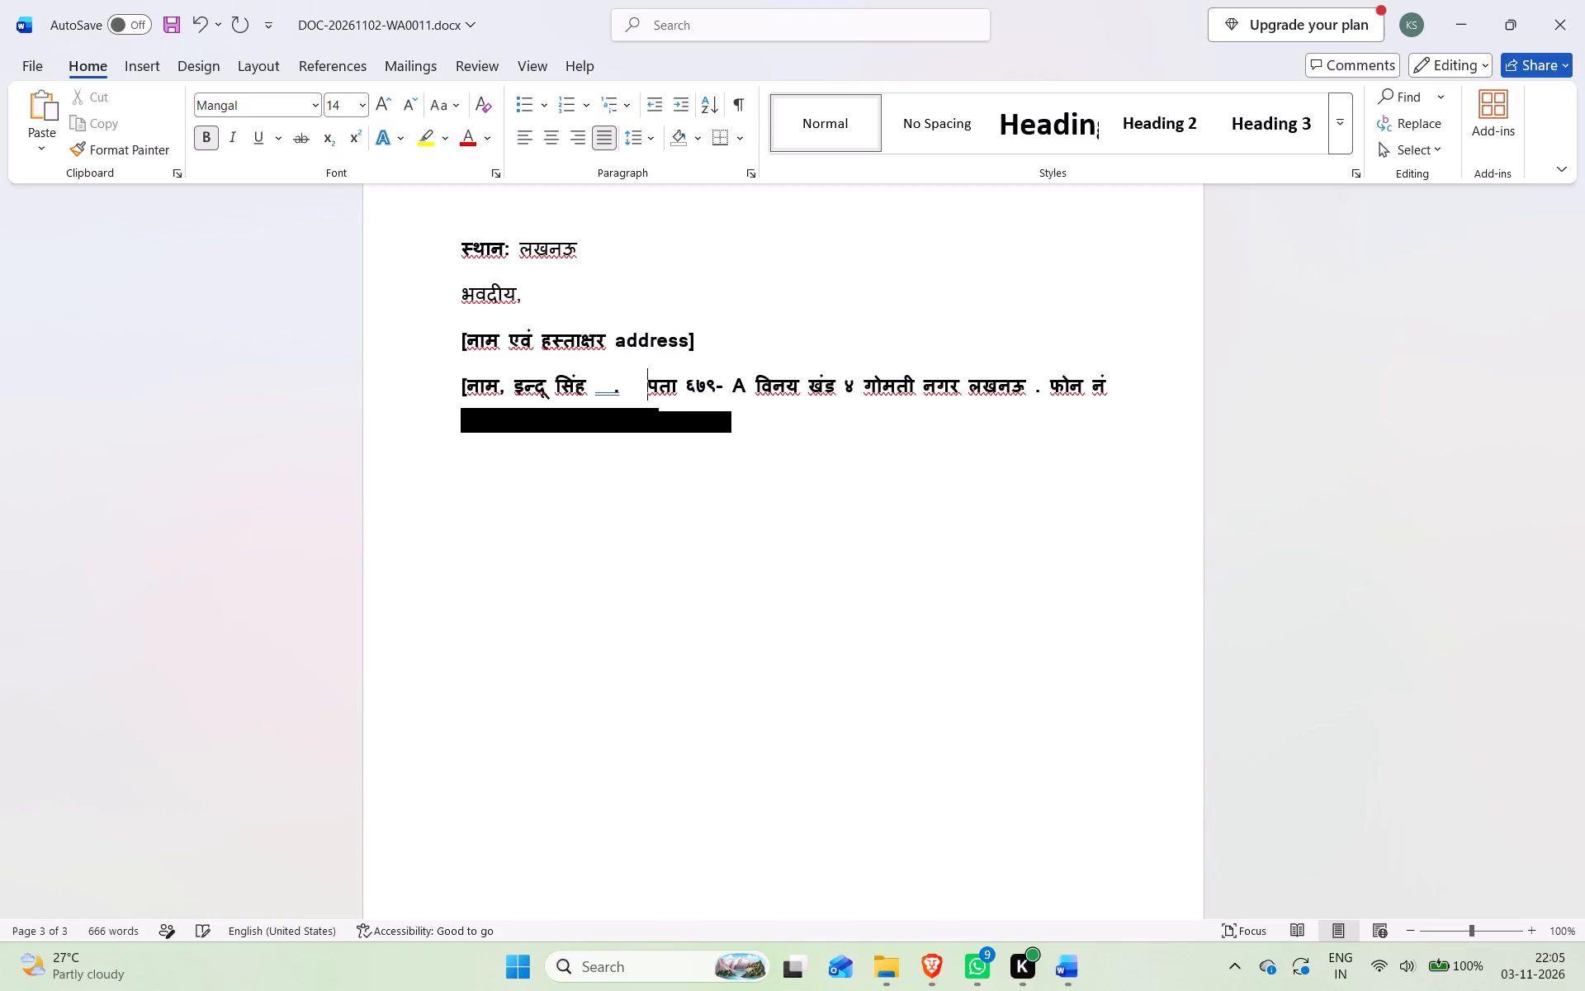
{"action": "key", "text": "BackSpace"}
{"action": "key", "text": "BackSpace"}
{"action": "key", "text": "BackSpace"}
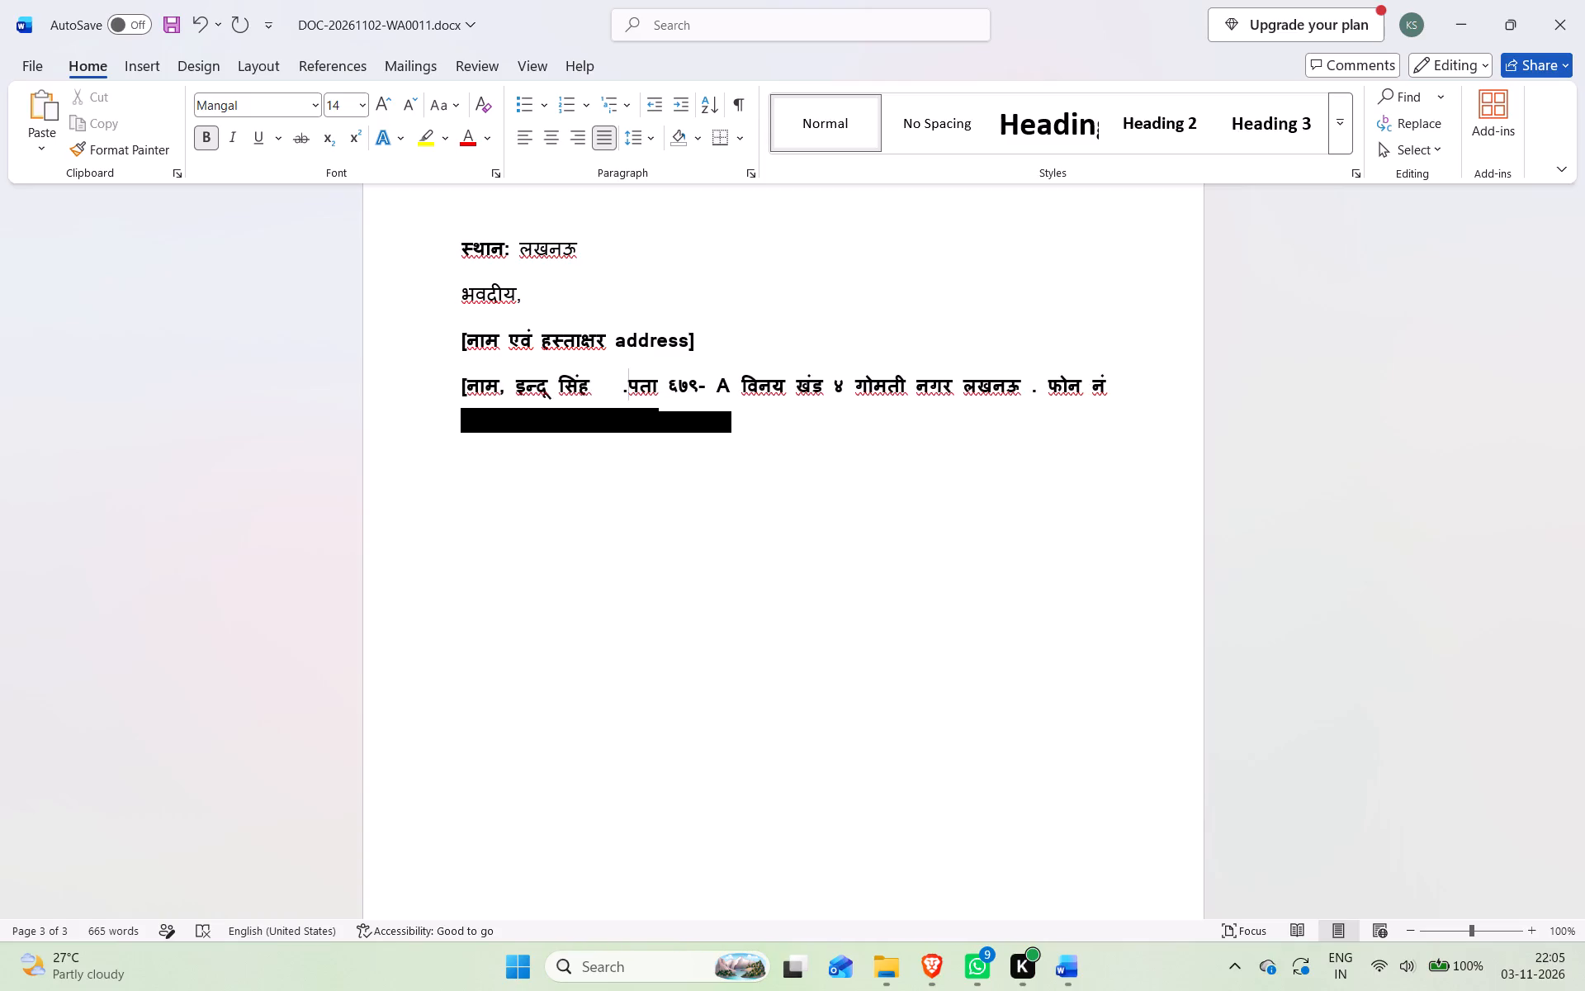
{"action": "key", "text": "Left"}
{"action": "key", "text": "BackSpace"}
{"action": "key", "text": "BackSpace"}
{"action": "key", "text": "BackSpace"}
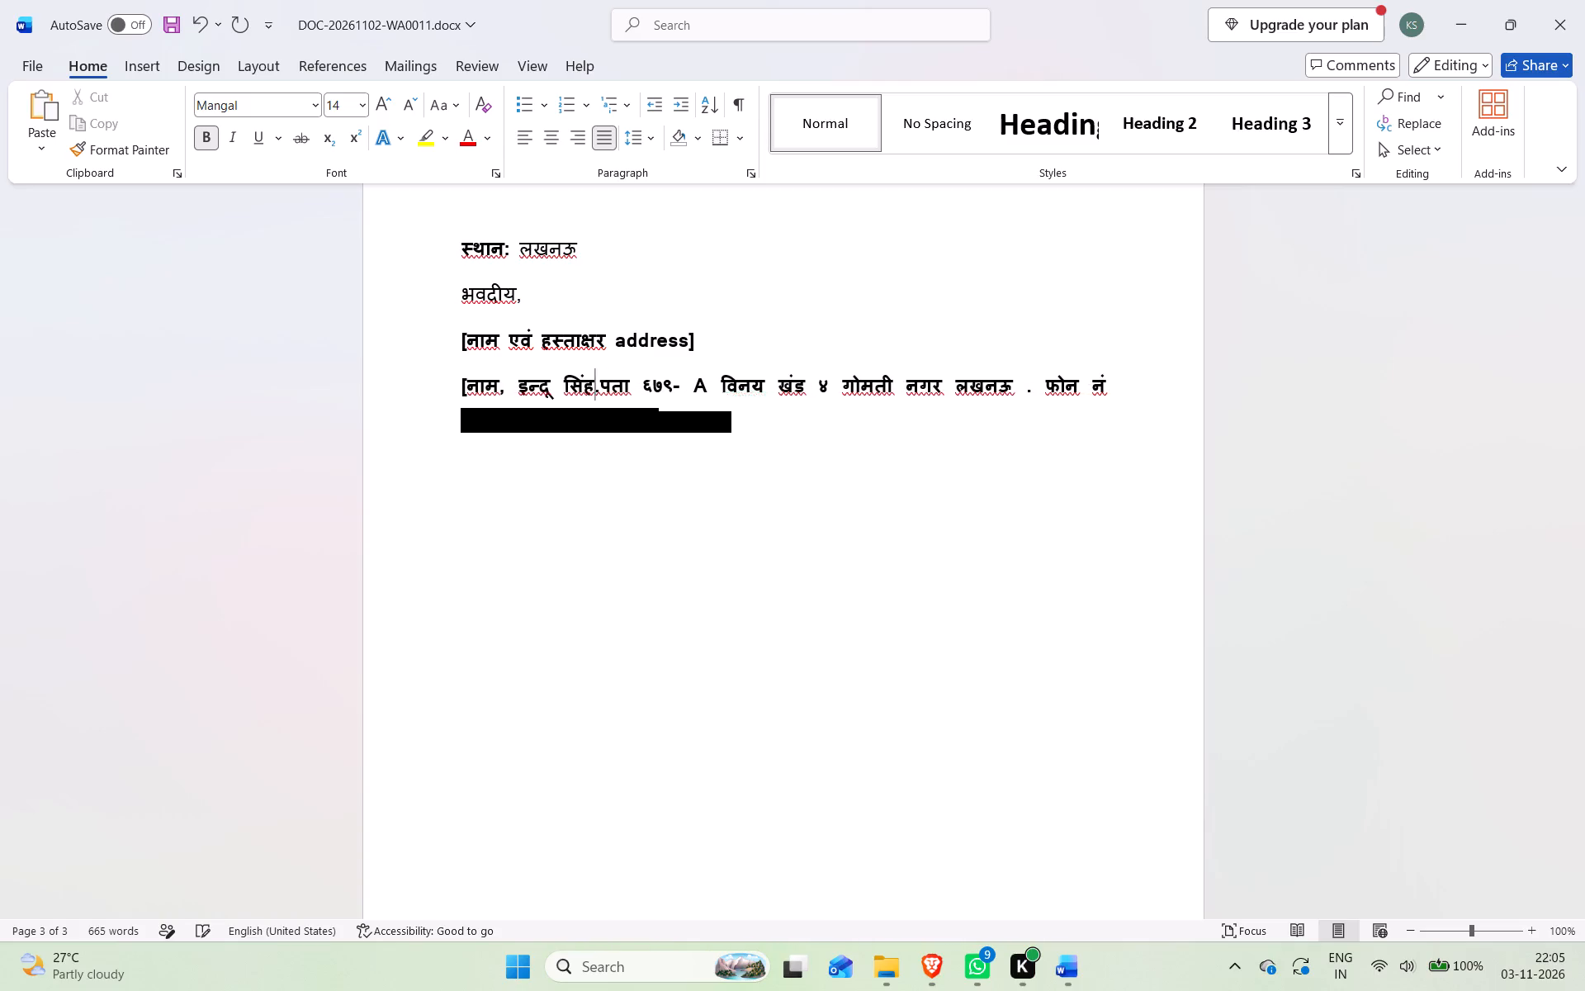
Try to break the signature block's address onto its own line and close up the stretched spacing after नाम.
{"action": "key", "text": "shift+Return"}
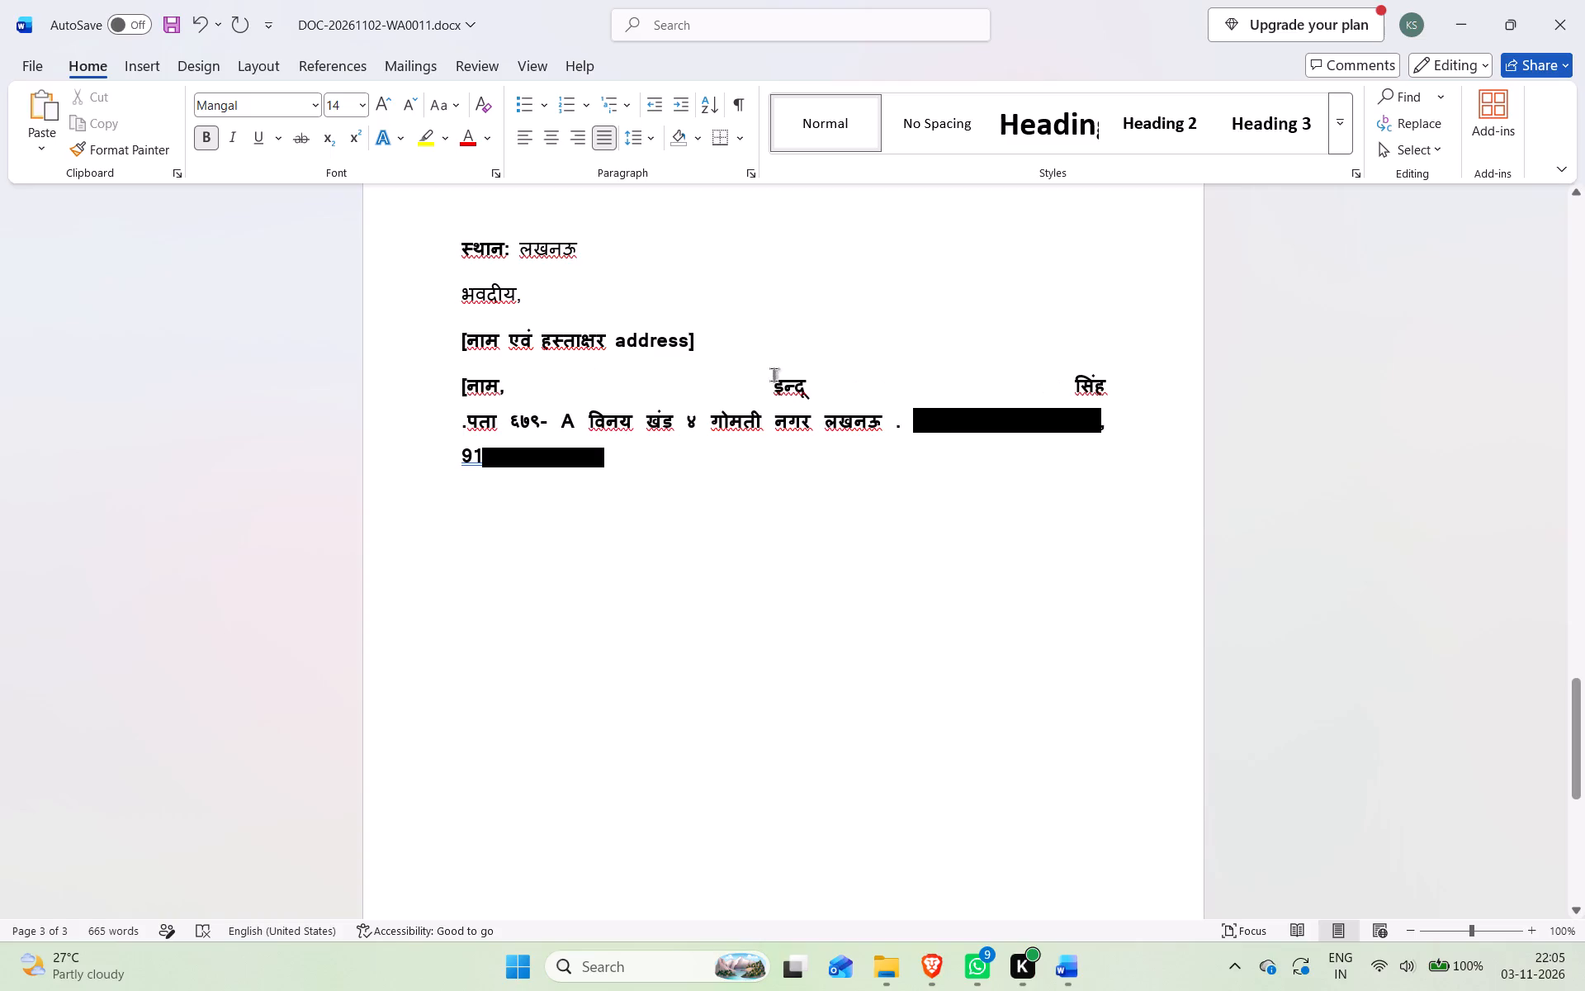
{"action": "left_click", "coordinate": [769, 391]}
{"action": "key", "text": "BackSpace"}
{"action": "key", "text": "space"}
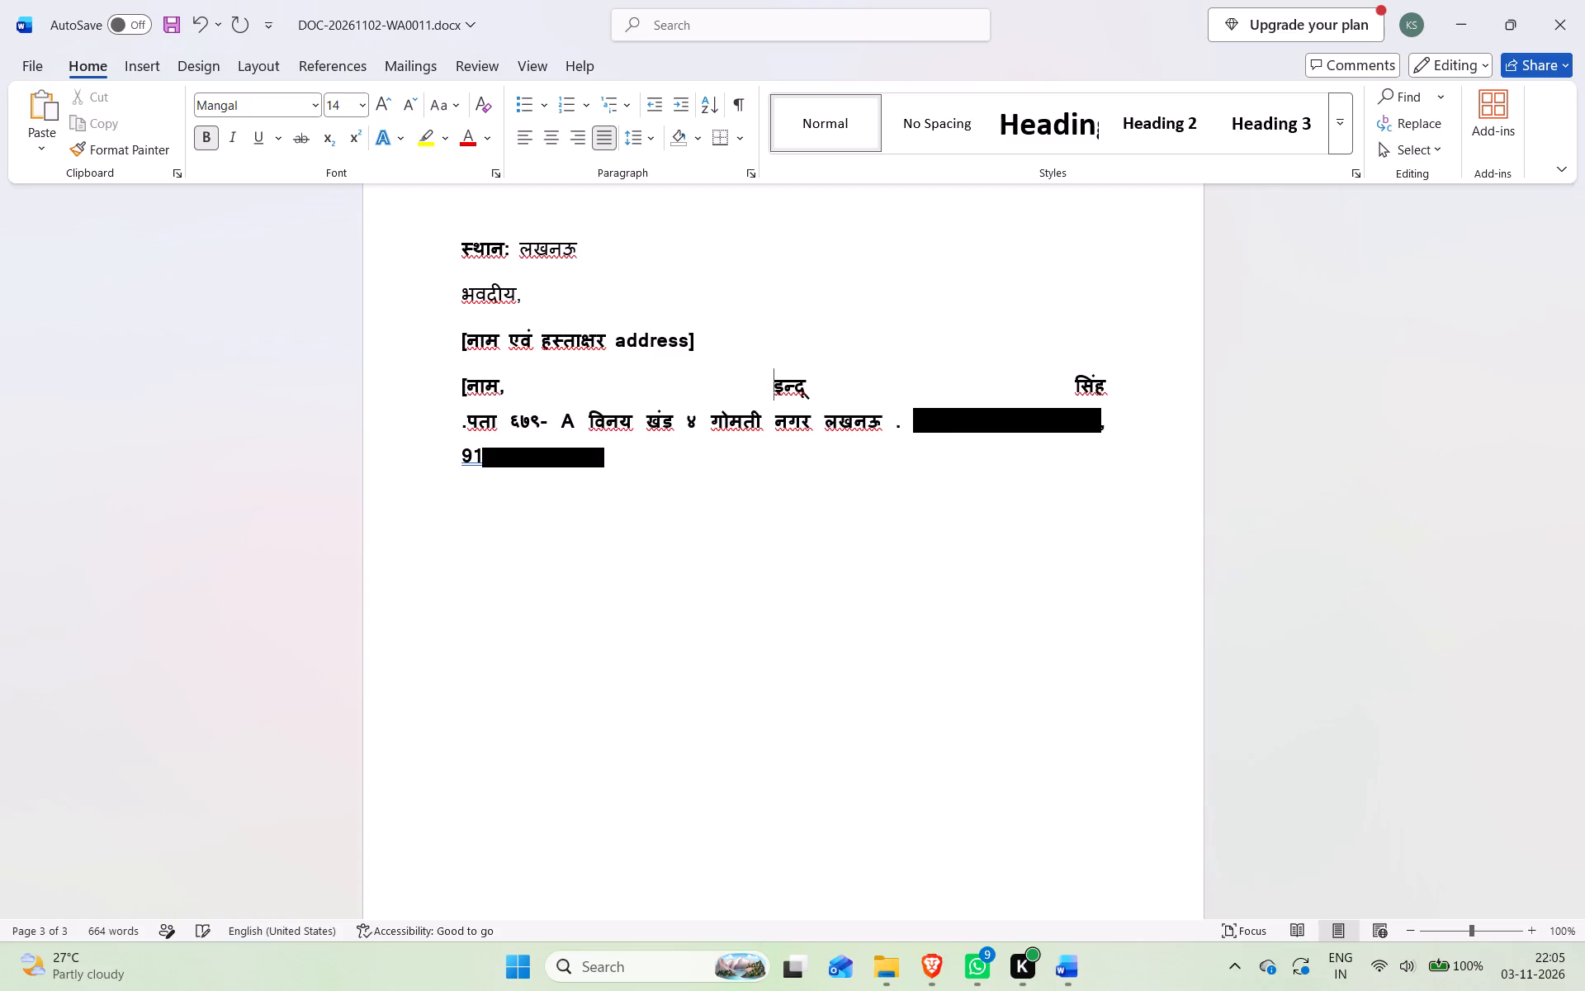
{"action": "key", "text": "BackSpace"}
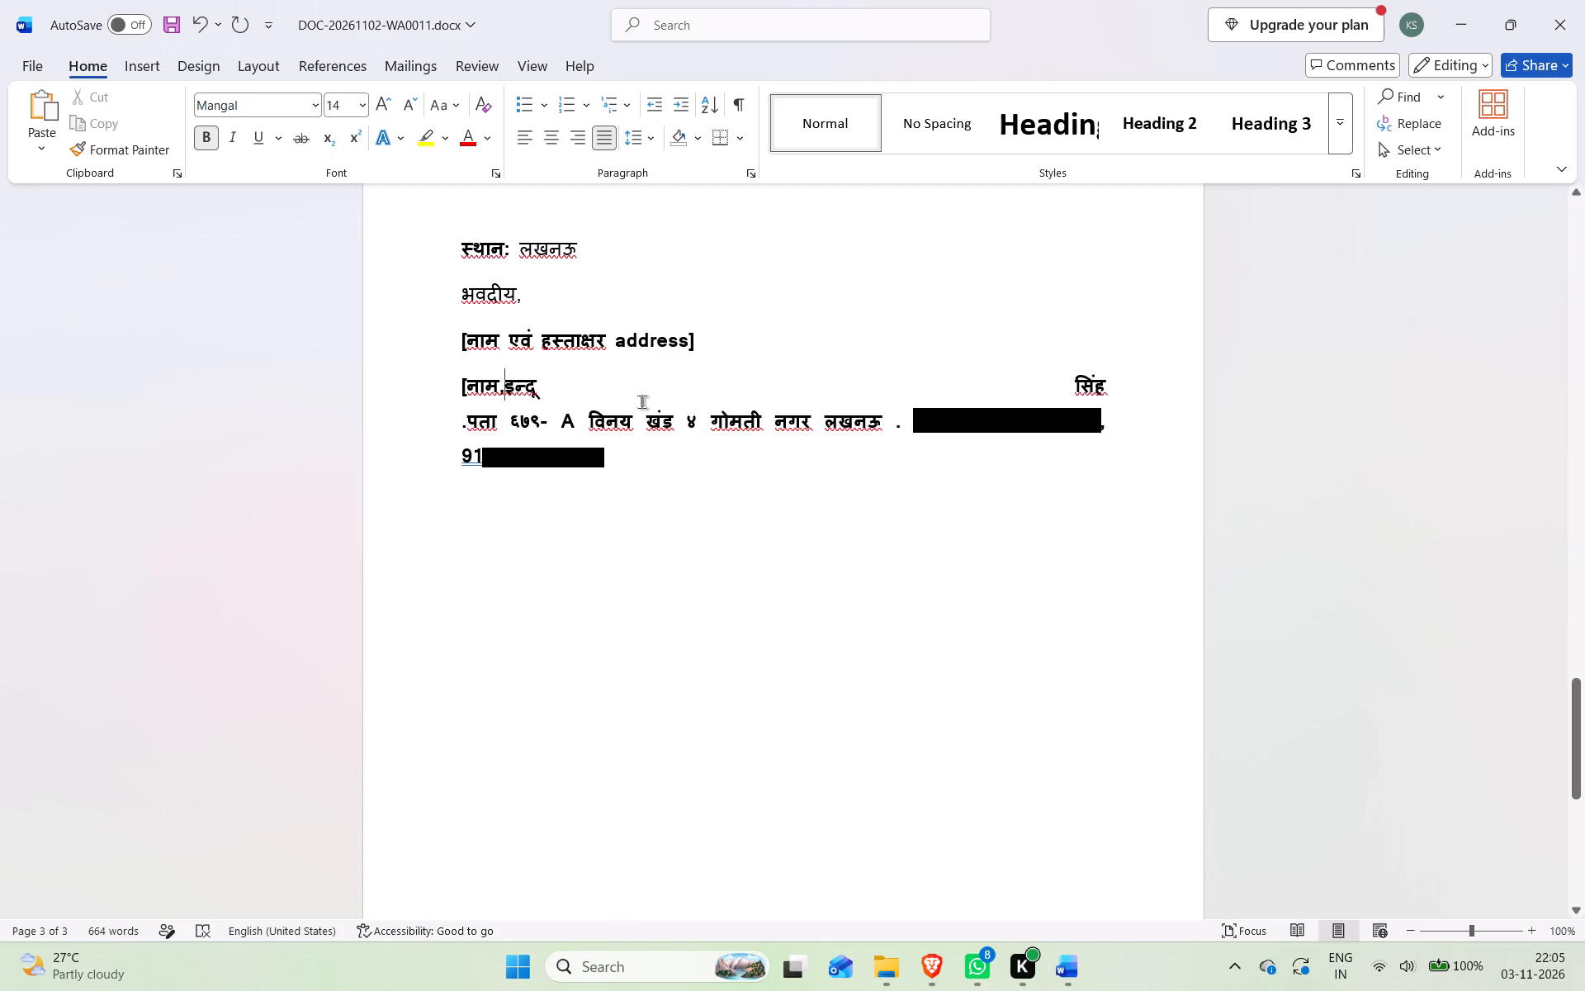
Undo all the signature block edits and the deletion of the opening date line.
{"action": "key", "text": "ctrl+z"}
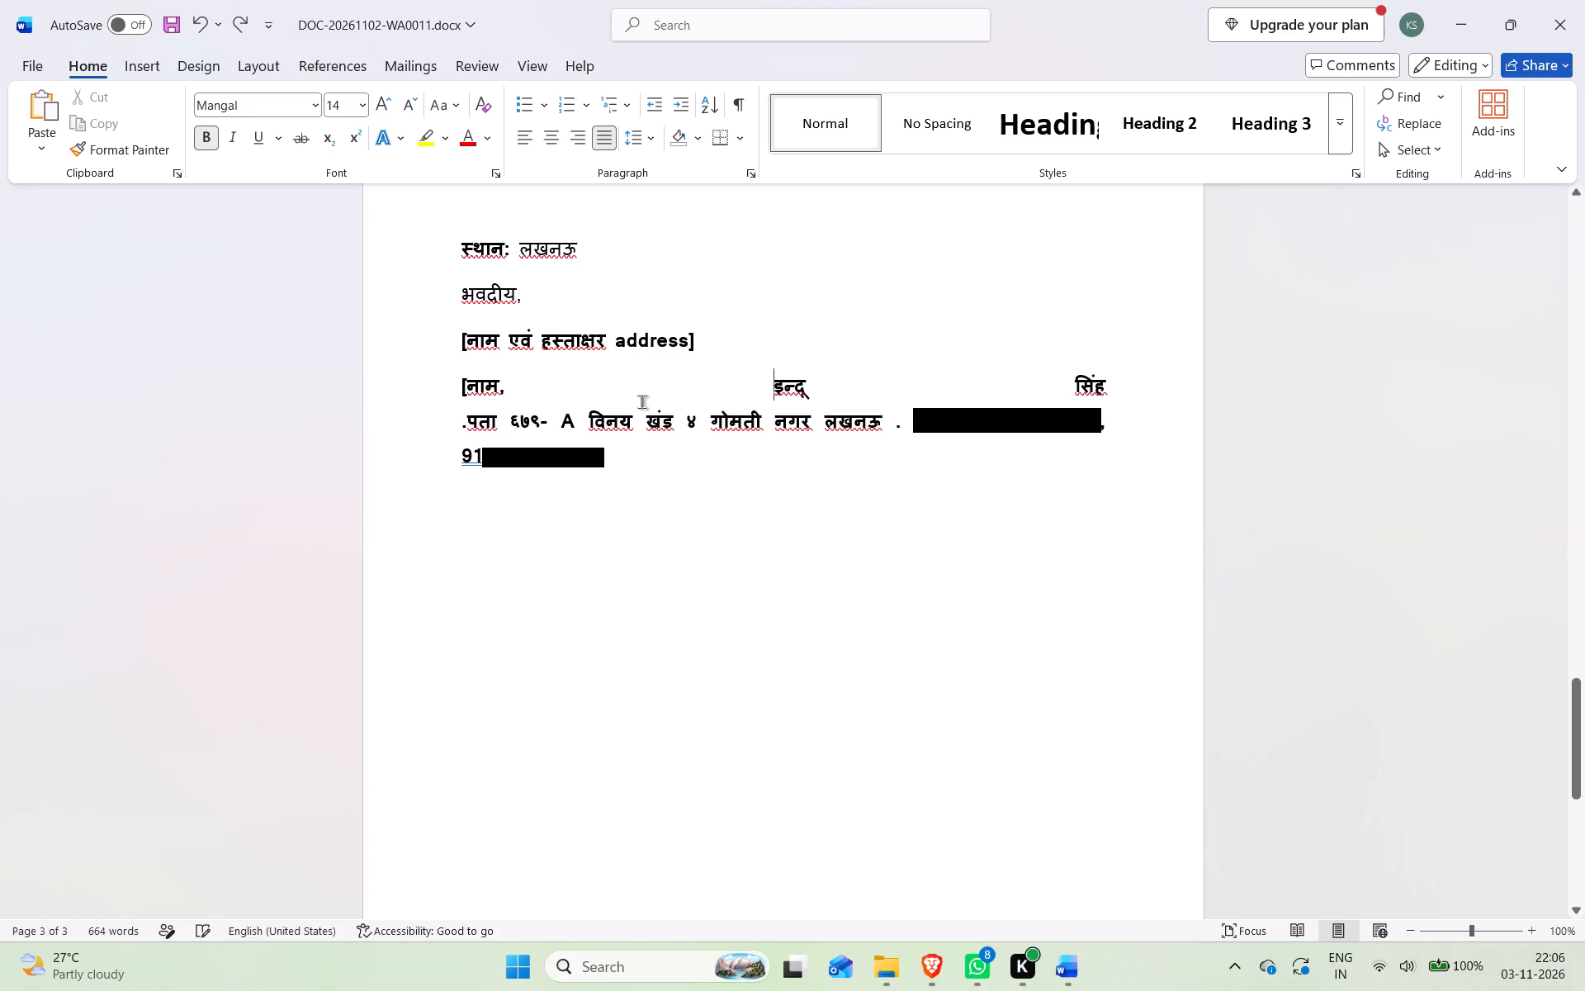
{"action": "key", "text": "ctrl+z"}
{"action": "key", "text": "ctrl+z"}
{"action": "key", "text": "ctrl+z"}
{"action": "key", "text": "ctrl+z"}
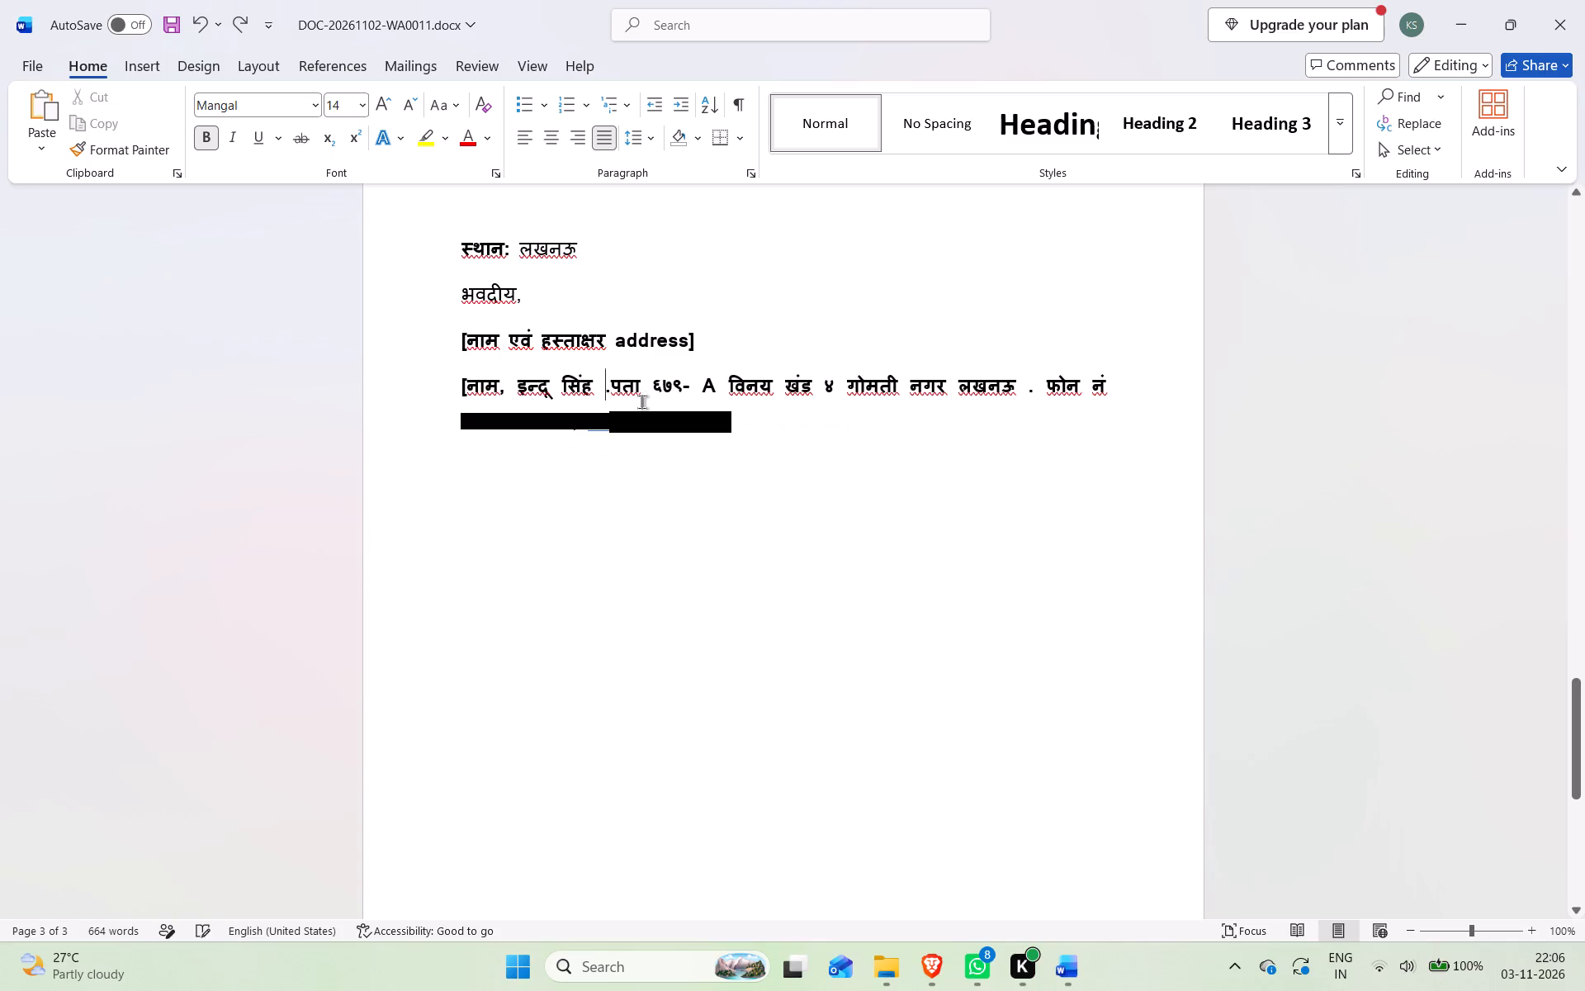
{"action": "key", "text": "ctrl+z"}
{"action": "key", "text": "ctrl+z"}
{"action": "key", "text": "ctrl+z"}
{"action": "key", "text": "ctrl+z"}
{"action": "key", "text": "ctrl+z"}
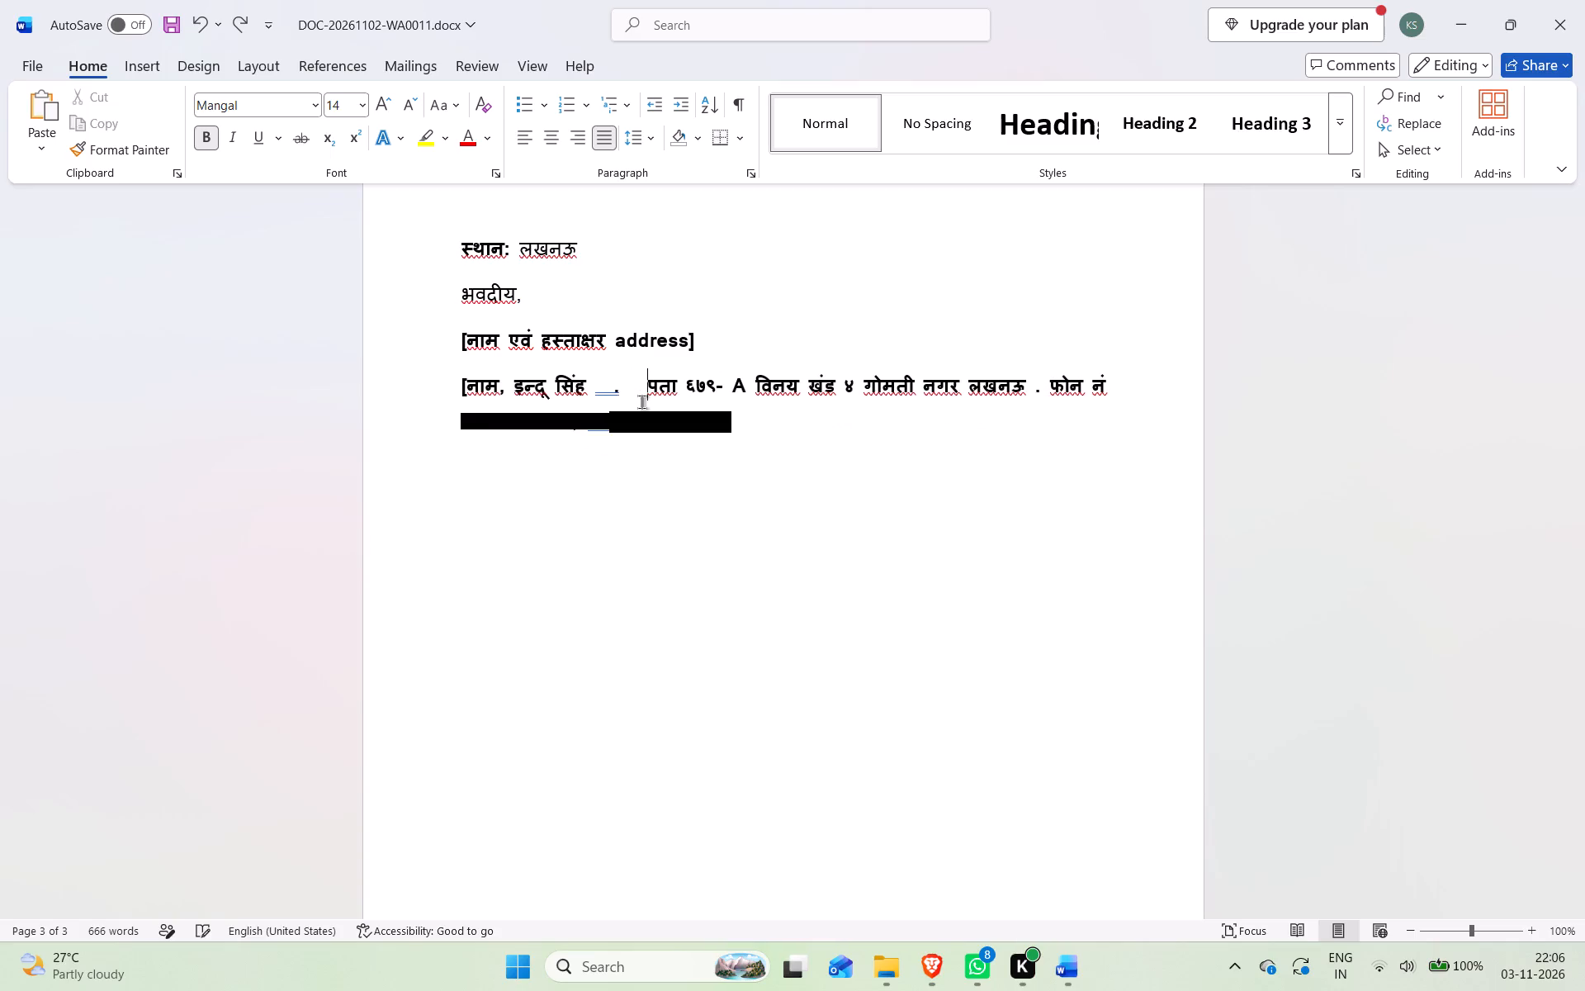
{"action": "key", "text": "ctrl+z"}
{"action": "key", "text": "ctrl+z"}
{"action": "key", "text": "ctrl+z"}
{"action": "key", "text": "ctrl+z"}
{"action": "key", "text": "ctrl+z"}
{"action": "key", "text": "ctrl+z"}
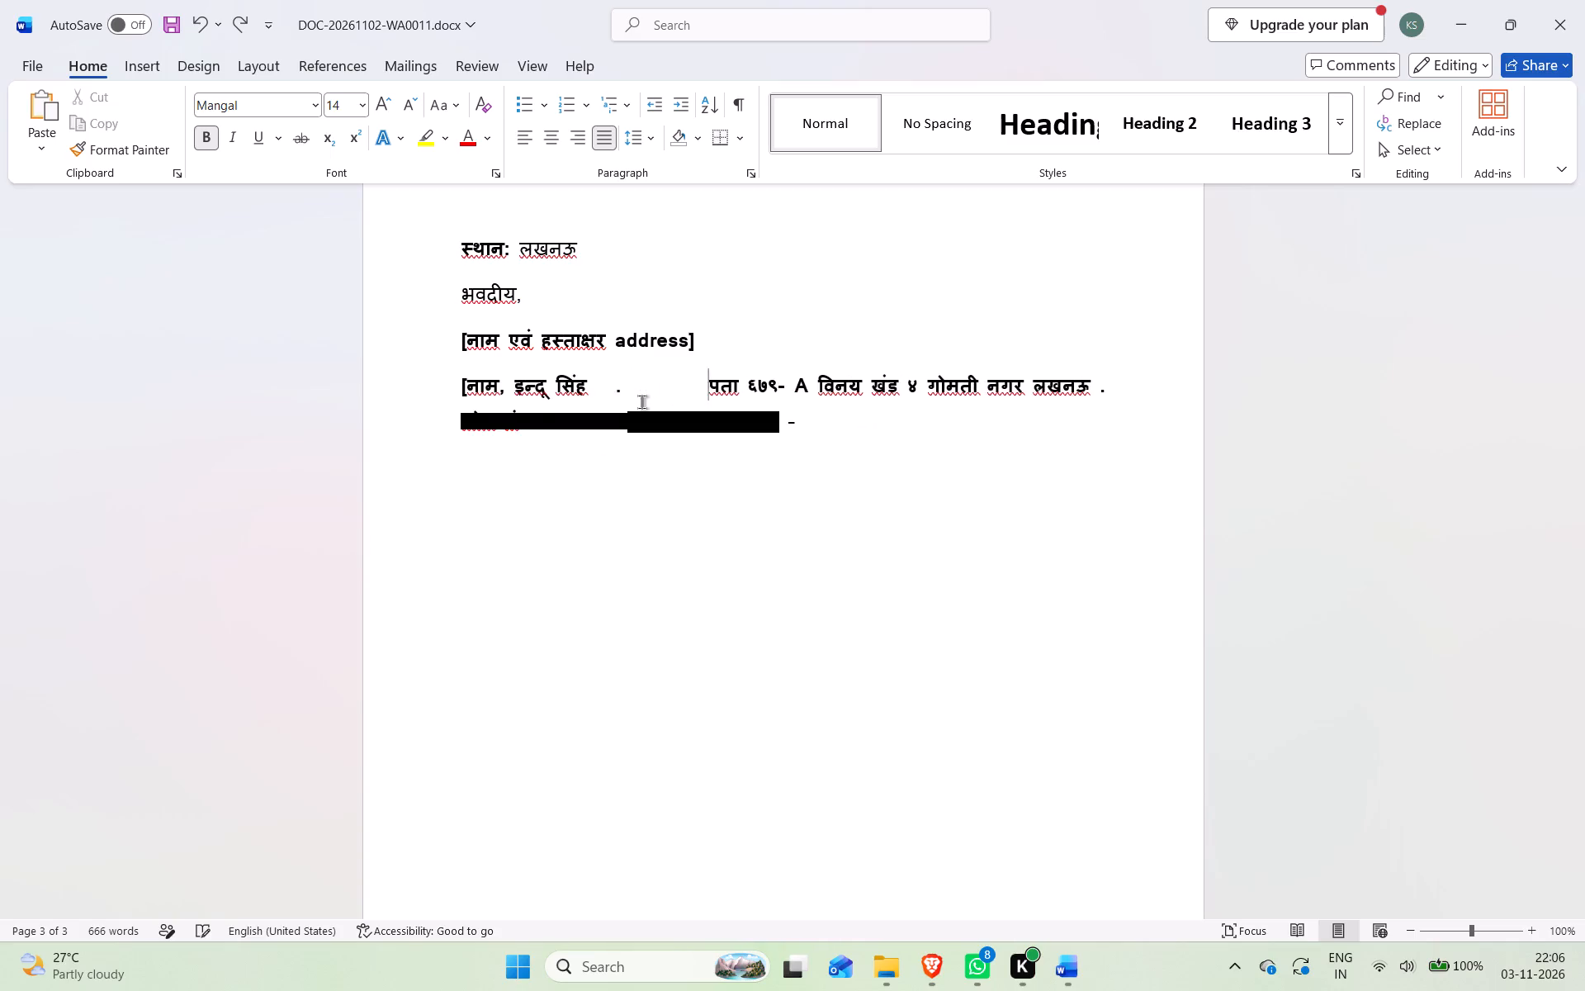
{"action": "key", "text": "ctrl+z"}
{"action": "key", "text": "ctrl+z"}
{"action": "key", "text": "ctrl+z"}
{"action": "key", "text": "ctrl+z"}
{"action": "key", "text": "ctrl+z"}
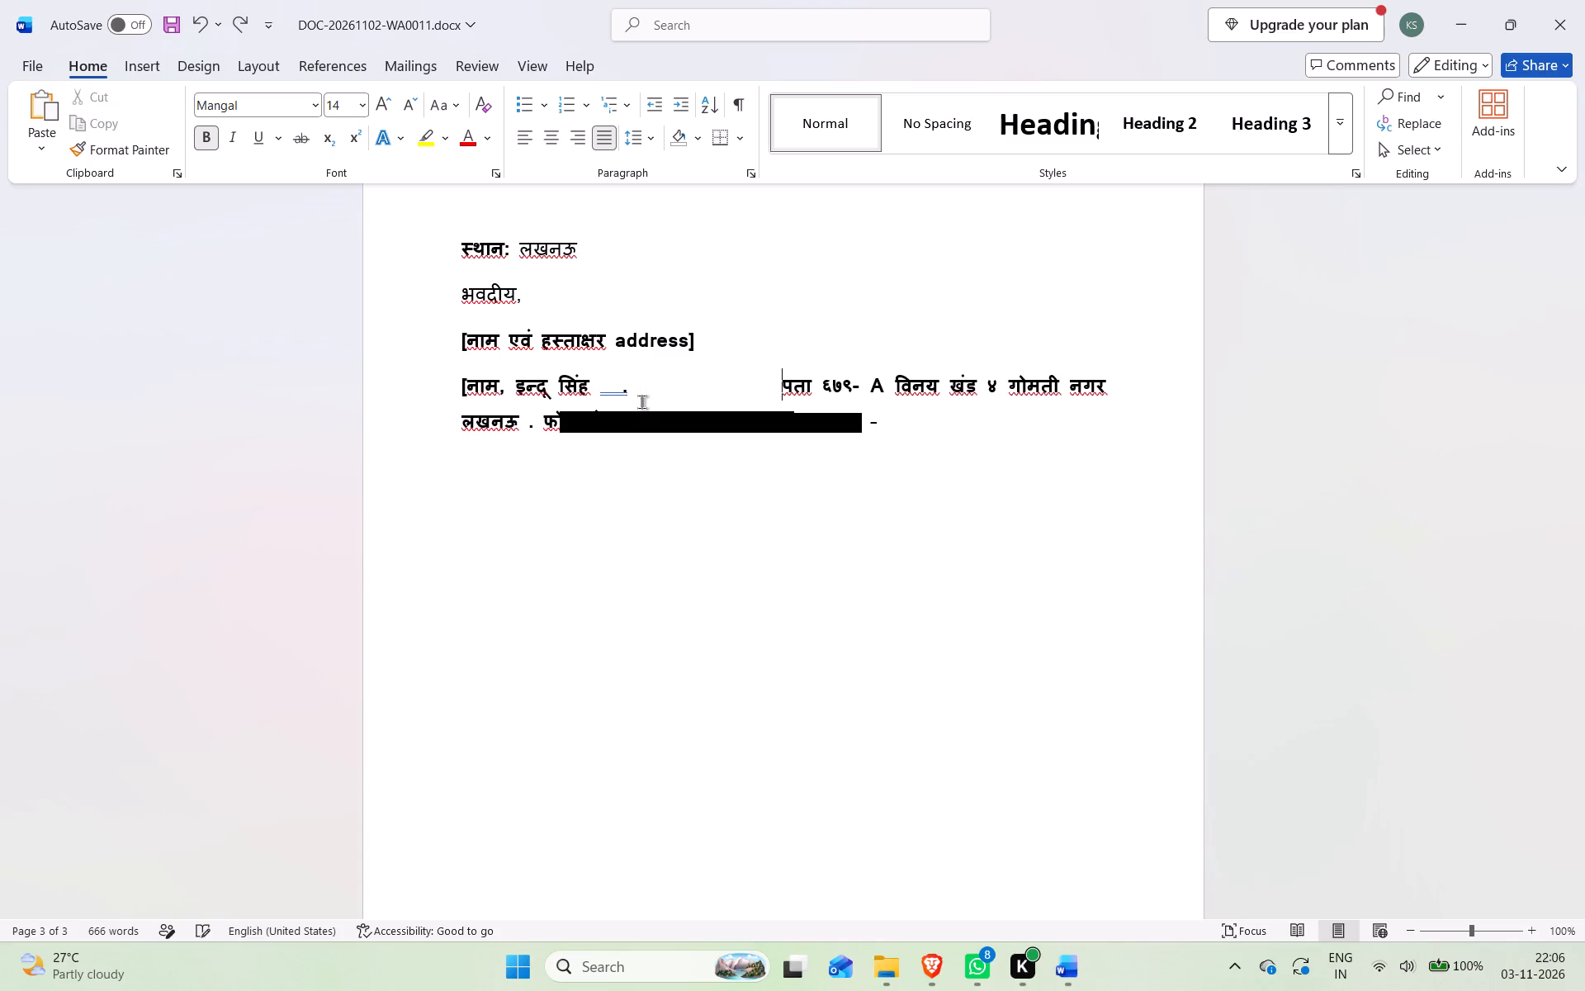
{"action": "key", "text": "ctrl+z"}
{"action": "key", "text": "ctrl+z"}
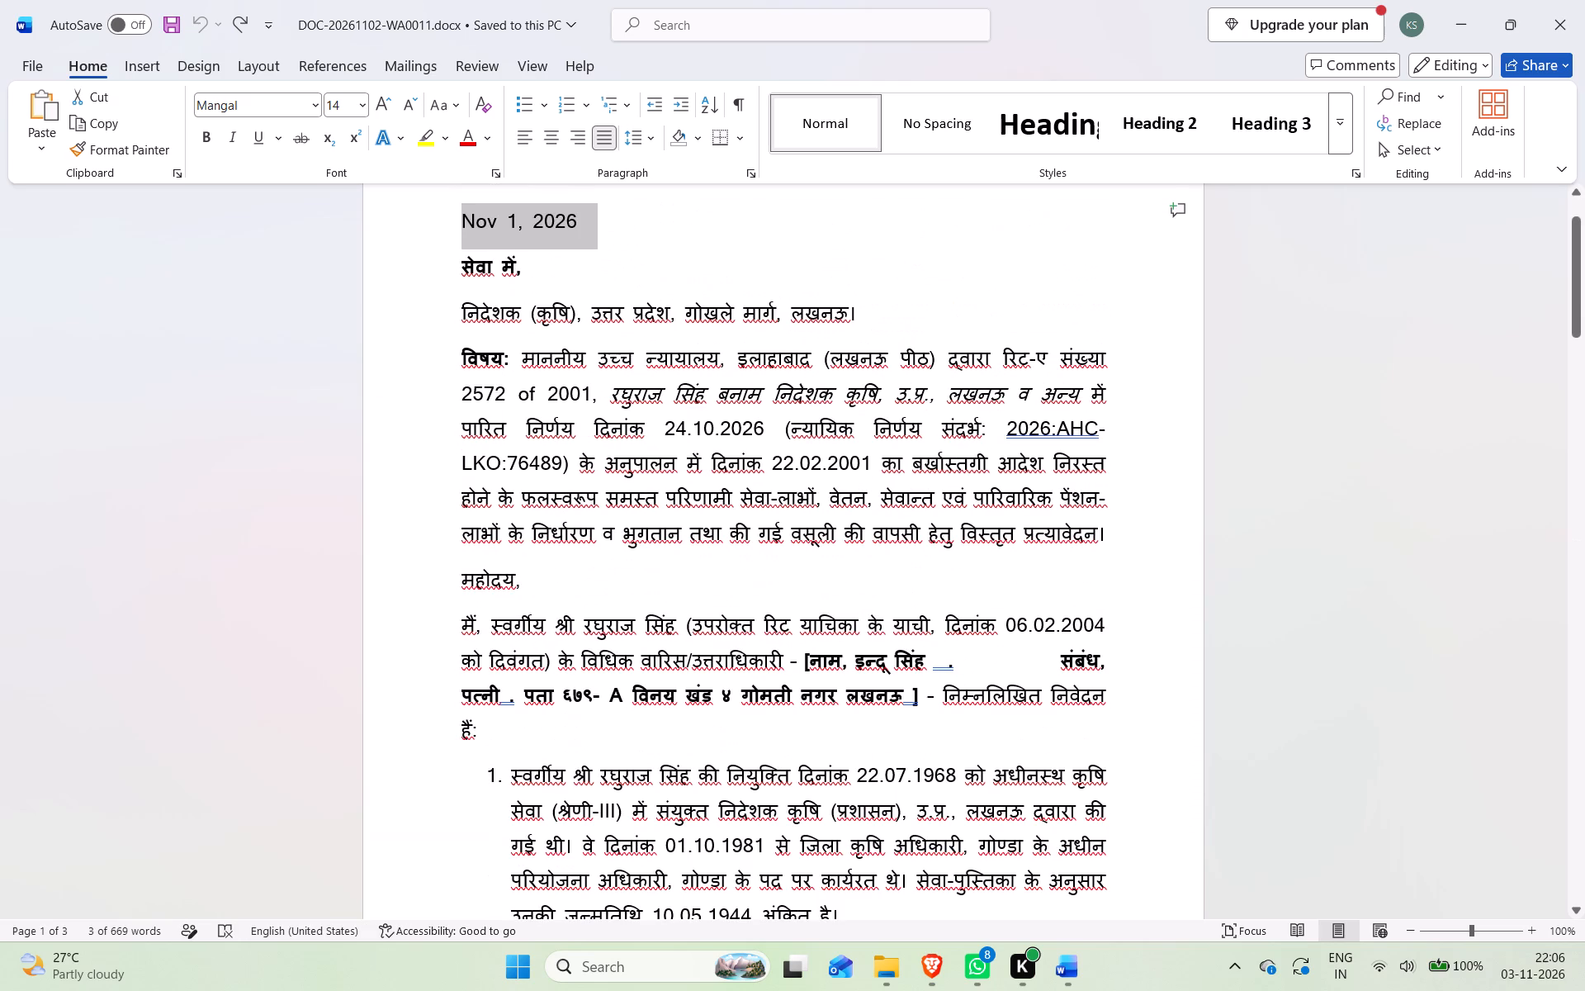
Delete the "Nov 1, 2026" date line at the start of the letter again.
{"action": "key", "text": "BackSpace"}
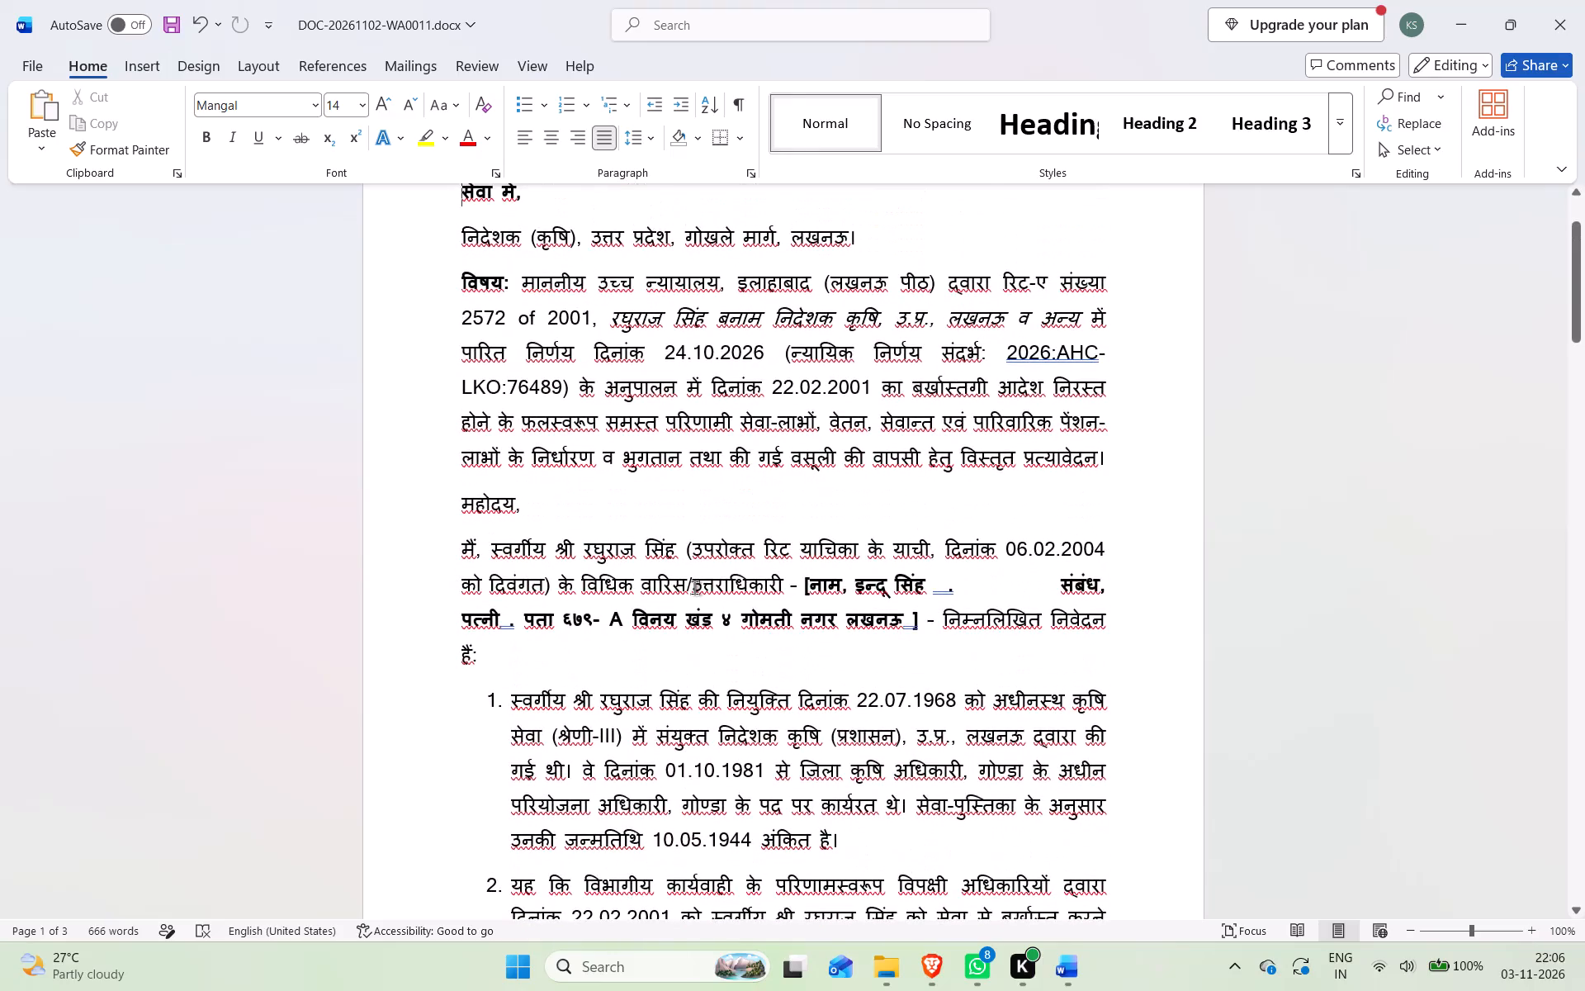
Delete the trailing dash at the end of the signature block on the last page.
{"action": "scroll", "coordinate": [694, 587], "scroll_direction": "down", "scroll_amount": 20}
{"action": "scroll", "coordinate": [694, 587], "scroll_direction": "down", "scroll_amount": 17}
{"action": "scroll", "coordinate": [694, 587], "scroll_direction": "up", "scroll_amount": 1}
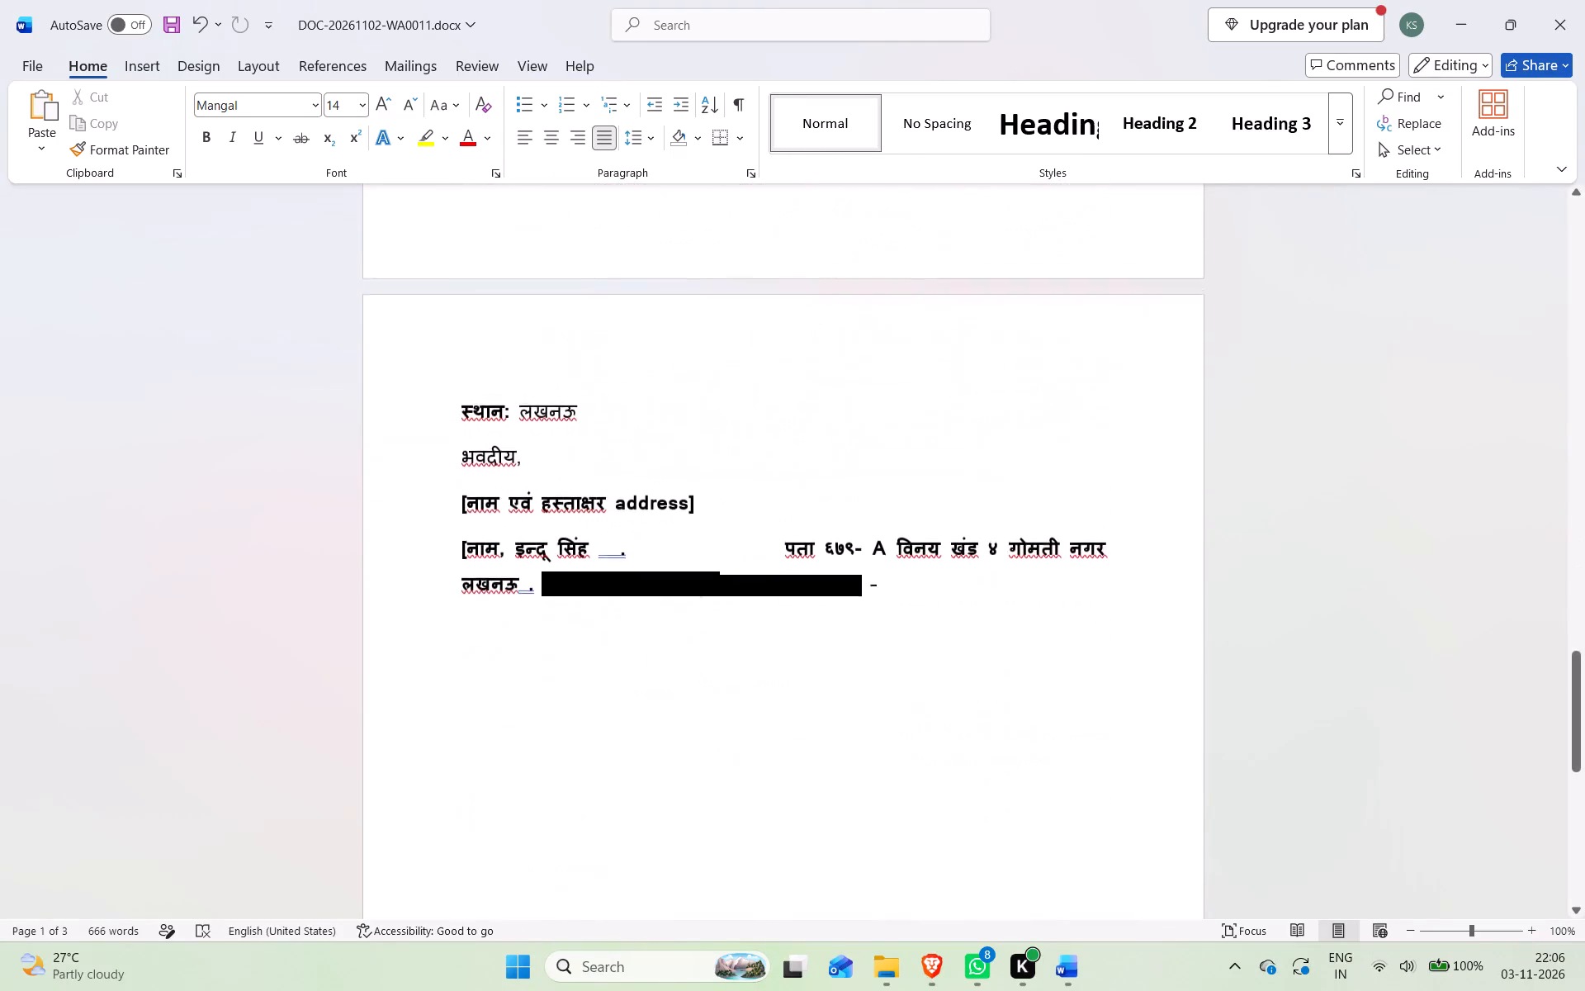
{"action": "scroll", "coordinate": [694, 587], "scroll_direction": "up", "scroll_amount": 1}
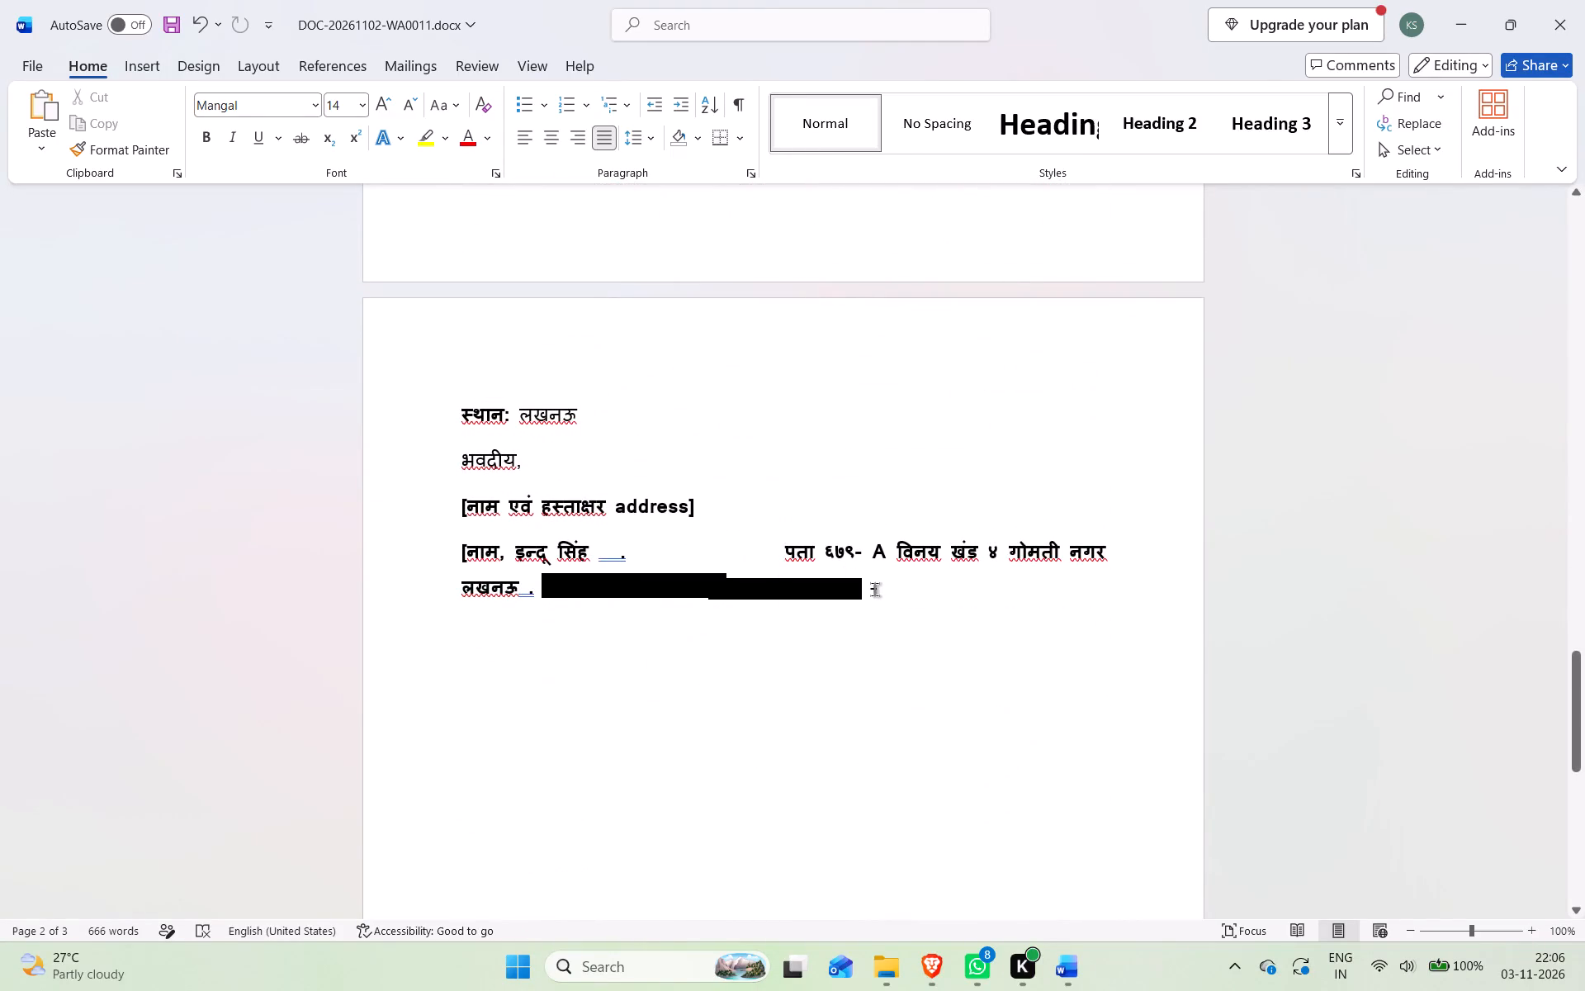
{"action": "left_click", "coordinate": [874, 589]}
{"action": "left_click", "coordinate": [895, 590]}
{"action": "key", "text": "BackSpace"}
{"action": "key", "text": "BackSpace"}
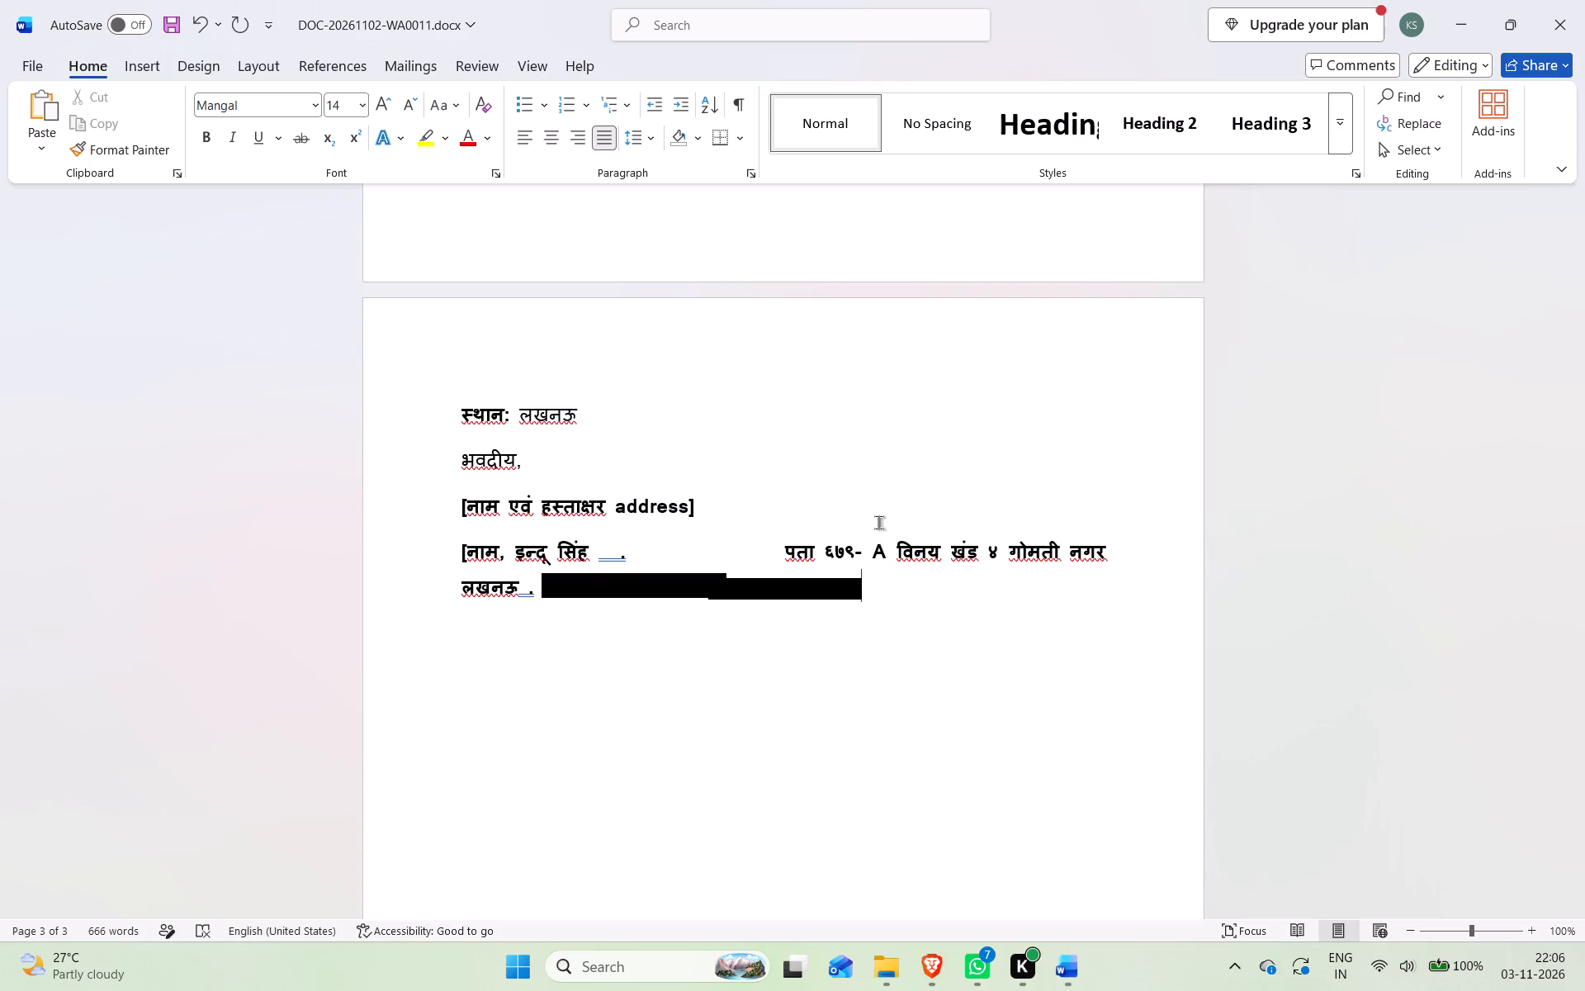
Reword the addressee as "कृषि निदेशक ji", moving कृषि ahead of निदेशक and removing the parentheses.
{"action": "scroll", "coordinate": [874, 516], "scroll_direction": "up", "scroll_amount": 8}
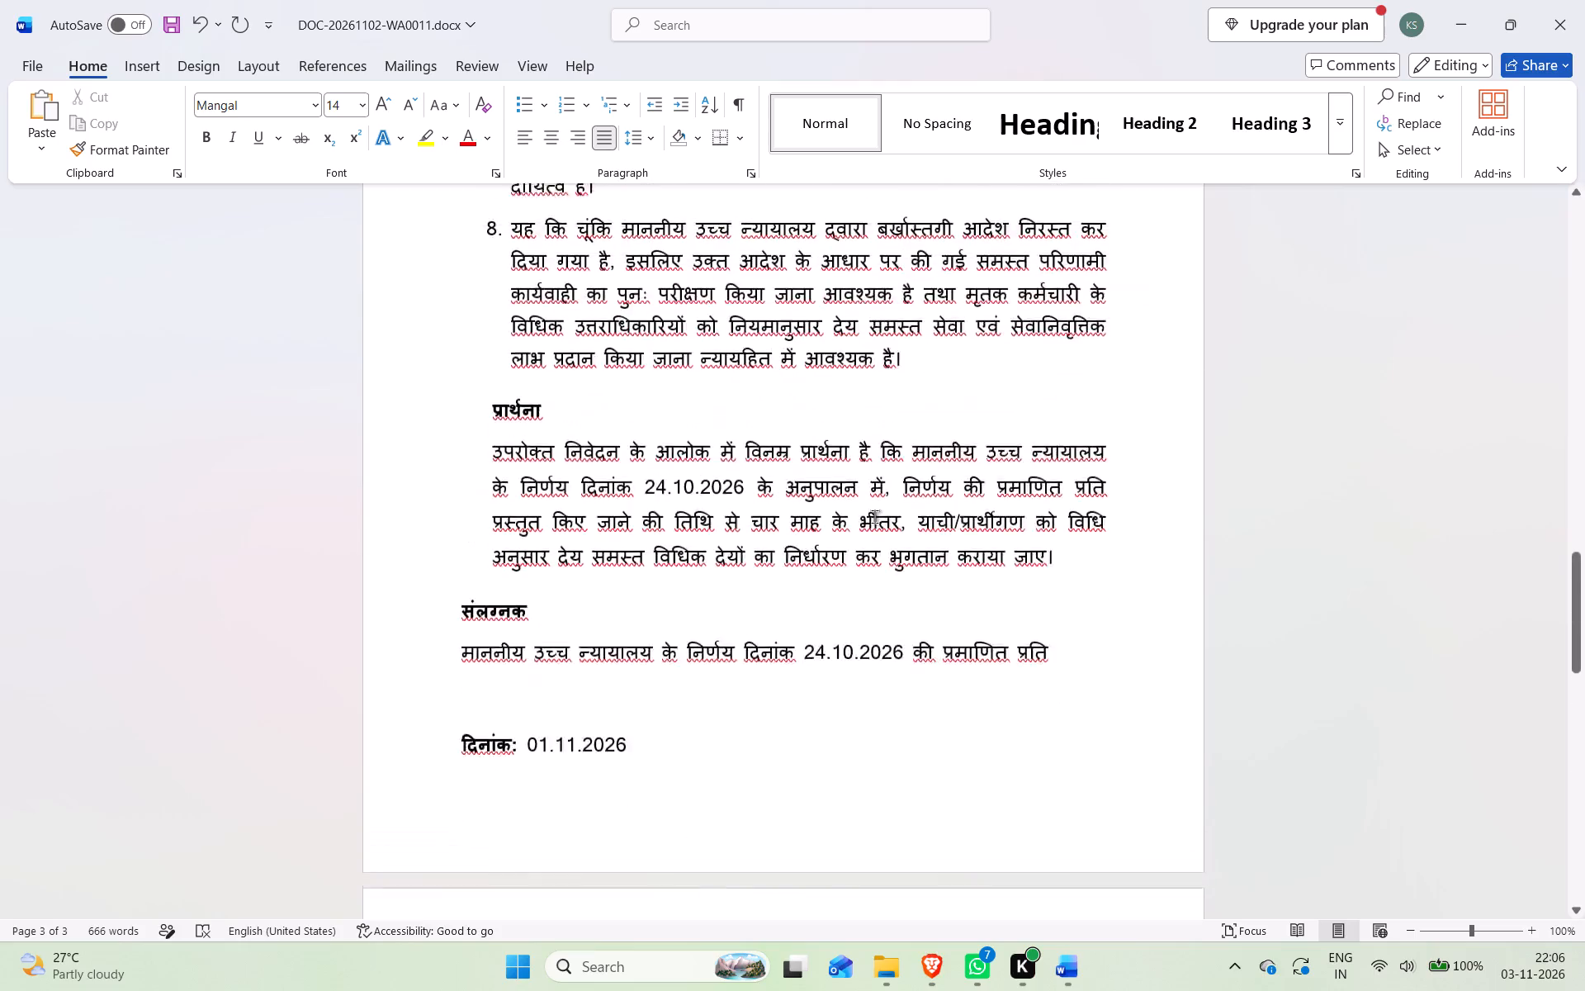
{"action": "scroll", "coordinate": [874, 516], "scroll_direction": "up", "scroll_amount": 20}
{"action": "scroll", "coordinate": [874, 516], "scroll_direction": "up", "scroll_amount": 9}
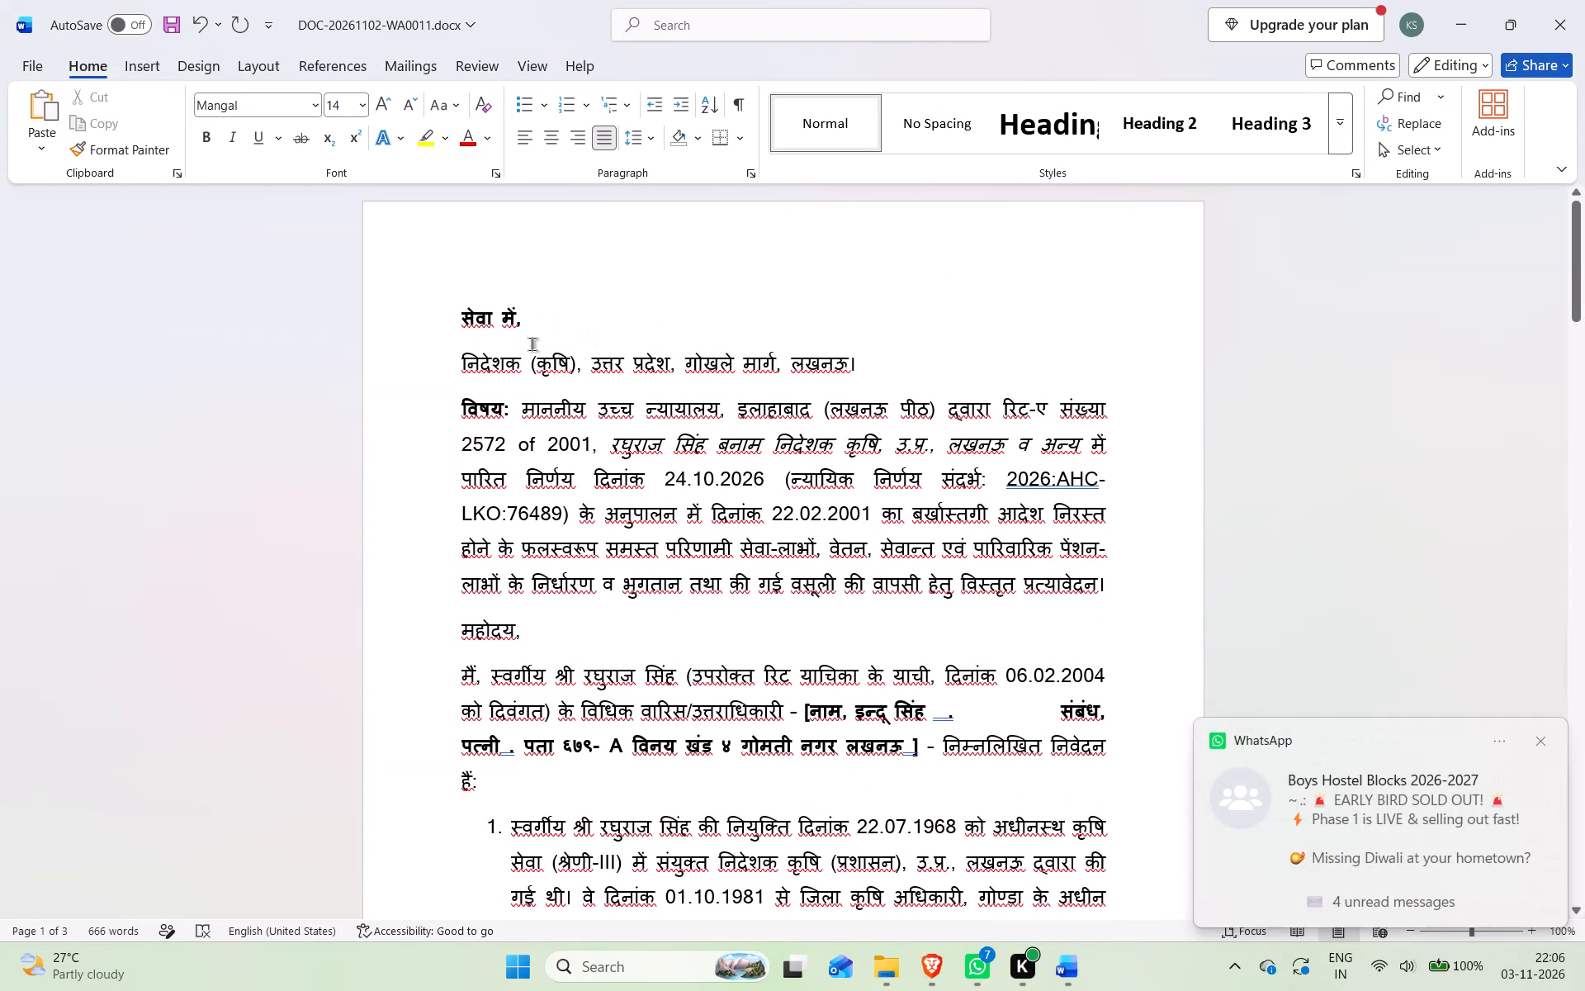
{"action": "left_click", "coordinate": [457, 367]}
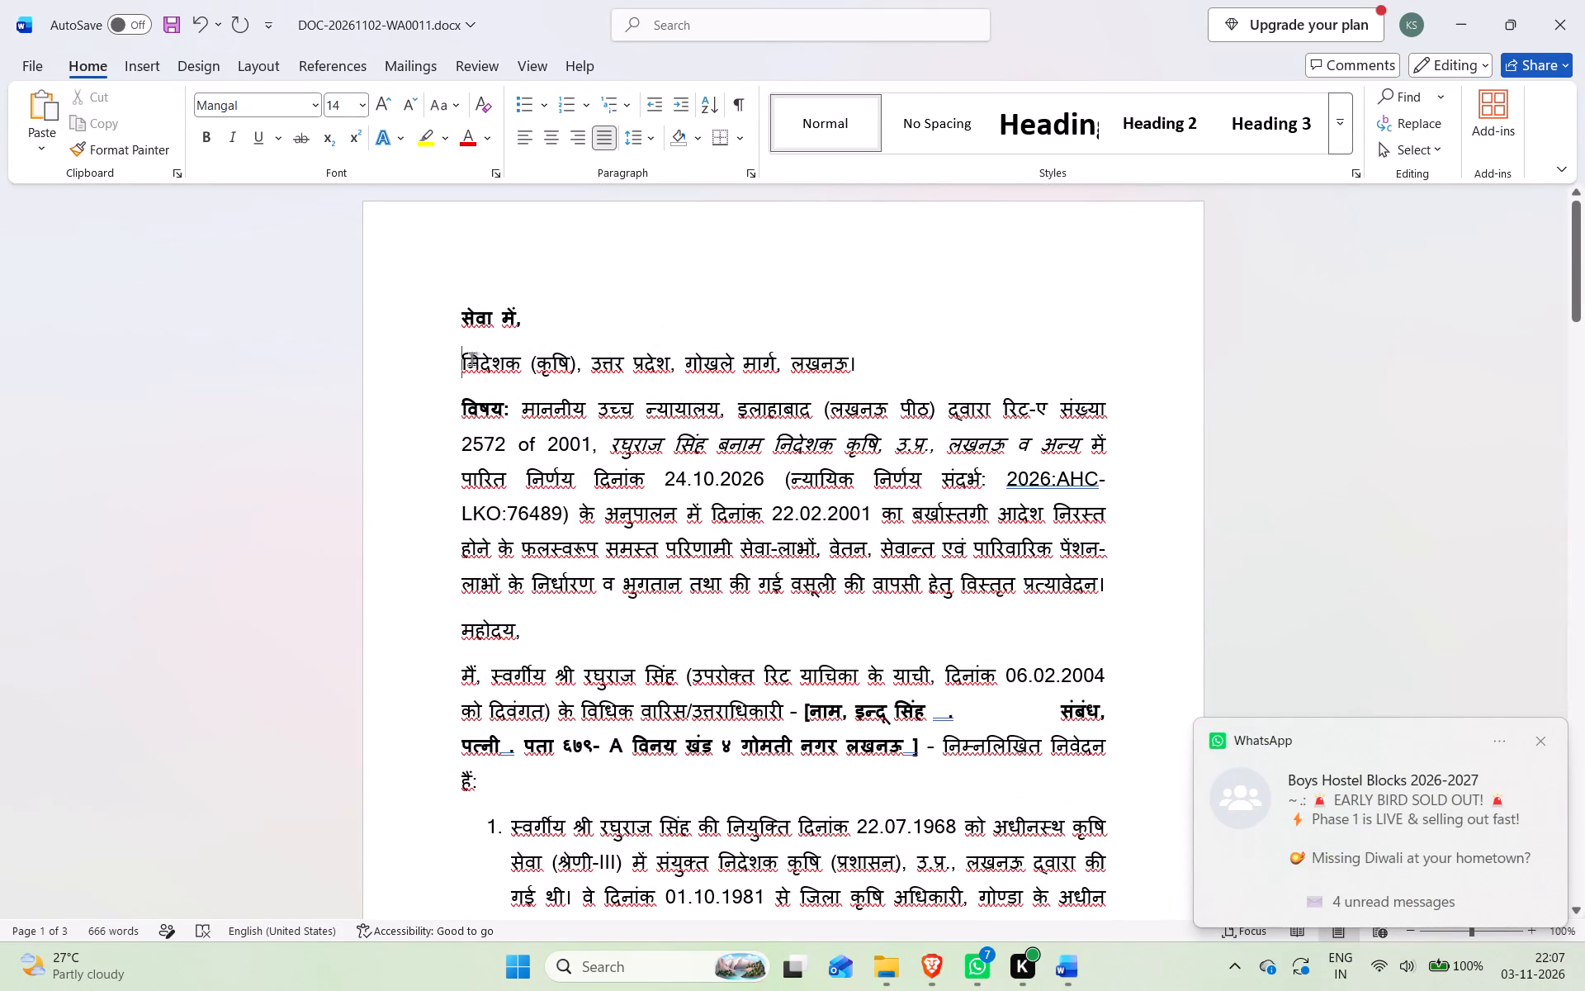
{"action": "left_click_drag", "start_coordinate": [569, 367], "coordinate": [533, 367]}
{"action": "key", "text": "ctrl+x"}
{"action": "left_click", "coordinate": [457, 366]}
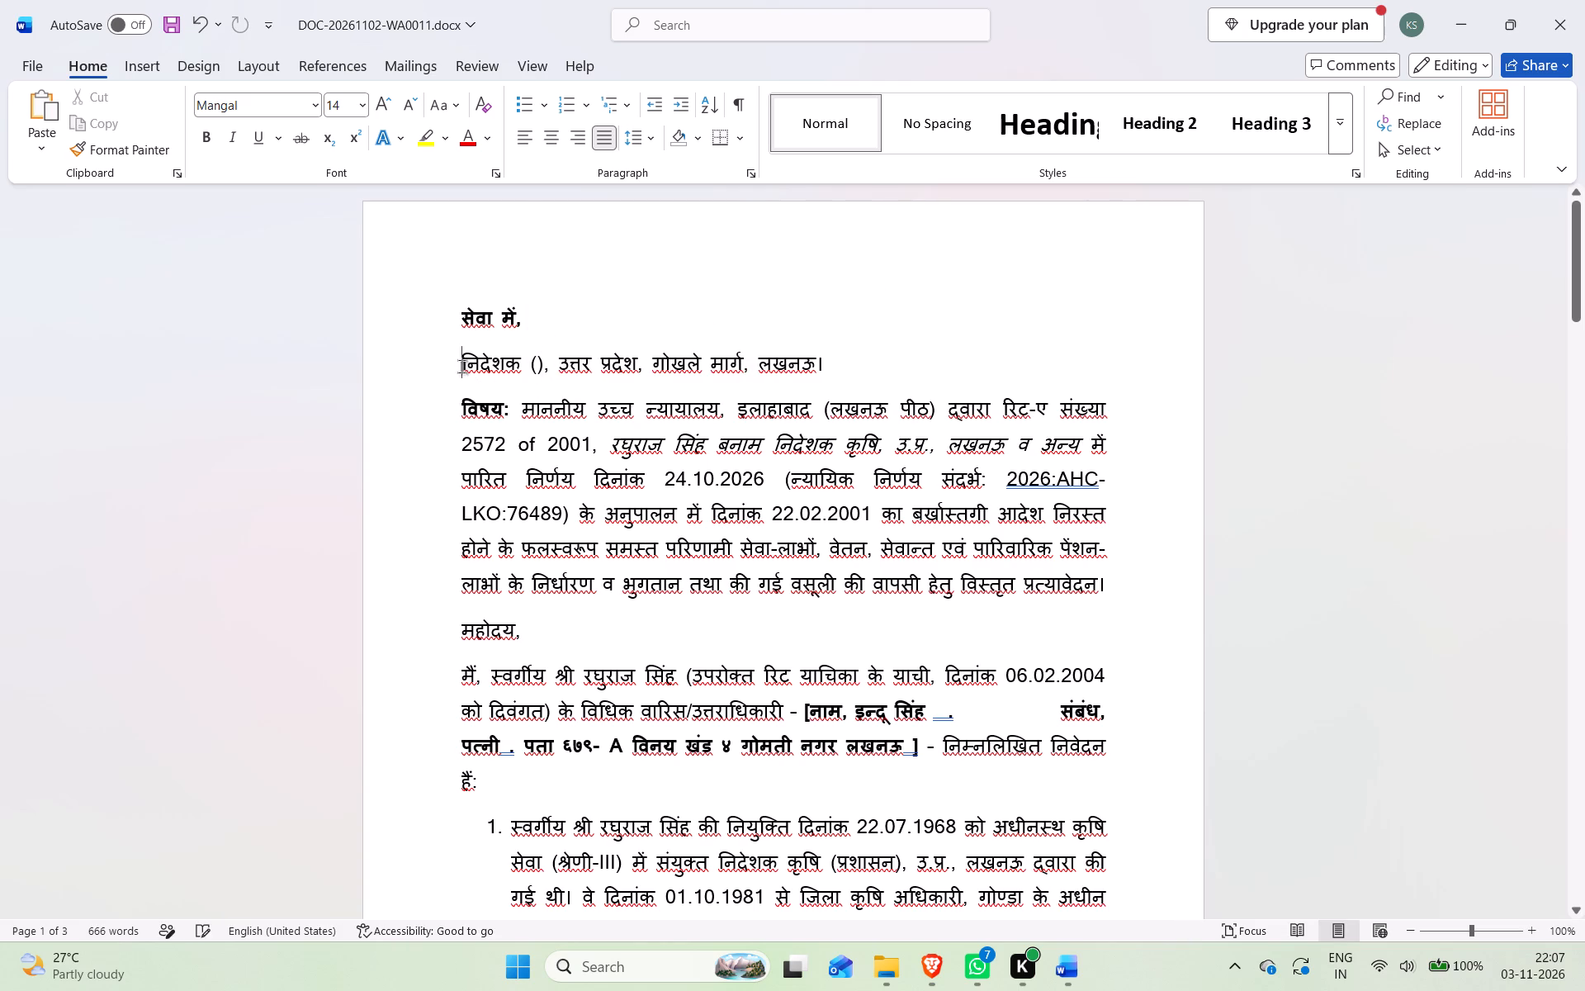
{"action": "key", "text": "ctrl+v"}
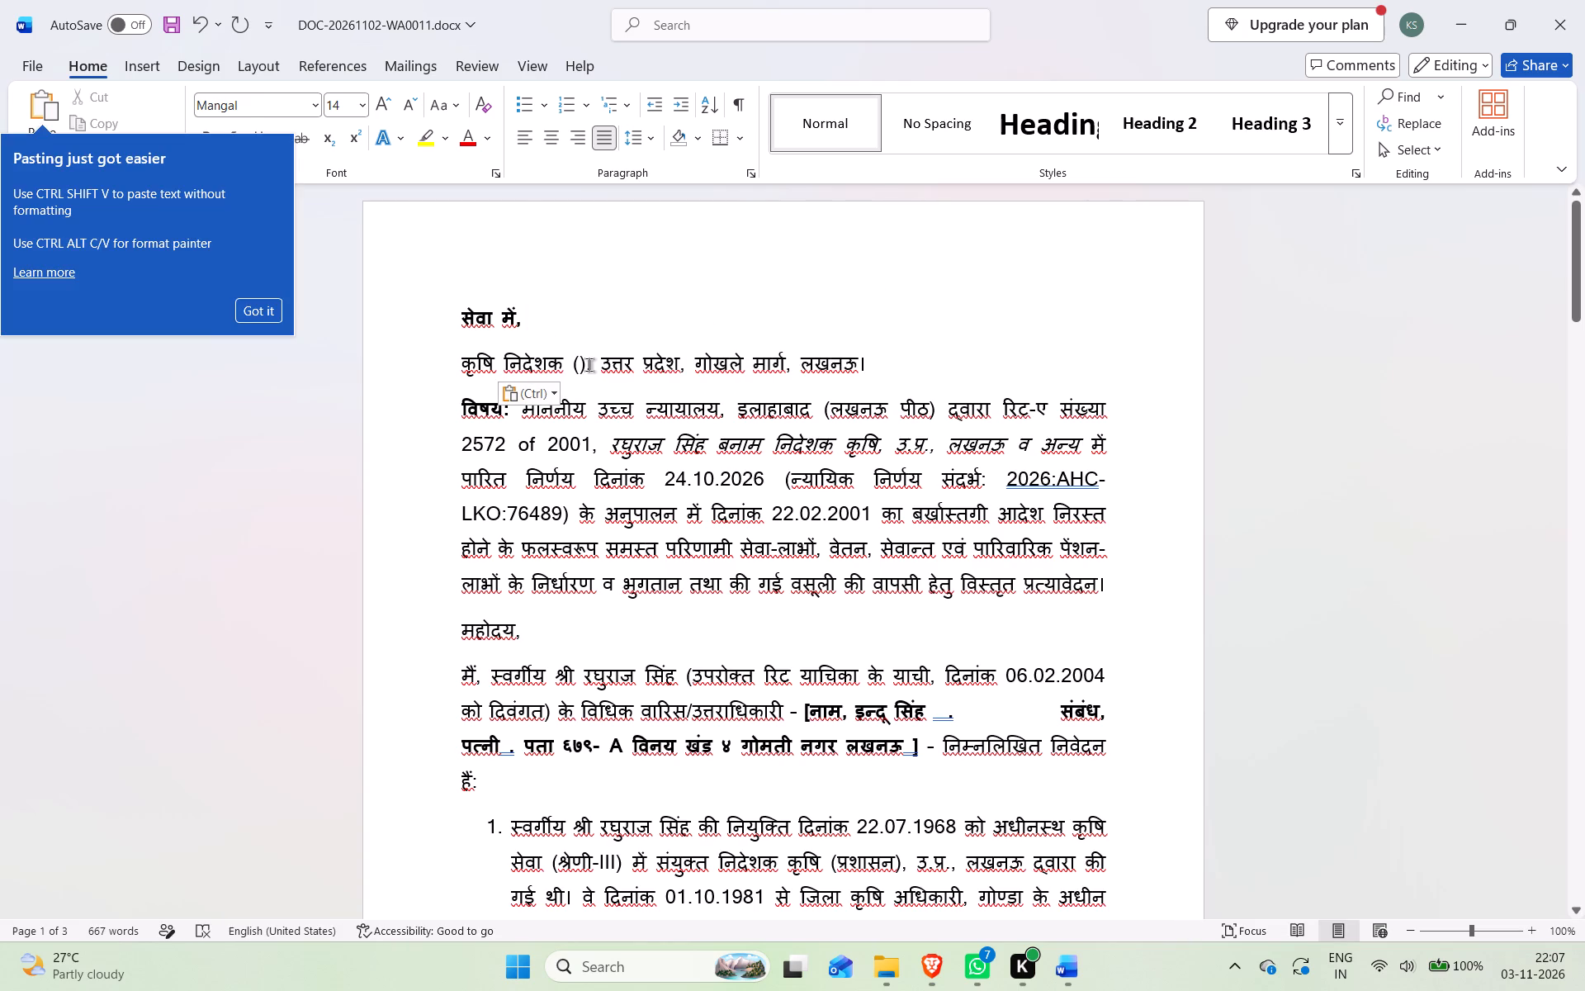
{"action": "left_click_drag", "start_coordinate": [588, 364], "coordinate": [573, 364]}
{"action": "key", "text": "BackSpace"}
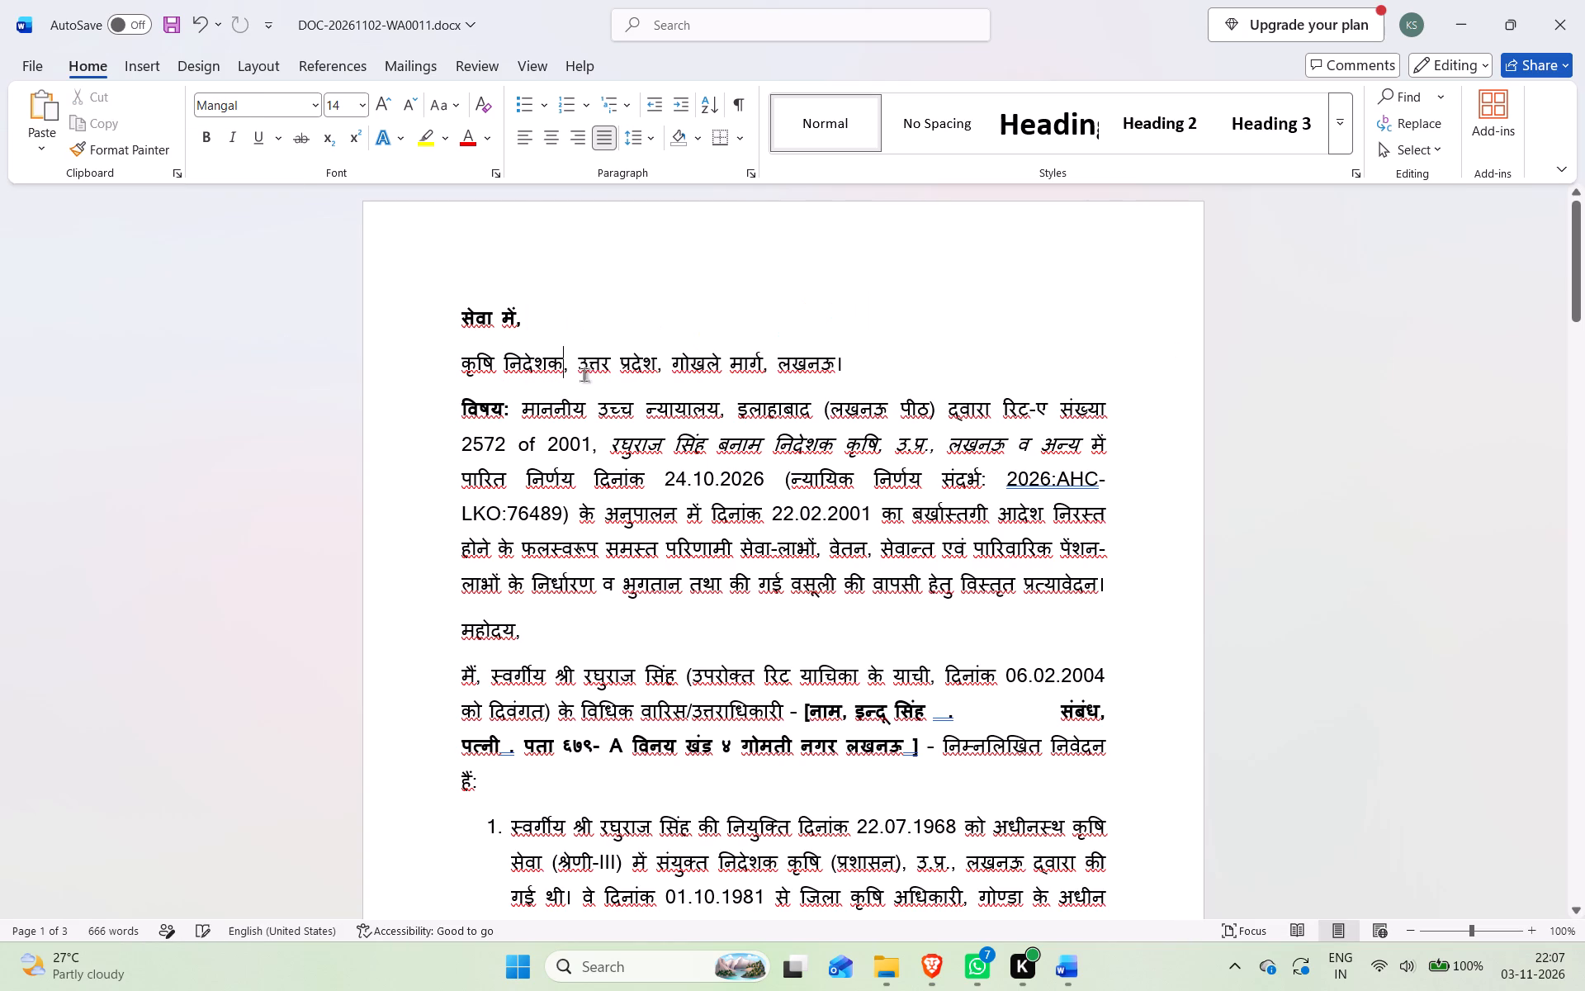
{"action": "key", "text": "space"}
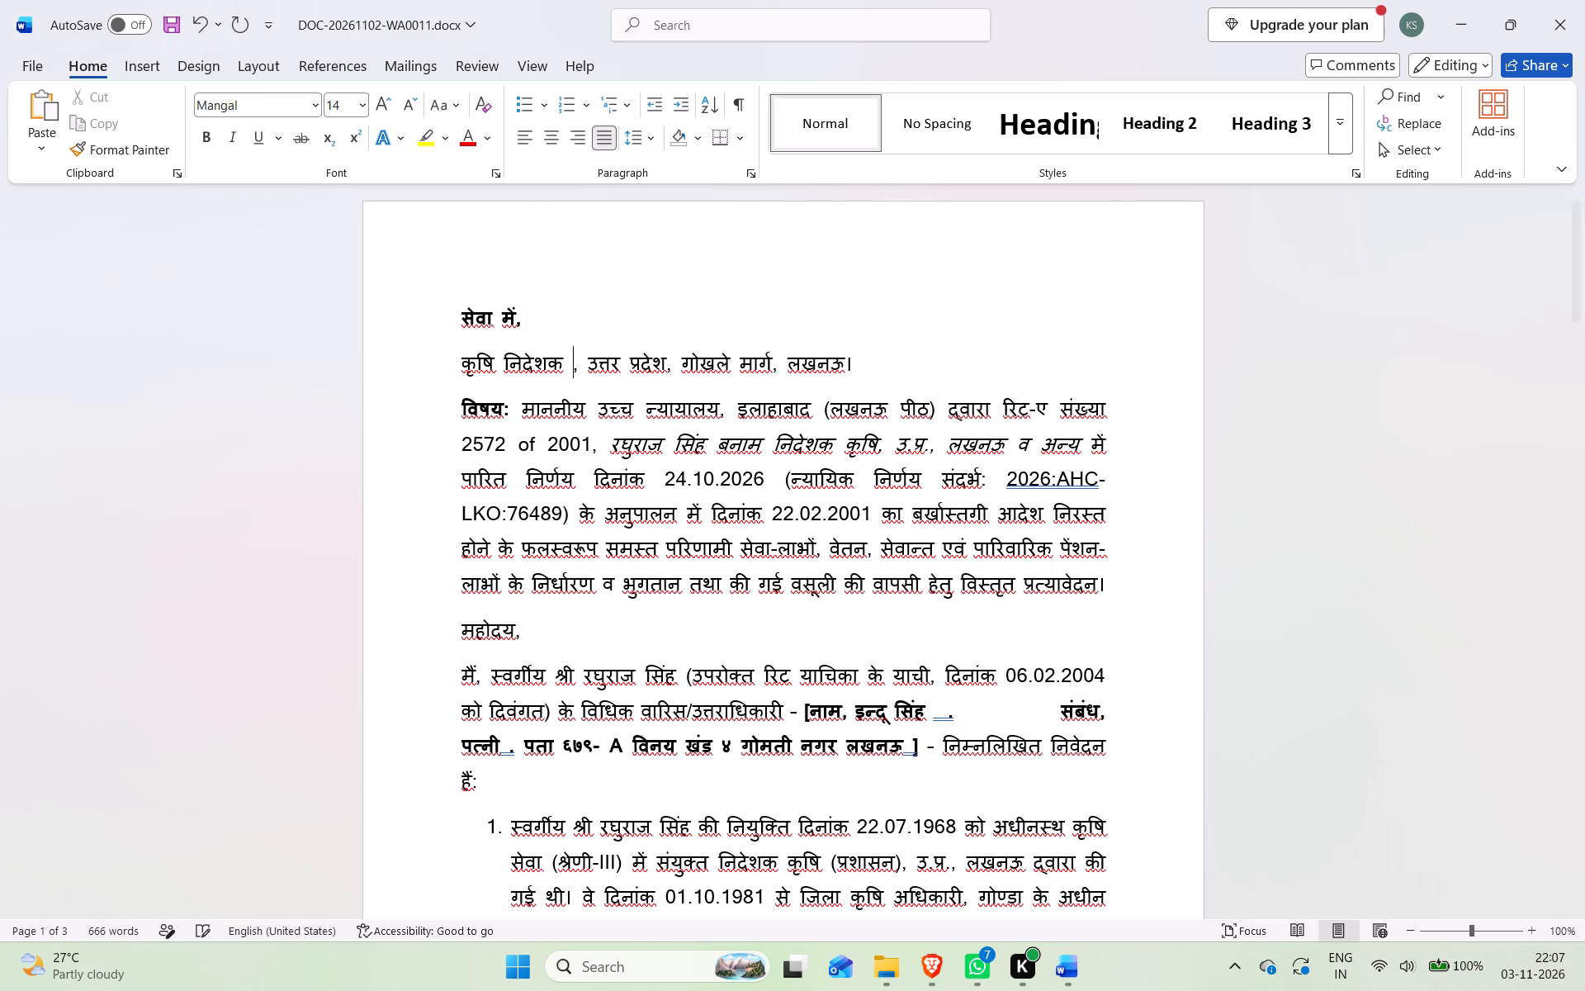
{"action": "type", "text": "ji"}
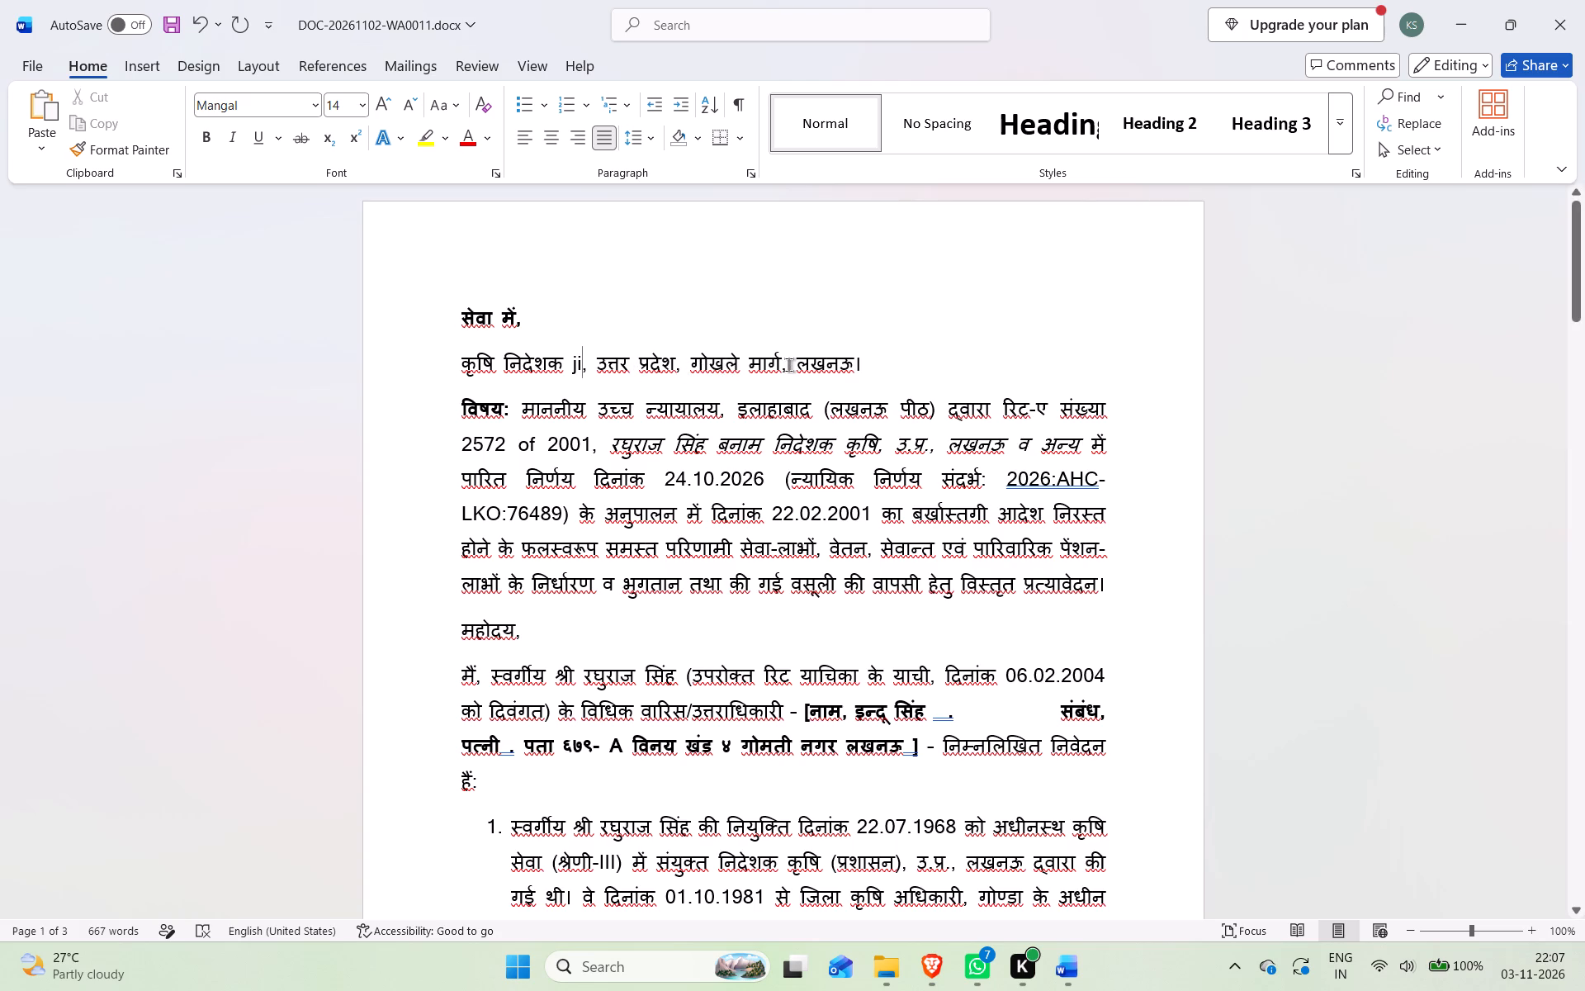
Delete "गोखले मार्ग," and its extra space from the addressee line.
{"action": "left_click_drag", "start_coordinate": [783, 364], "coordinate": [756, 365]}
{"action": "left_click_drag", "start_coordinate": [756, 365], "coordinate": [690, 365]}
{"action": "key", "text": "BackSpace"}
{"action": "key", "text": "Right"}
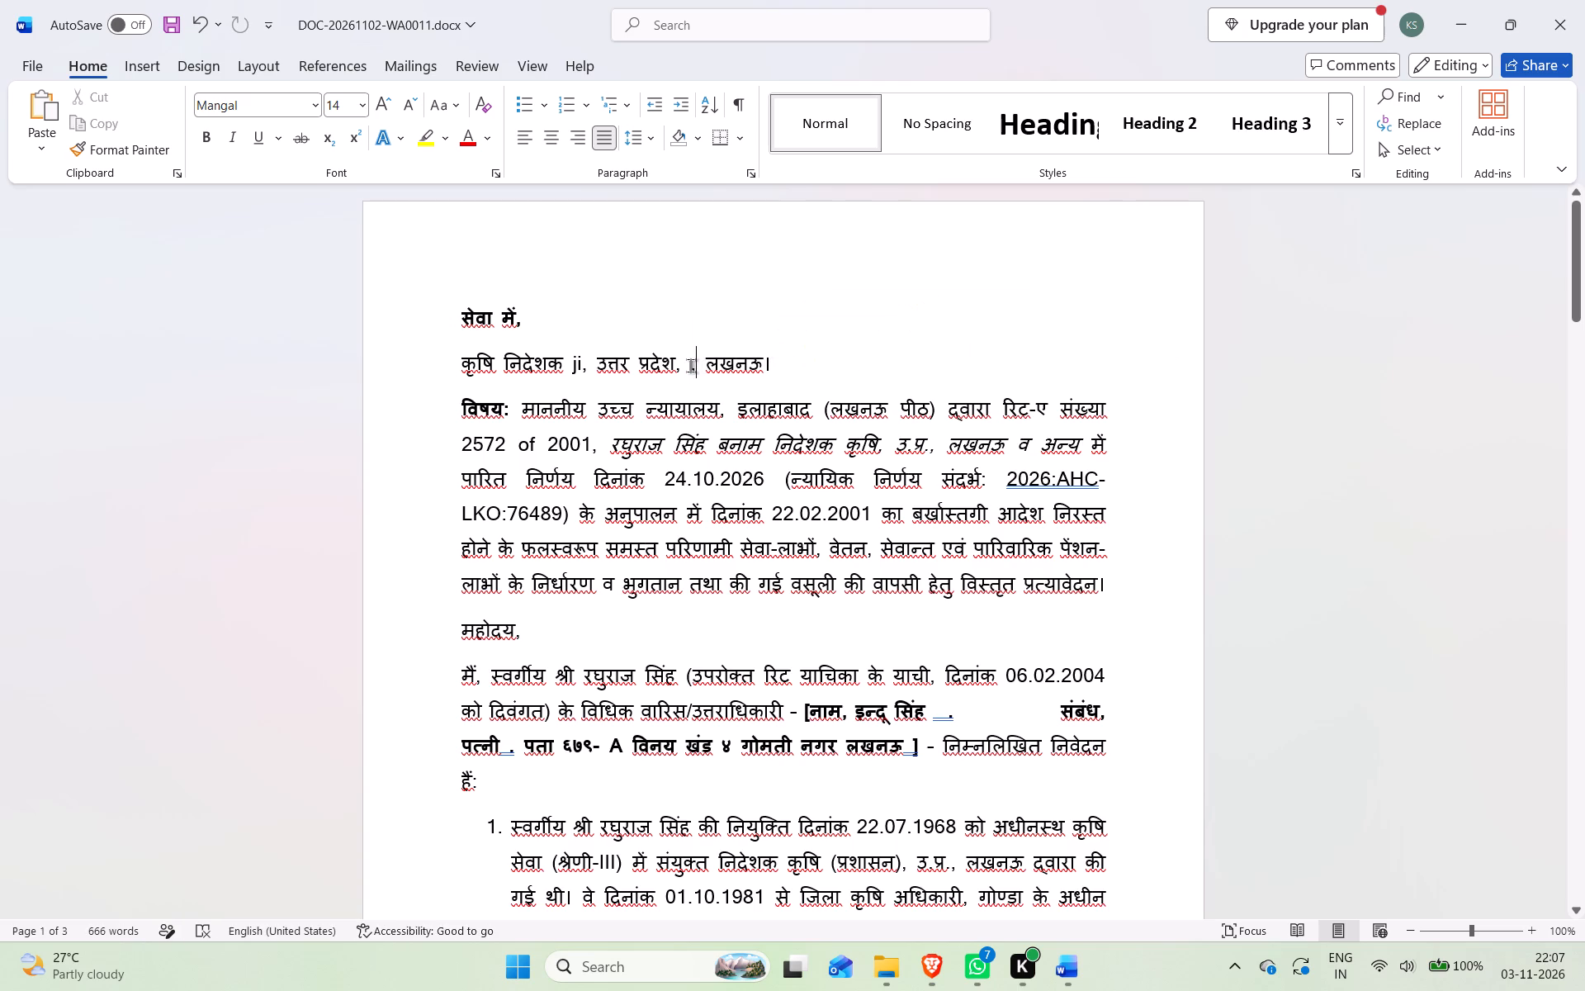
{"action": "key", "text": "BackSpace"}
{"action": "key", "text": "BackSpace"}
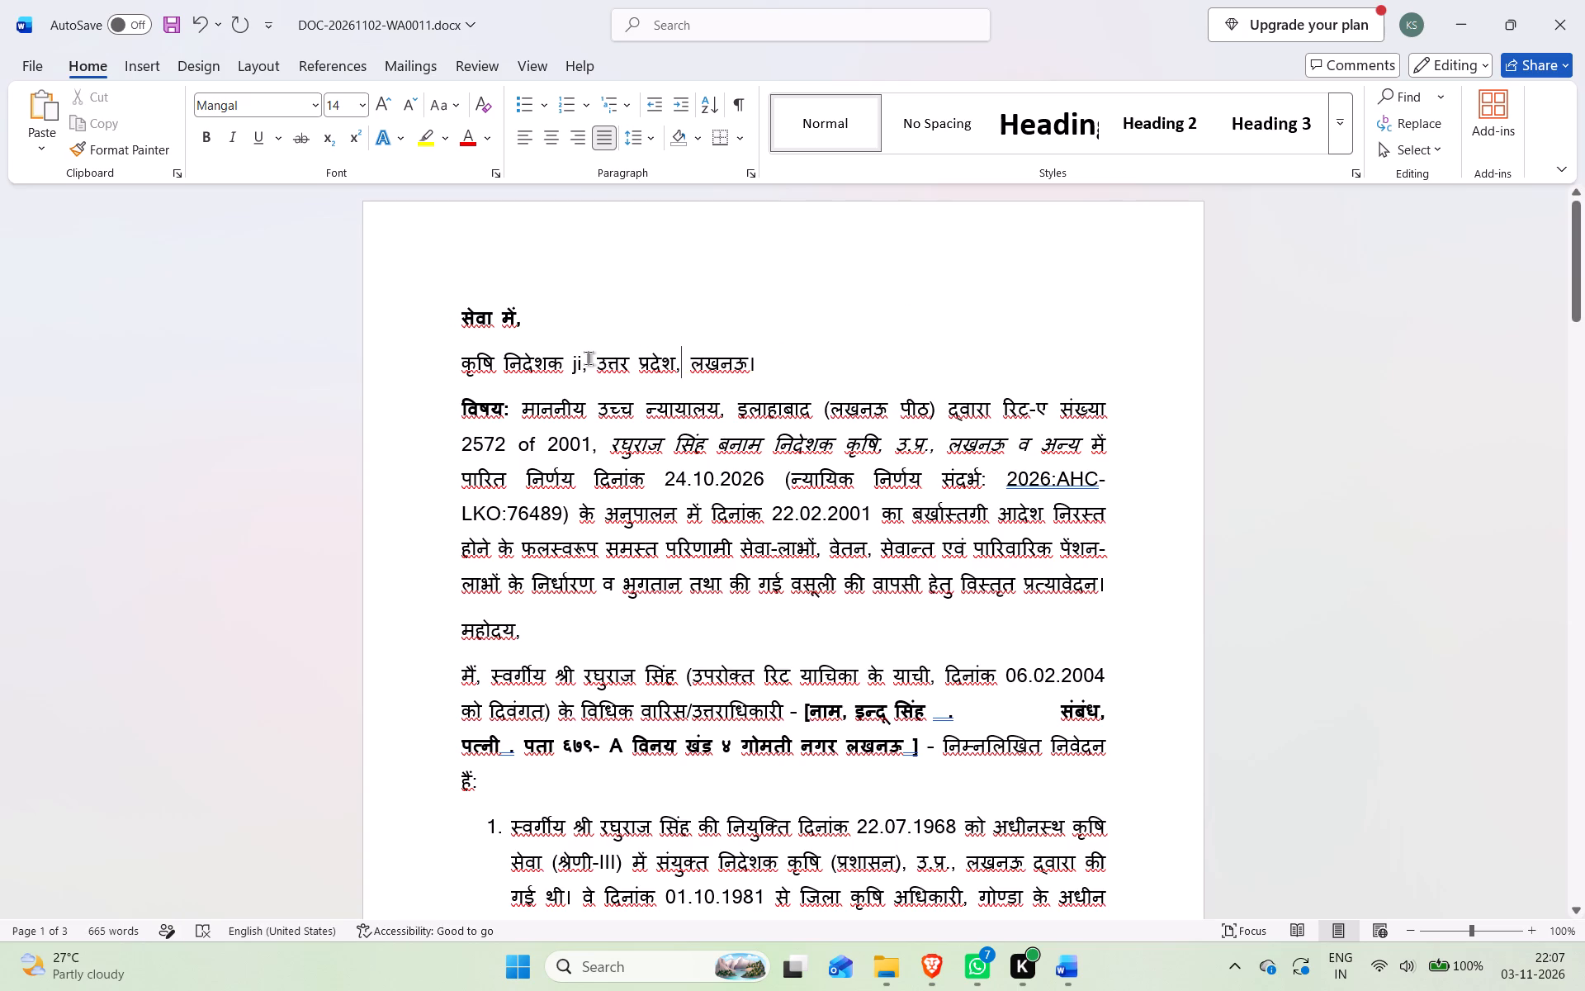
Split the addressee line so that "उत्तर प्रदेश, लखनऊ।" starts on its own line below "कृषि निदेशक ji,".
{"action": "left_click", "coordinate": [596, 358]}
{"action": "key", "text": "Return"}
{"action": "key", "text": "Return"}
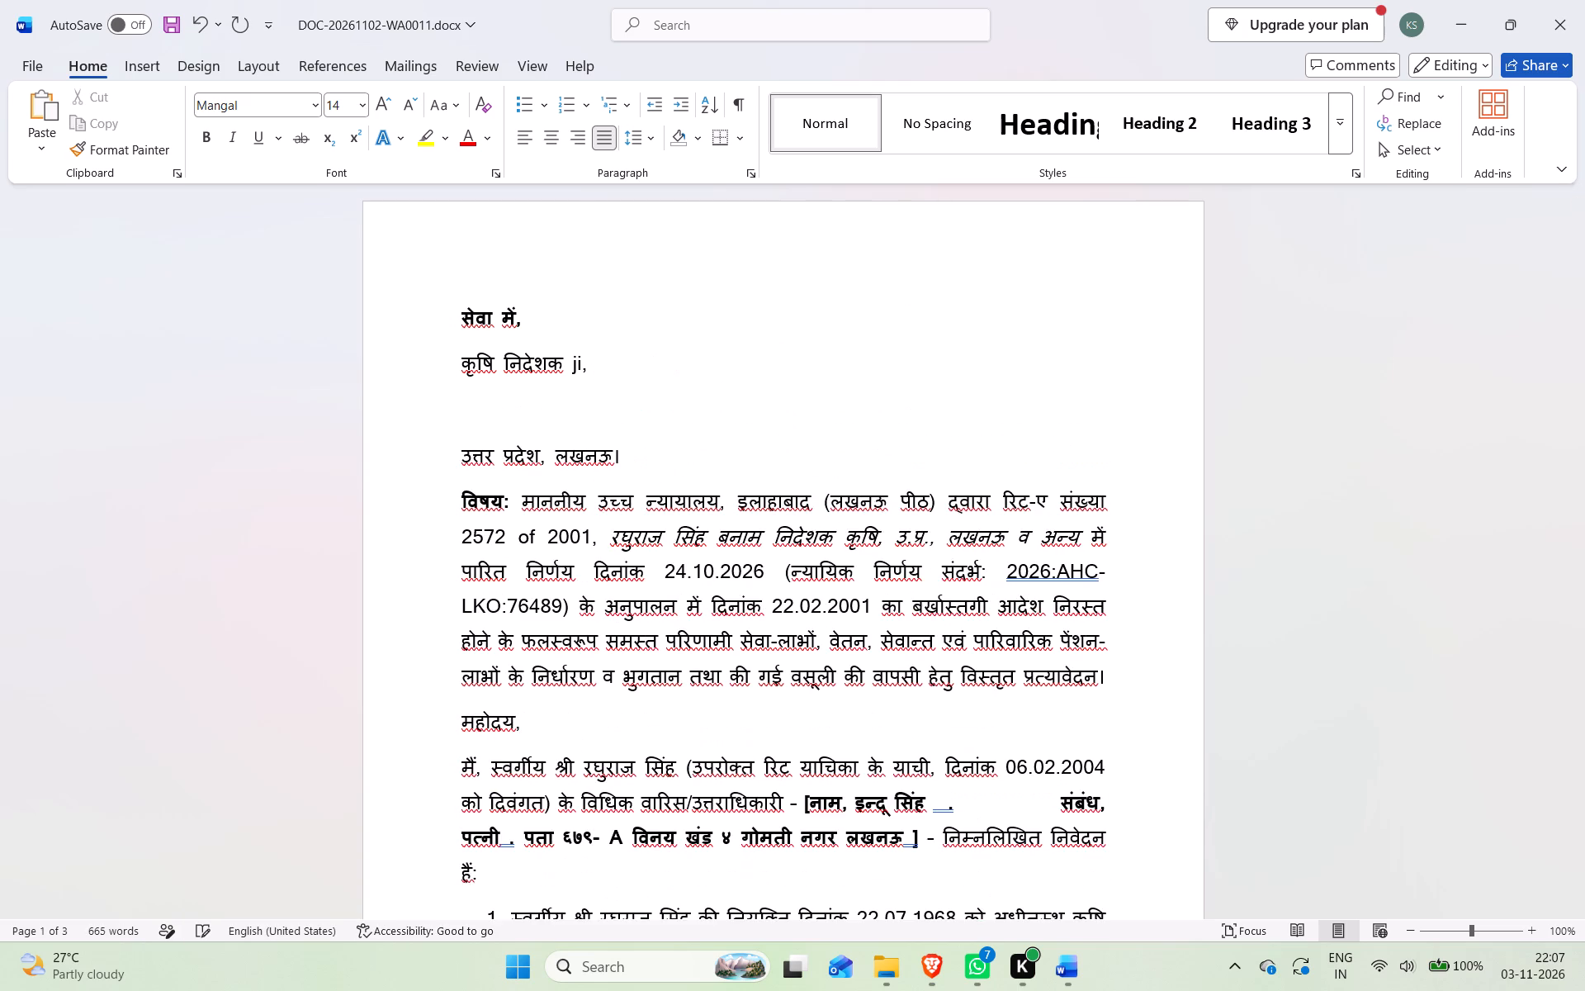
{"action": "key", "text": "BackSpace"}
Edit the addressee line at the "ji" that follows कृषि निदेशक.
{"action": "left_click", "coordinate": [584, 370]}
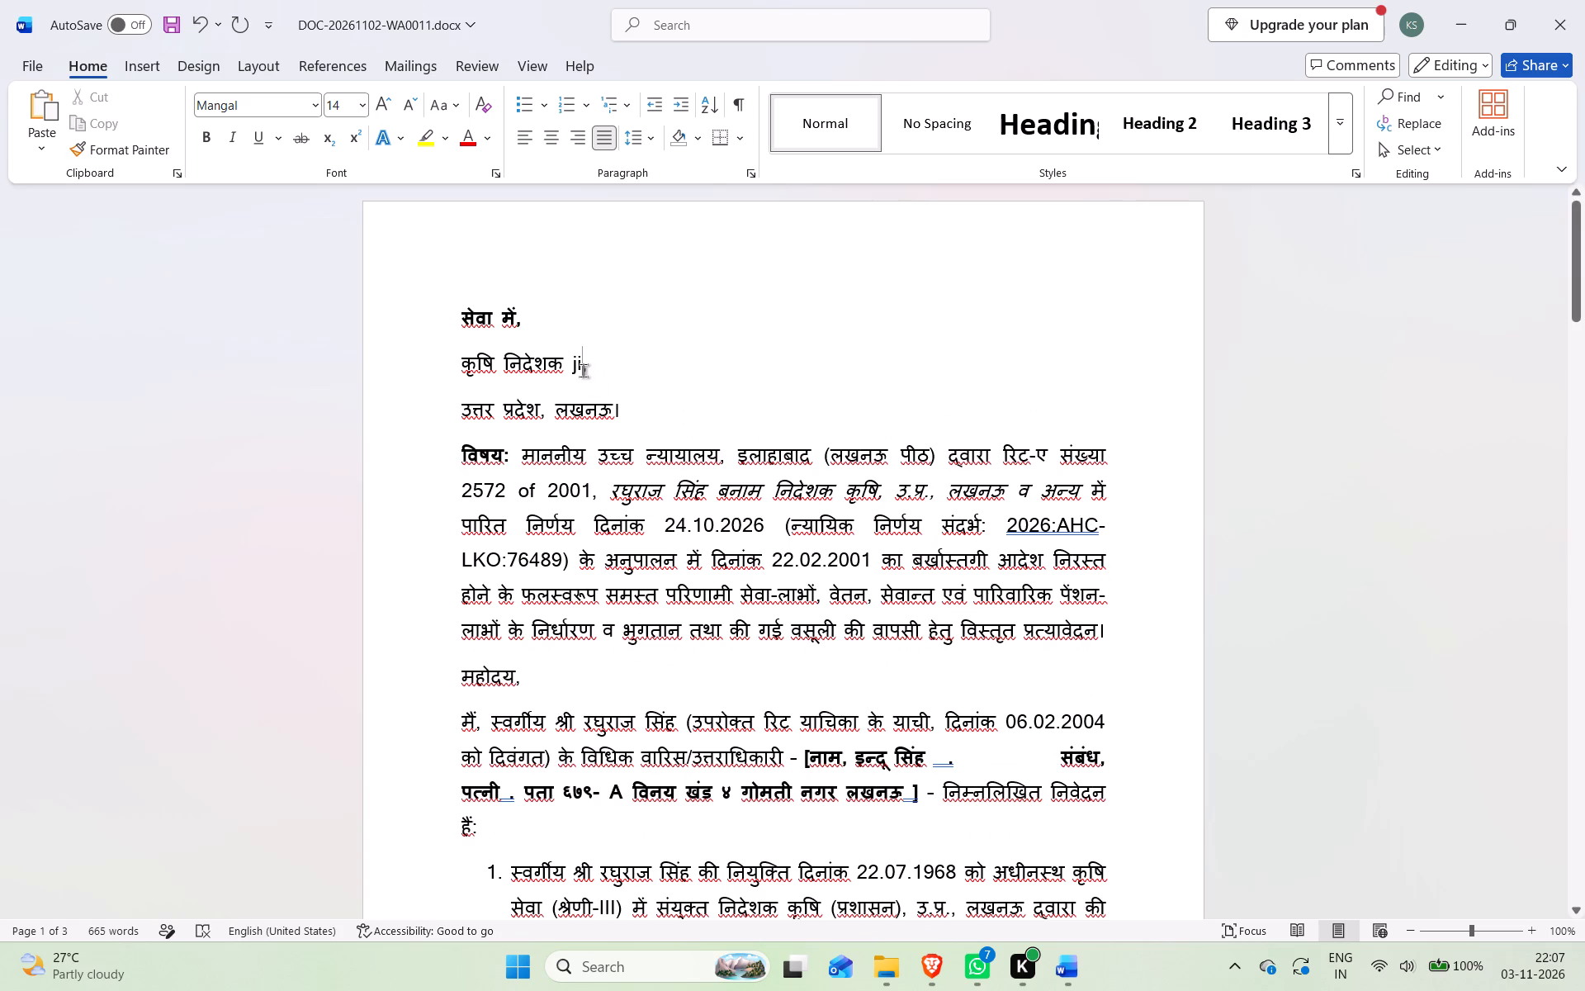
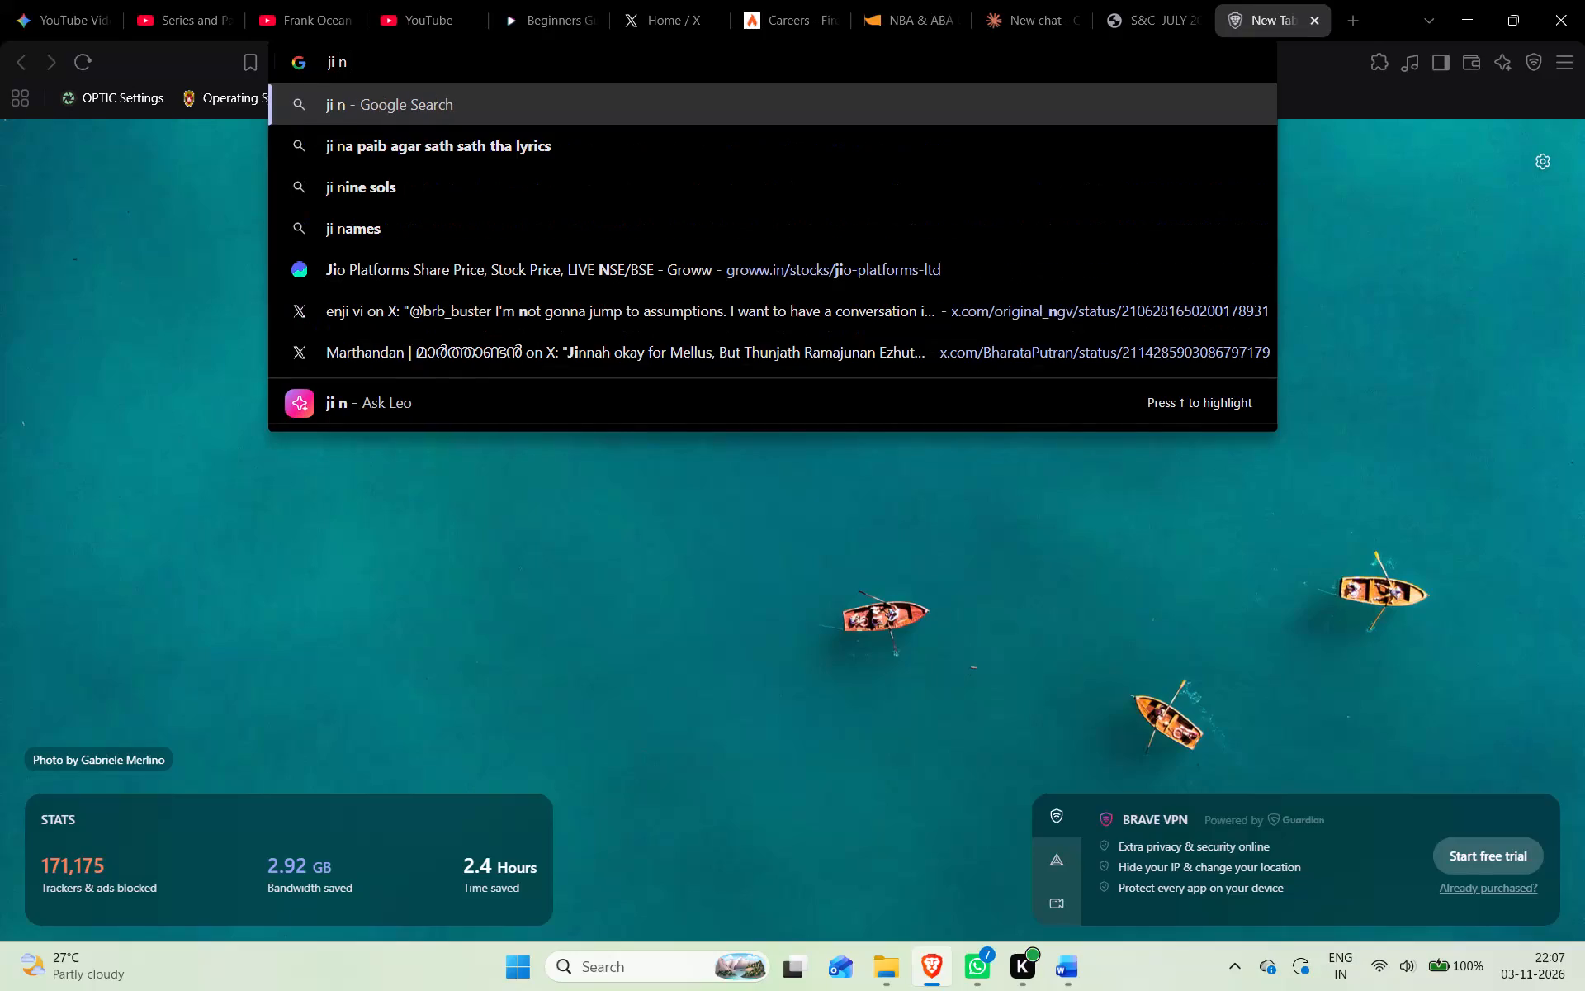
Search Google for "ji in hindi" to find the Hindi spelling of the honorific.
{"action": "key", "text": "BackSpace"}
{"action": "key", "text": "BackSpace"}
{"action": "type", "text": "in i"}
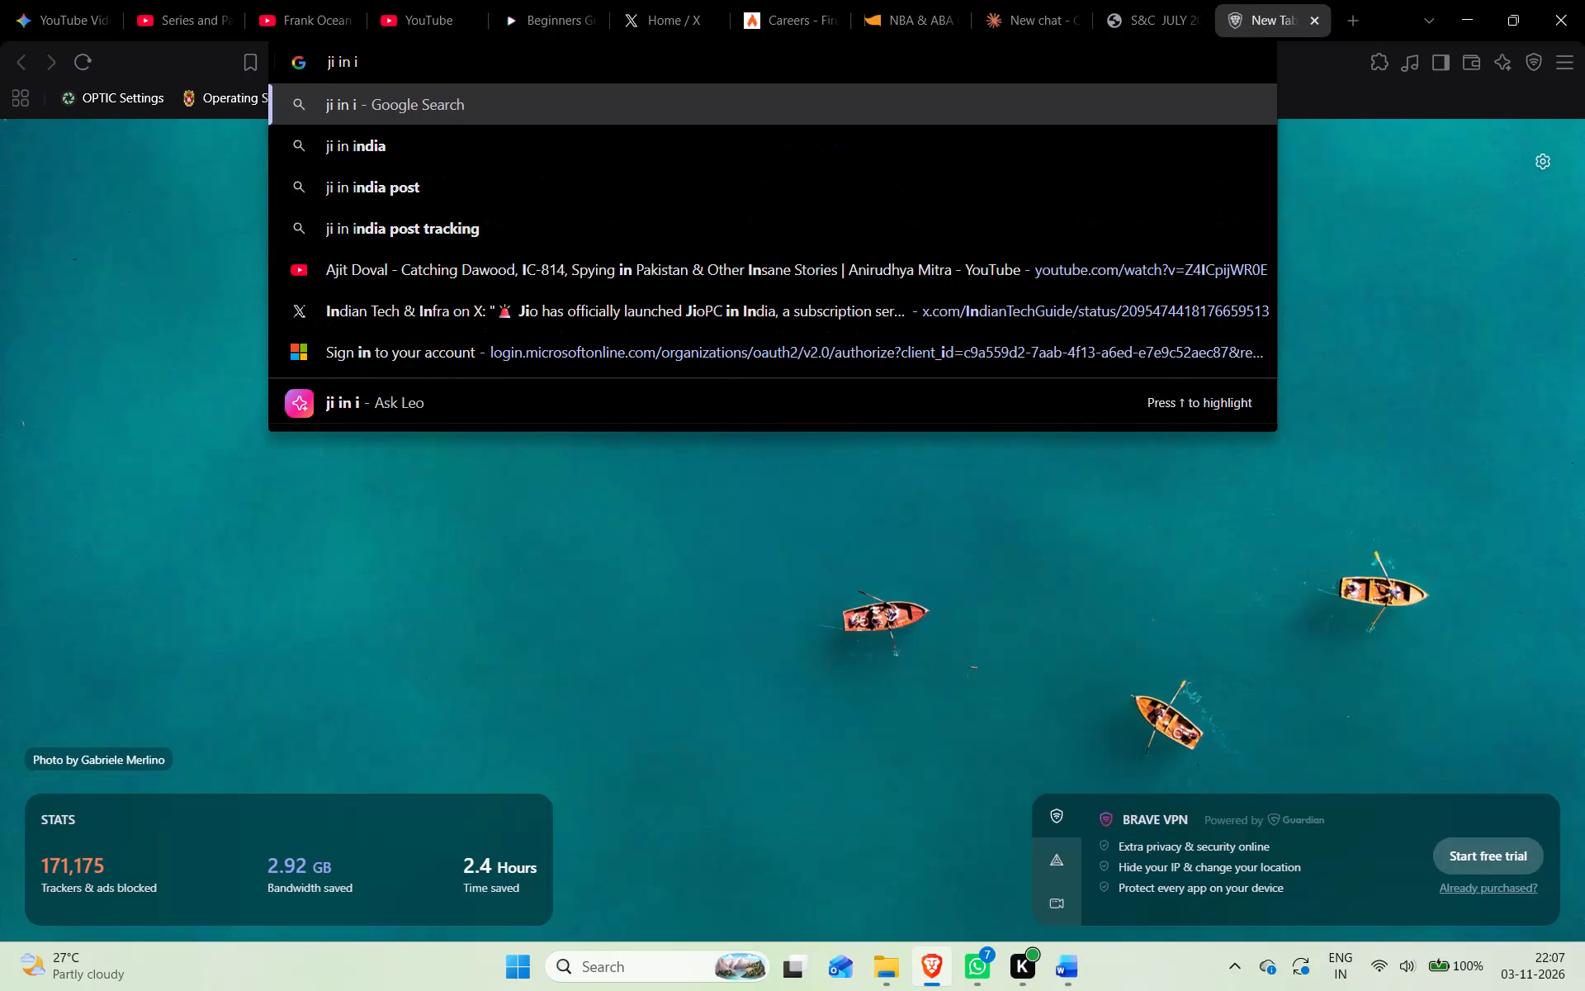
{"action": "key", "text": "BackSpace"}
{"action": "key", "text": "Down"}
{"action": "key", "text": "Return"}
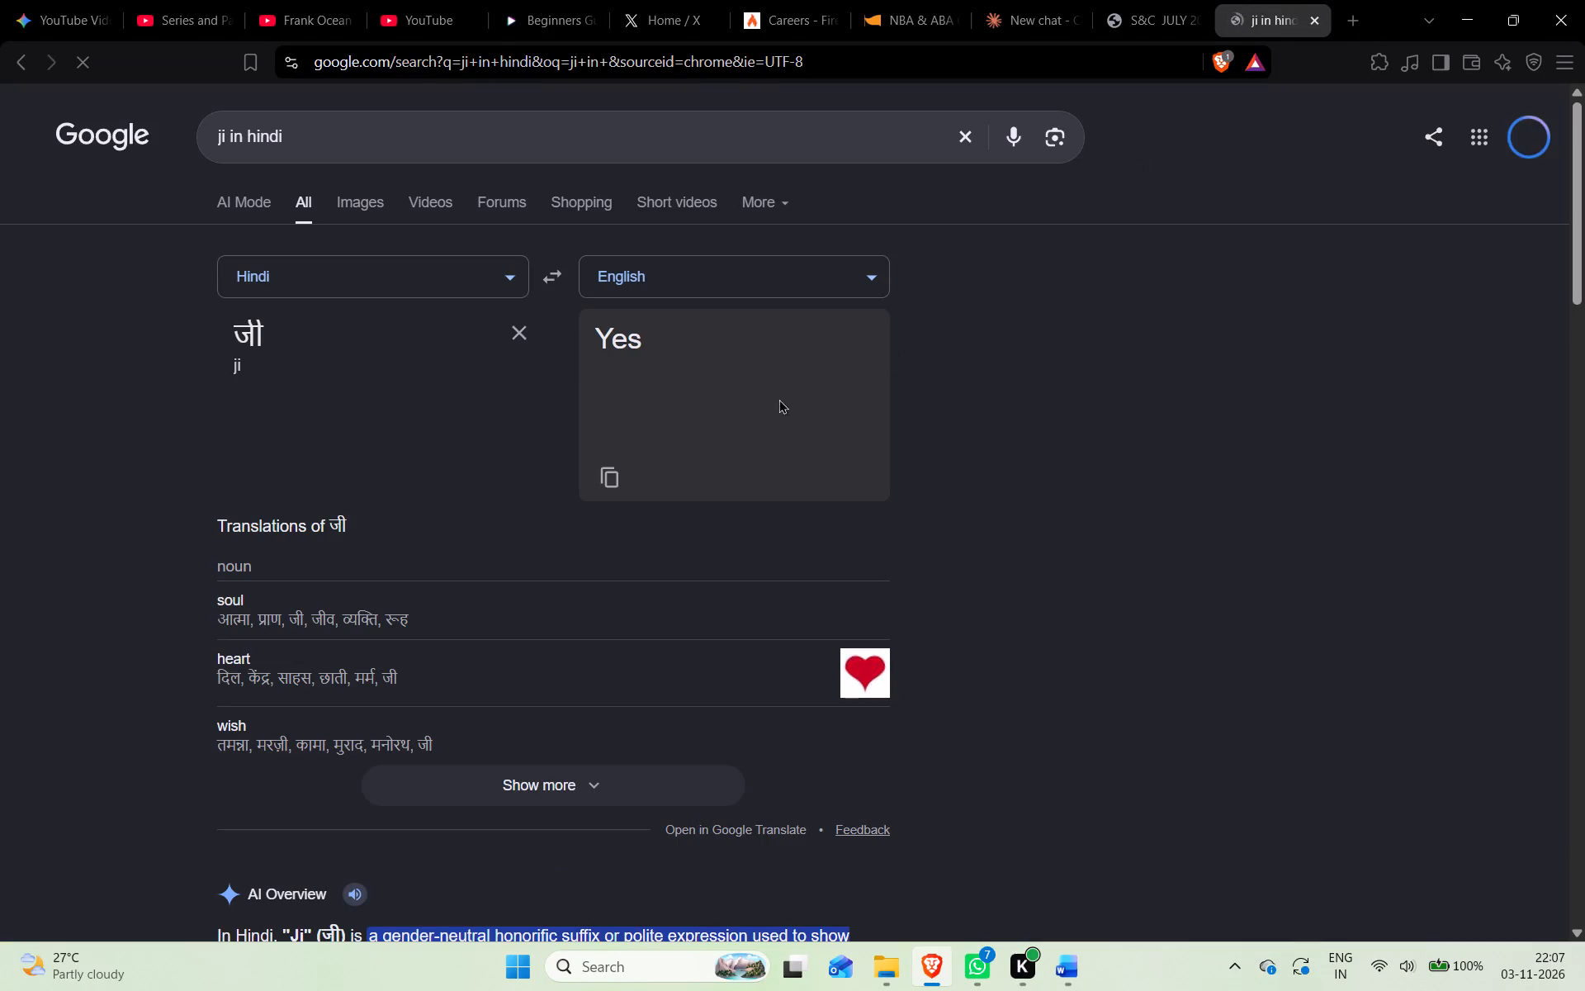
Select the Hindi word "जी" in the source text of the translation result.
{"action": "double_click", "coordinate": [320, 335]}
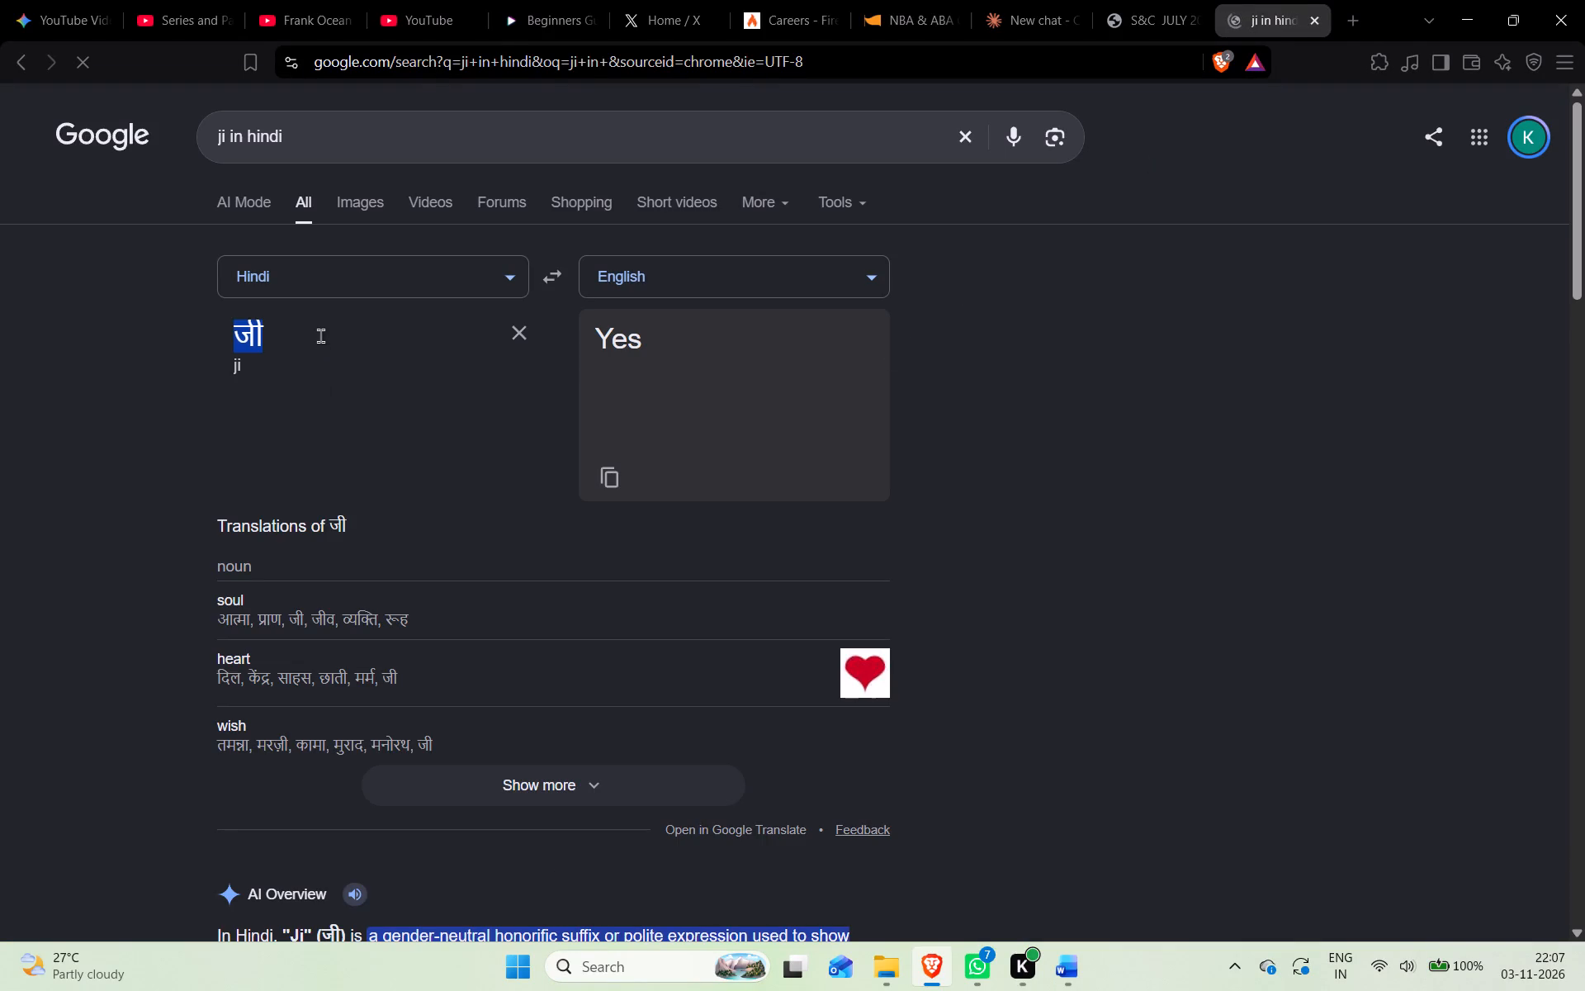
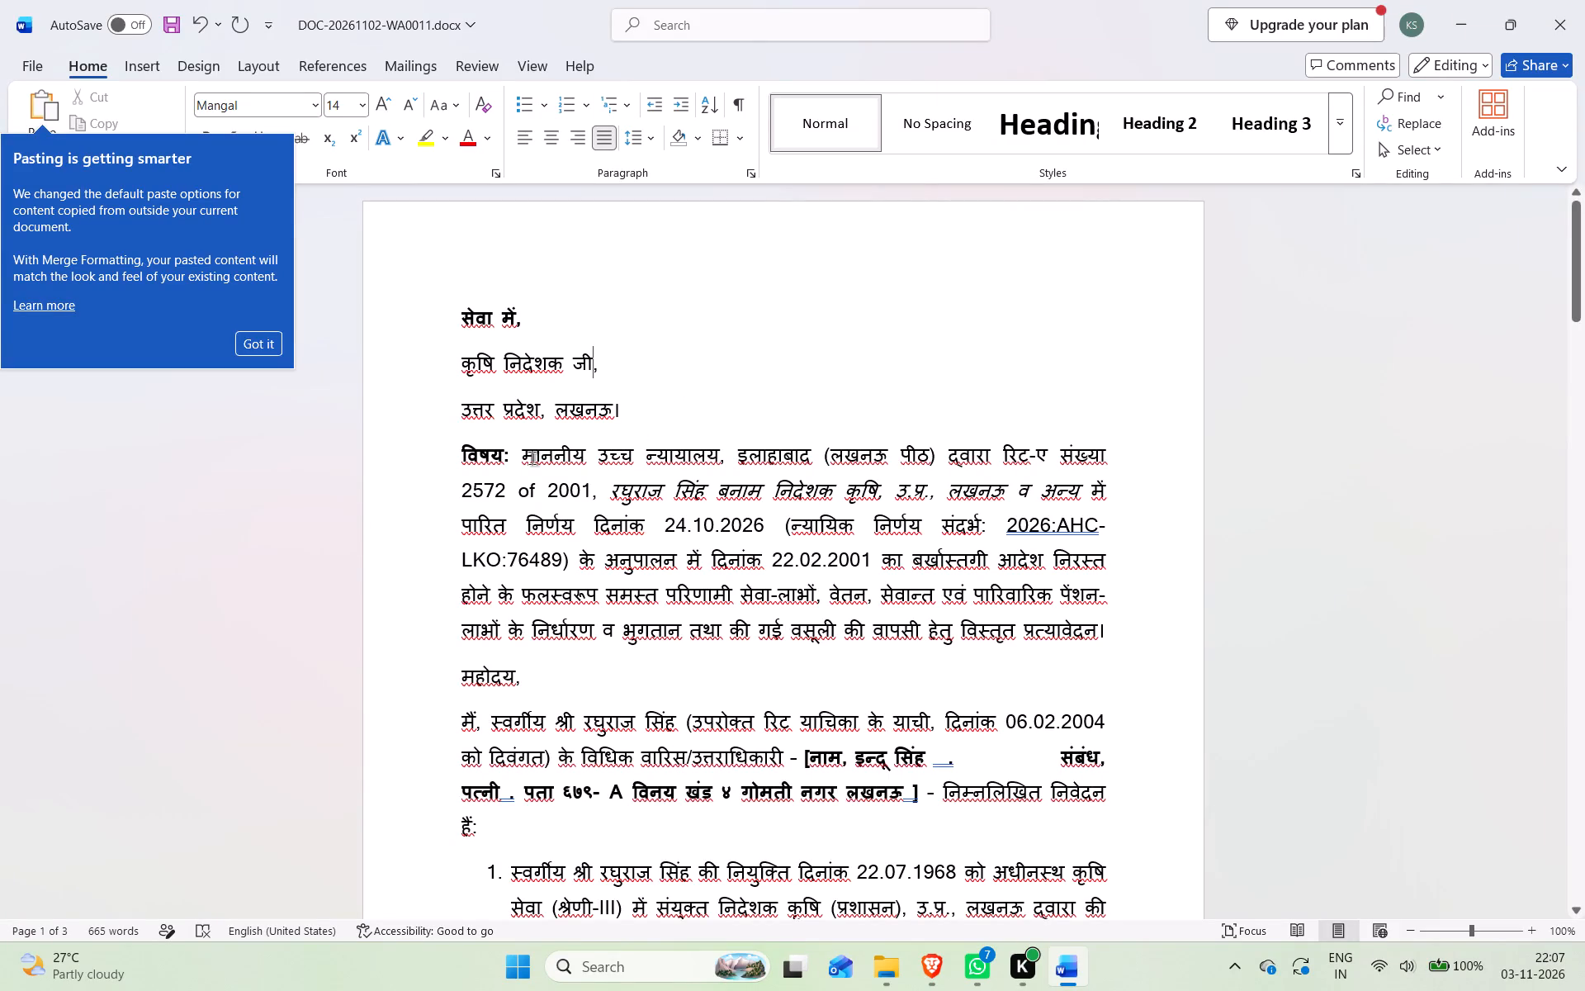
Replace the comma after the label "नाम" with a colon in the legal heir's bracketed details in the opening paragraph.
{"action": "scroll", "coordinate": [525, 555], "scroll_direction": "down", "scroll_amount": 2}
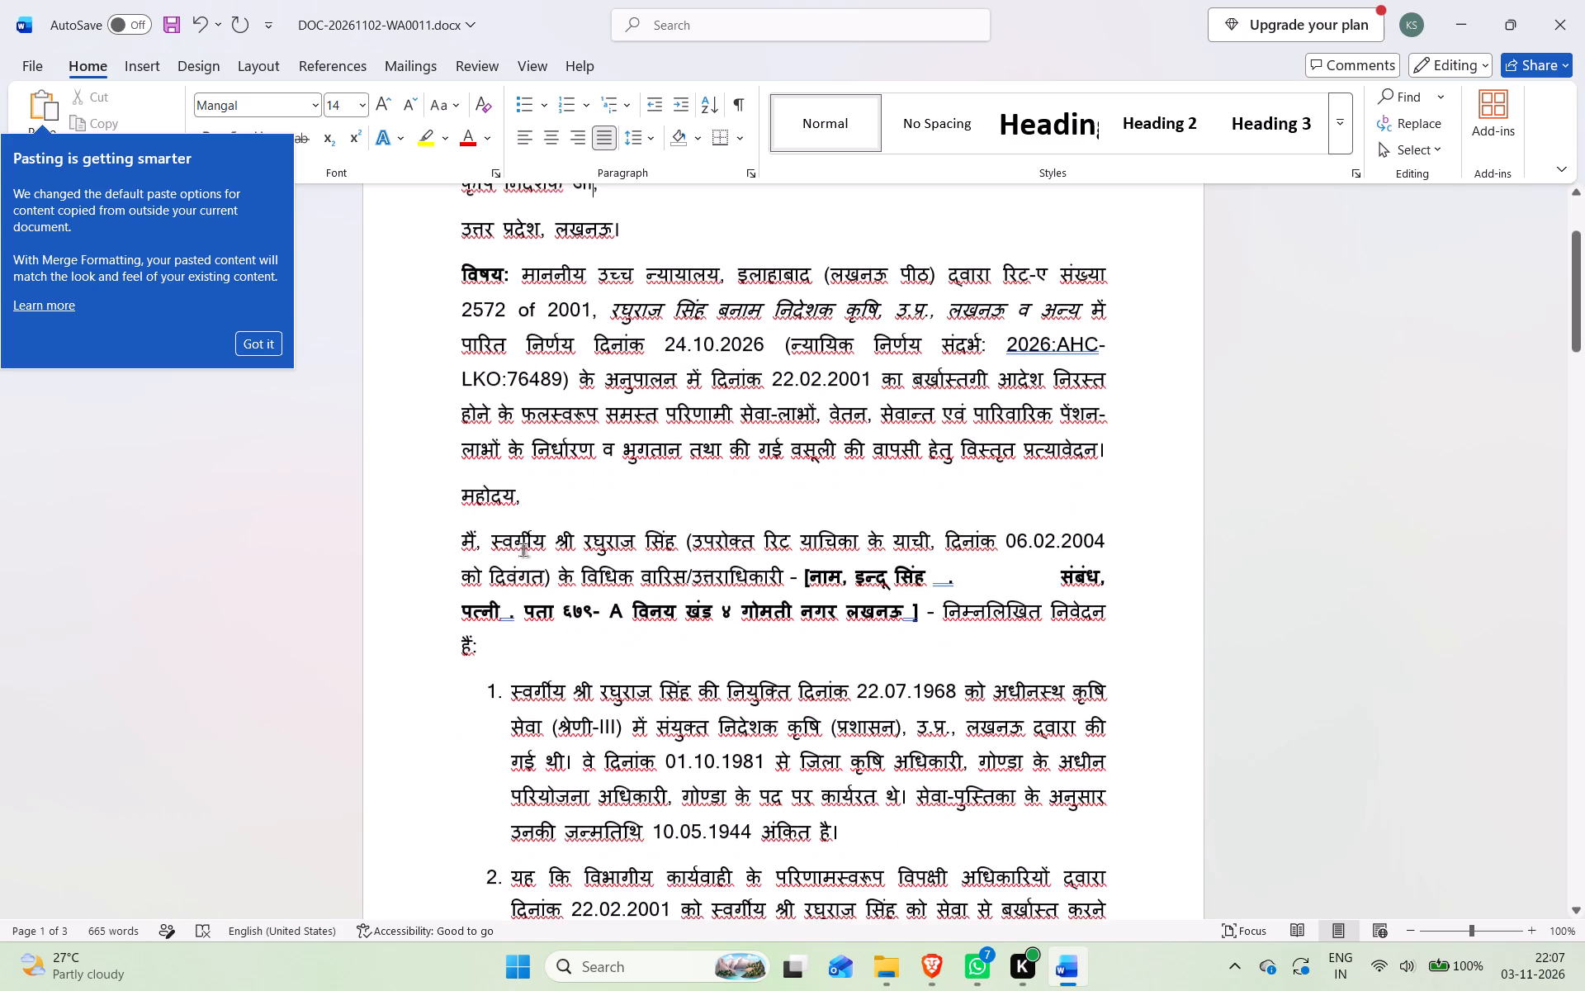
{"action": "left_click", "coordinate": [514, 482]}
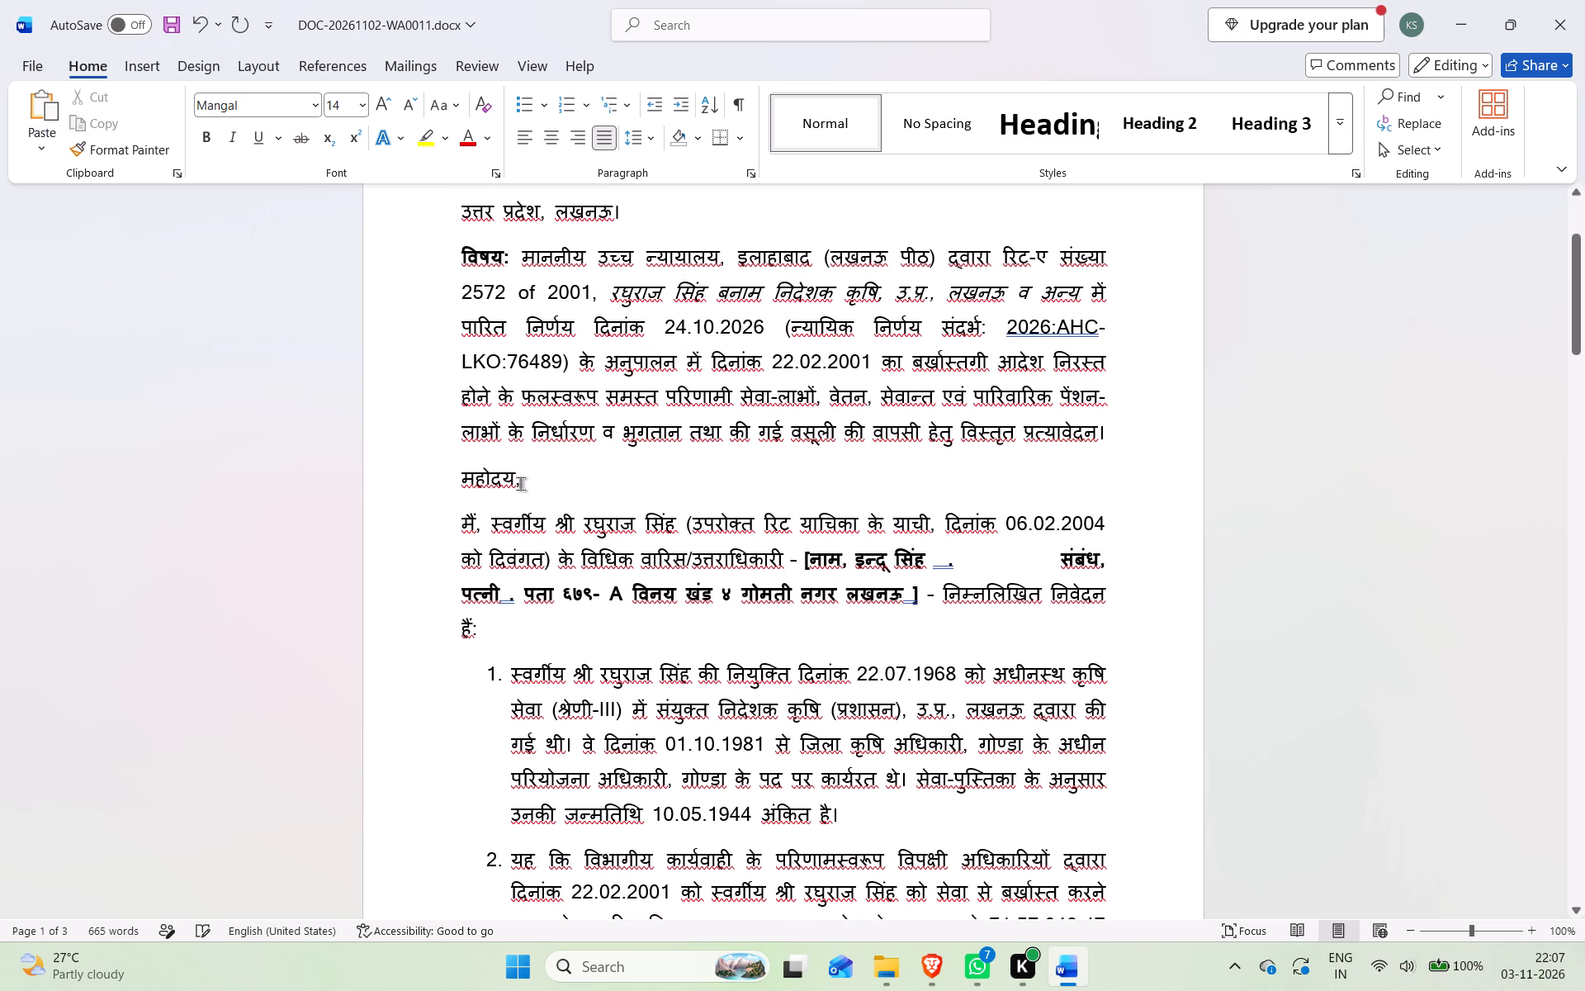
{"action": "left_click", "coordinate": [520, 483]}
{"action": "scroll", "coordinate": [517, 486], "scroll_direction": "down", "scroll_amount": 1}
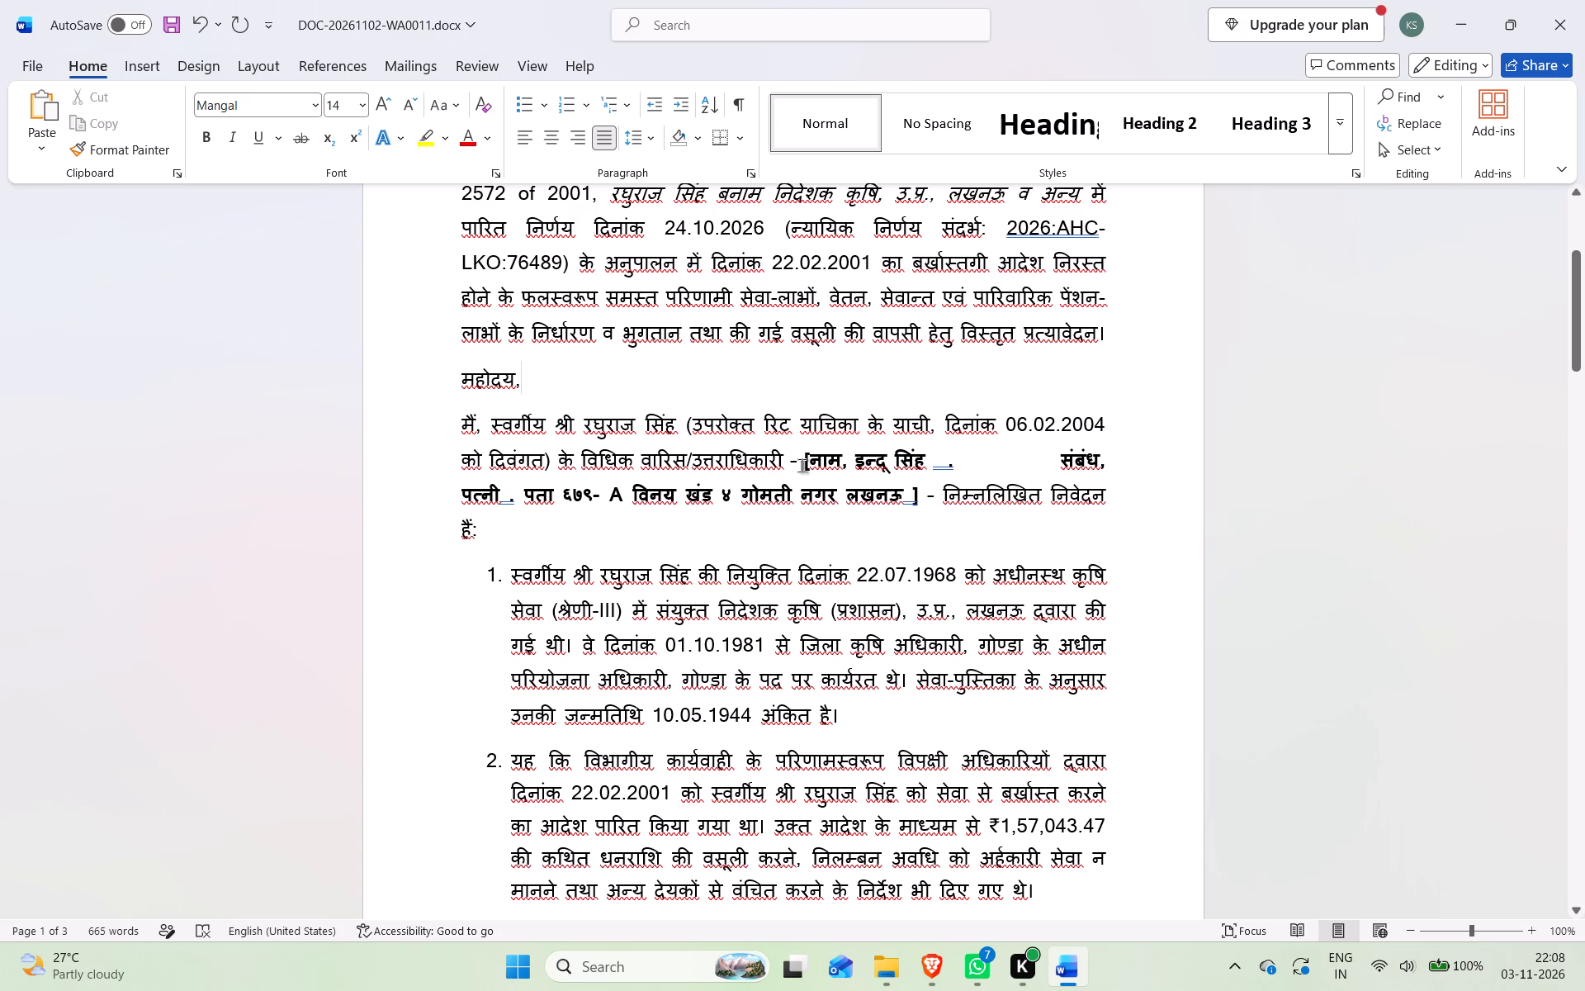
{"action": "left_click", "coordinate": [851, 463]}
{"action": "key", "text": "BackSpace"}
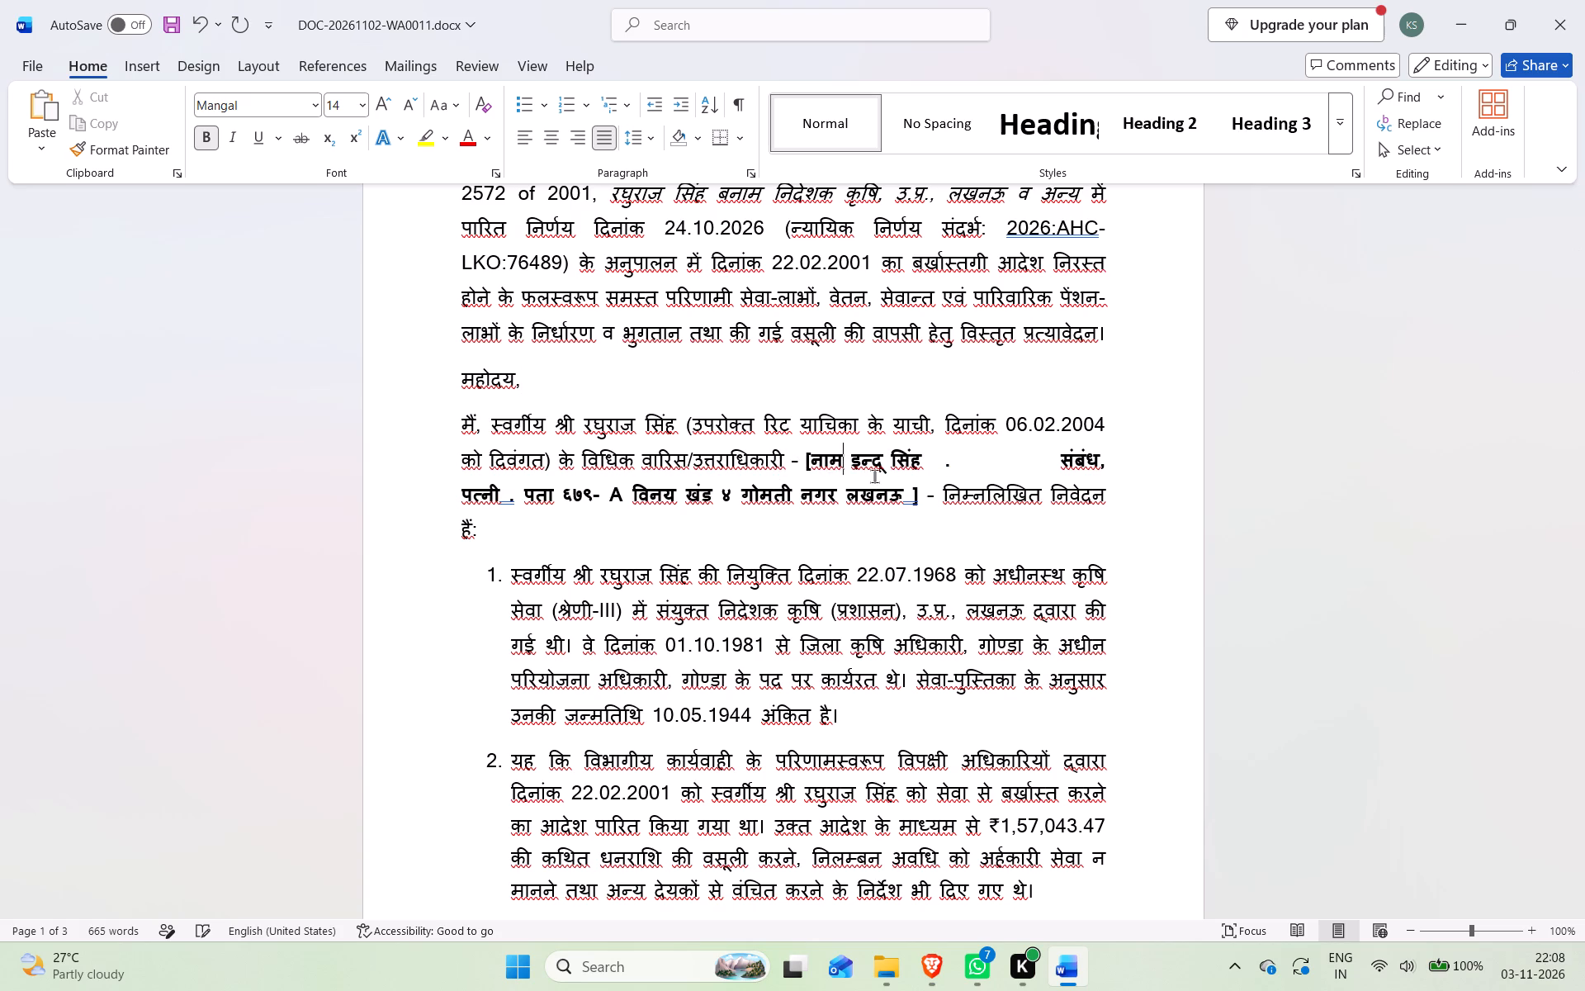
{"action": "key", "text": "shift+colon"}
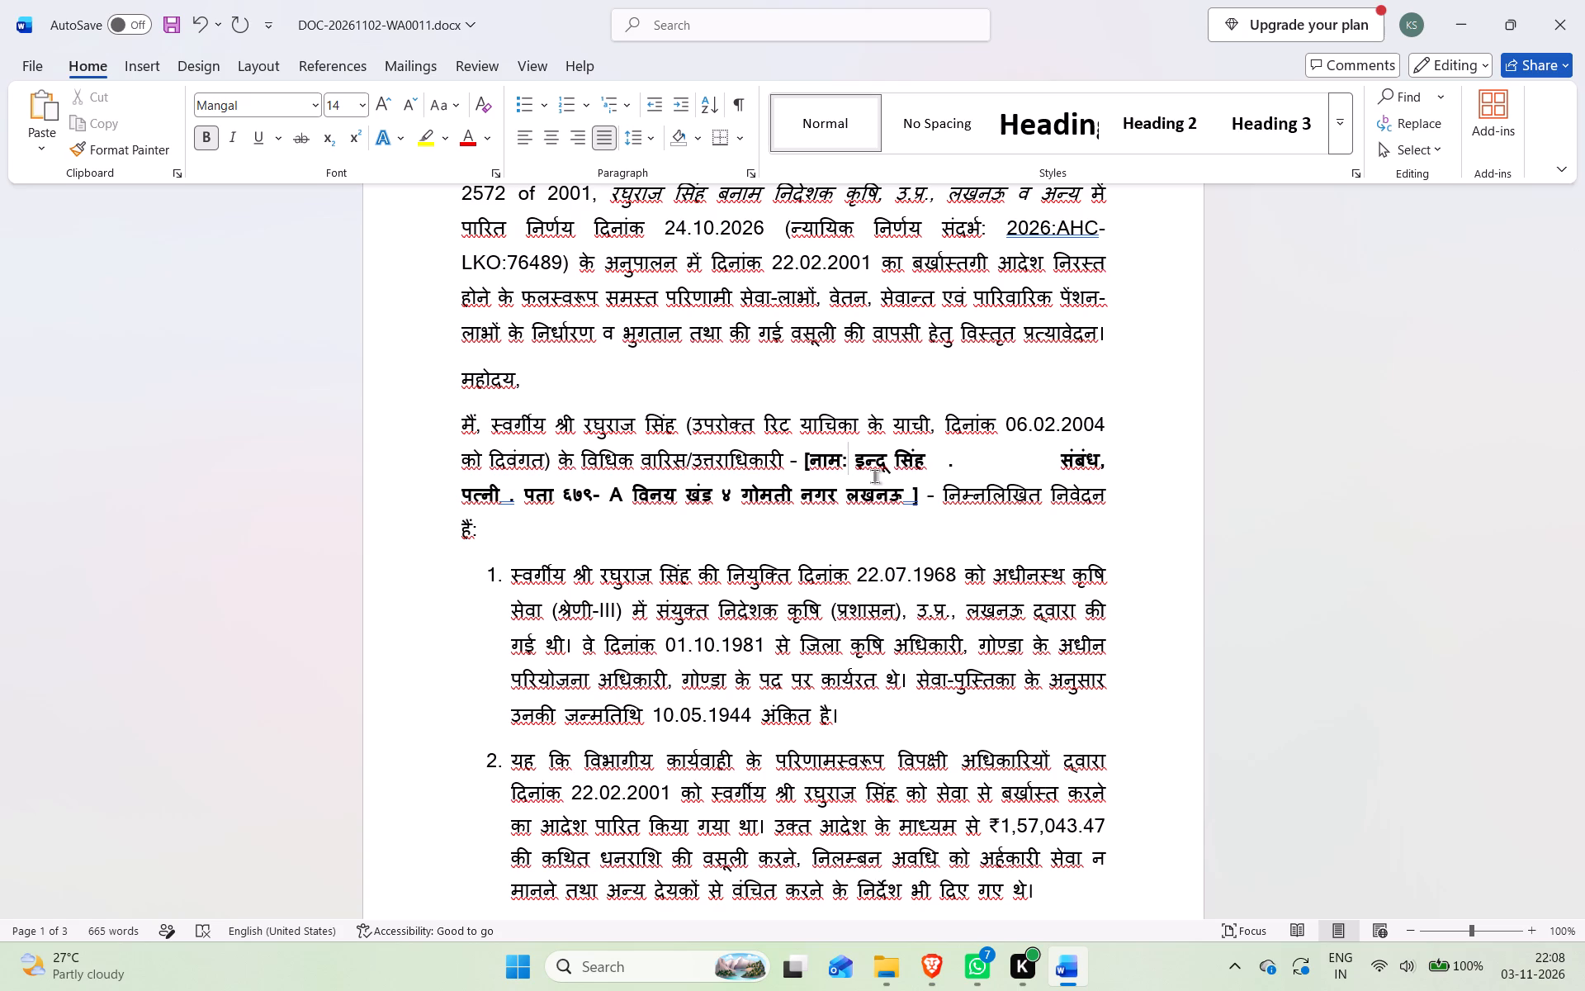
{"action": "key", "text": "Left"}
{"action": "key", "text": "Right"}
Insert a comma directly after the heir's name in the bracketed details.
{"action": "key", "text": "Right"}
{"action": "key", "text": "Right"}
{"action": "key", "text": "Right"}
{"action": "key", "text": "Right"}
{"action": "key", "text": "Right"}
{"action": "key", "text": "Right"}
{"action": "key", "text": "Right"}
{"action": "key", "text": "Right"}
{"action": "key", "text": "Right"}
{"action": "key", "text": "Right"}
{"action": "key", "text": "Left"}
{"action": "key", "text": "Left"}
{"action": "key", "text": "Left"}
{"action": "key", "text": "Left"}
{"action": "key", "text": "comma"}
{"action": "key", "text": "Right"}
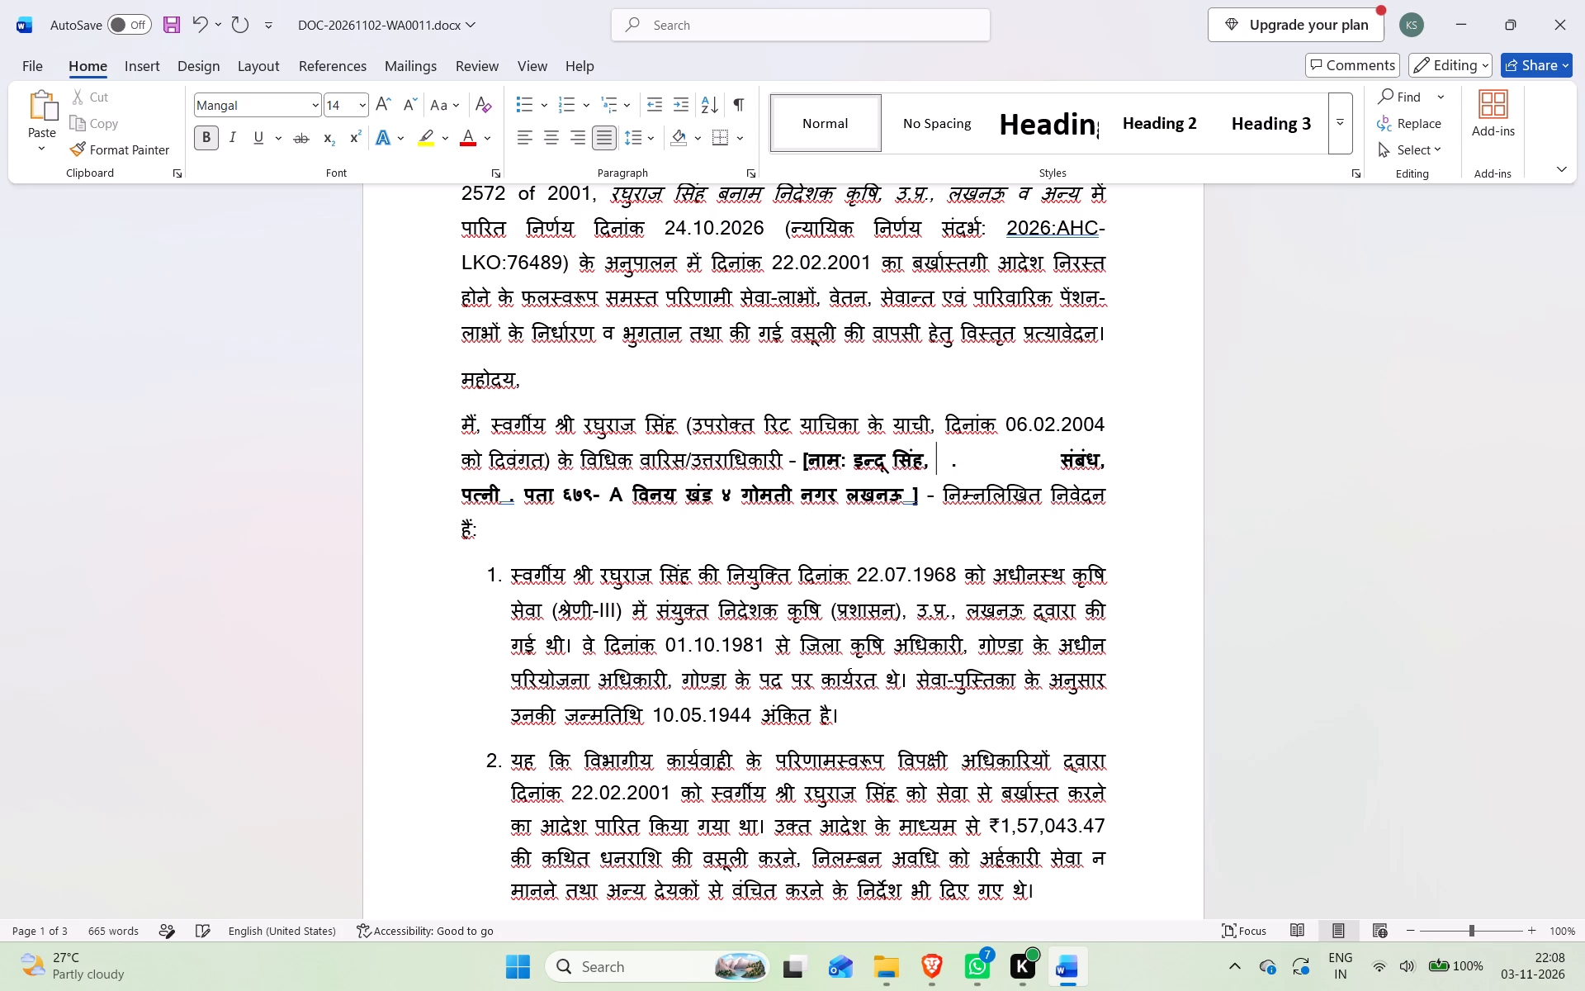
Delete the stray full stop and surplus spaces between the heir's name and "संबंध", leaving one space after the comma.
{"action": "key", "text": "Right"}
{"action": "key", "text": "Right"}
{"action": "key", "text": "Right"}
{"action": "key", "text": "Right"}
{"action": "key", "text": "Right"}
{"action": "key", "text": "Right"}
{"action": "key", "text": "Right"}
{"action": "key", "text": "Right"}
{"action": "key", "text": "Right"}
{"action": "key", "text": "Right"}
{"action": "key", "text": "Right"}
{"action": "key", "text": "Right"}
{"action": "key", "text": "Right"}
{"action": "key", "text": "Right"}
{"action": "key", "text": "Right"}
{"action": "key", "text": "Right"}
{"action": "key", "text": "Right"}
{"action": "key", "text": "BackSpace"}
{"action": "key", "text": "BackSpace"}
{"action": "key", "text": "BackSpace"}
{"action": "key", "text": "BackSpace"}
{"action": "key", "text": "BackSpace"}
{"action": "key", "text": "BackSpace"}
{"action": "key", "text": "BackSpace"}
{"action": "key", "text": "BackSpace"}
{"action": "key", "text": "BackSpace"}
{"action": "key", "text": "BackSpace"}
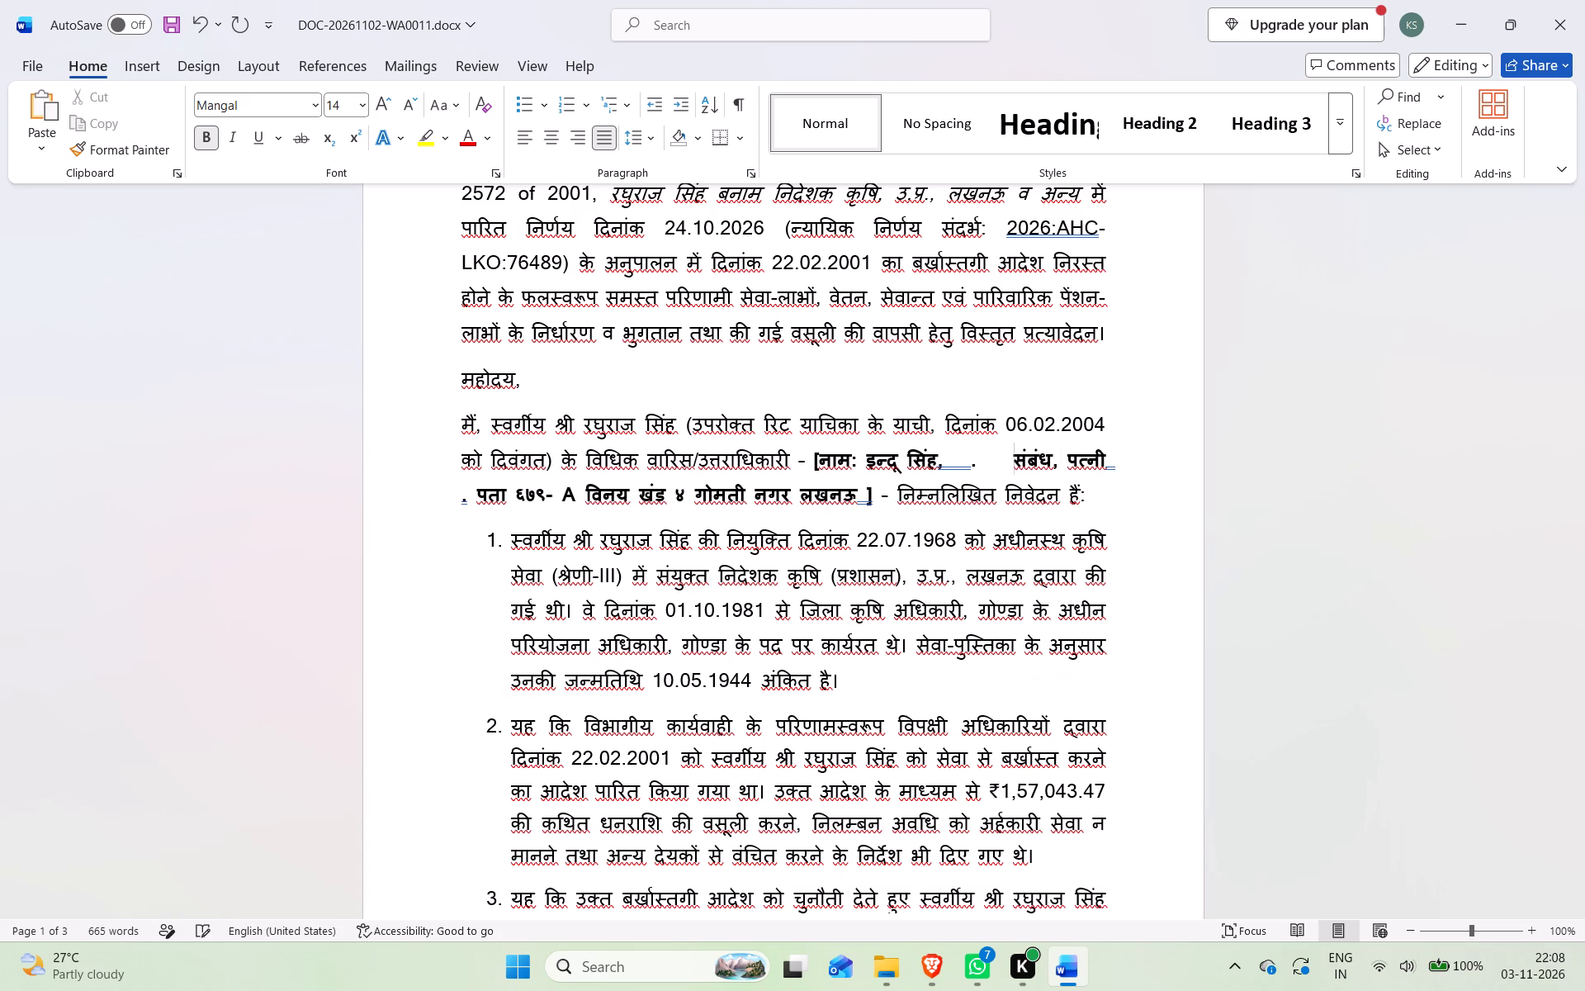
{"action": "key", "text": "BackSpace"}
{"action": "key", "text": "BackSpace"}
{"action": "key", "text": "BackSpace"}
{"action": "key", "text": "BackSpace"}
{"action": "key", "text": "BackSpace"}
{"action": "key", "text": "BackSpace"}
{"action": "key", "text": "BackSpace"}
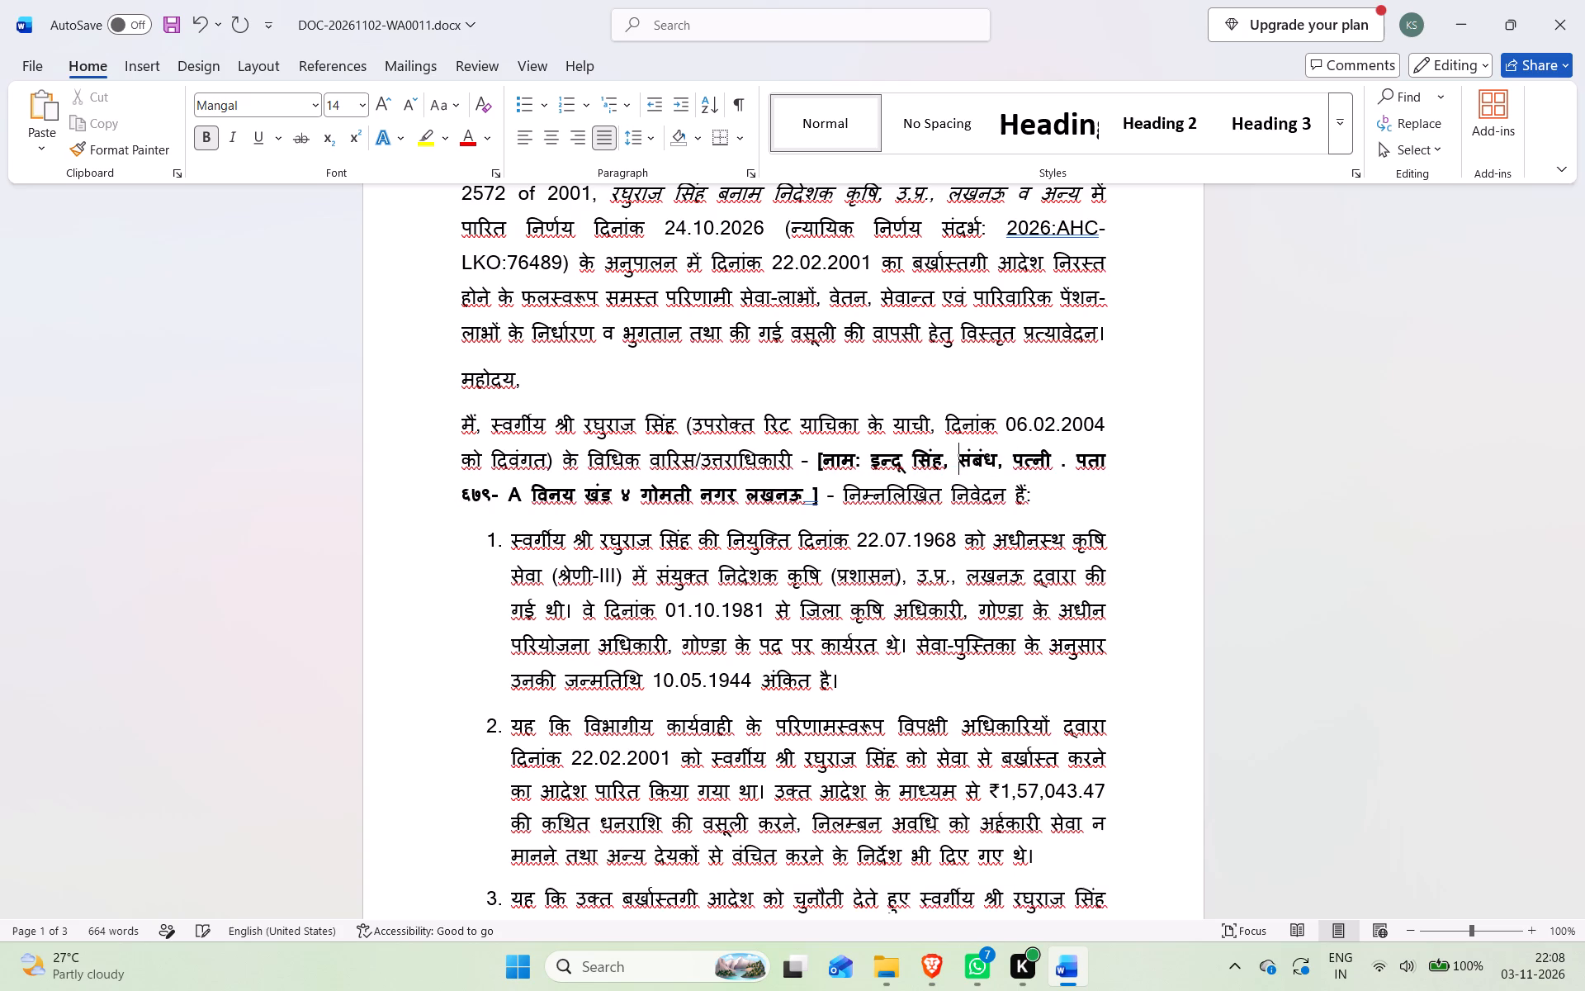
{"action": "key", "text": "BackSpace"}
{"action": "key", "text": "space"}
Replace the comma after "संबंध" with a colon preceded by a space.
{"action": "key", "text": "Right"}
{"action": "key", "text": "Right"}
{"action": "key", "text": "Right"}
{"action": "key", "text": "Right"}
{"action": "key", "text": "BackSpace"}
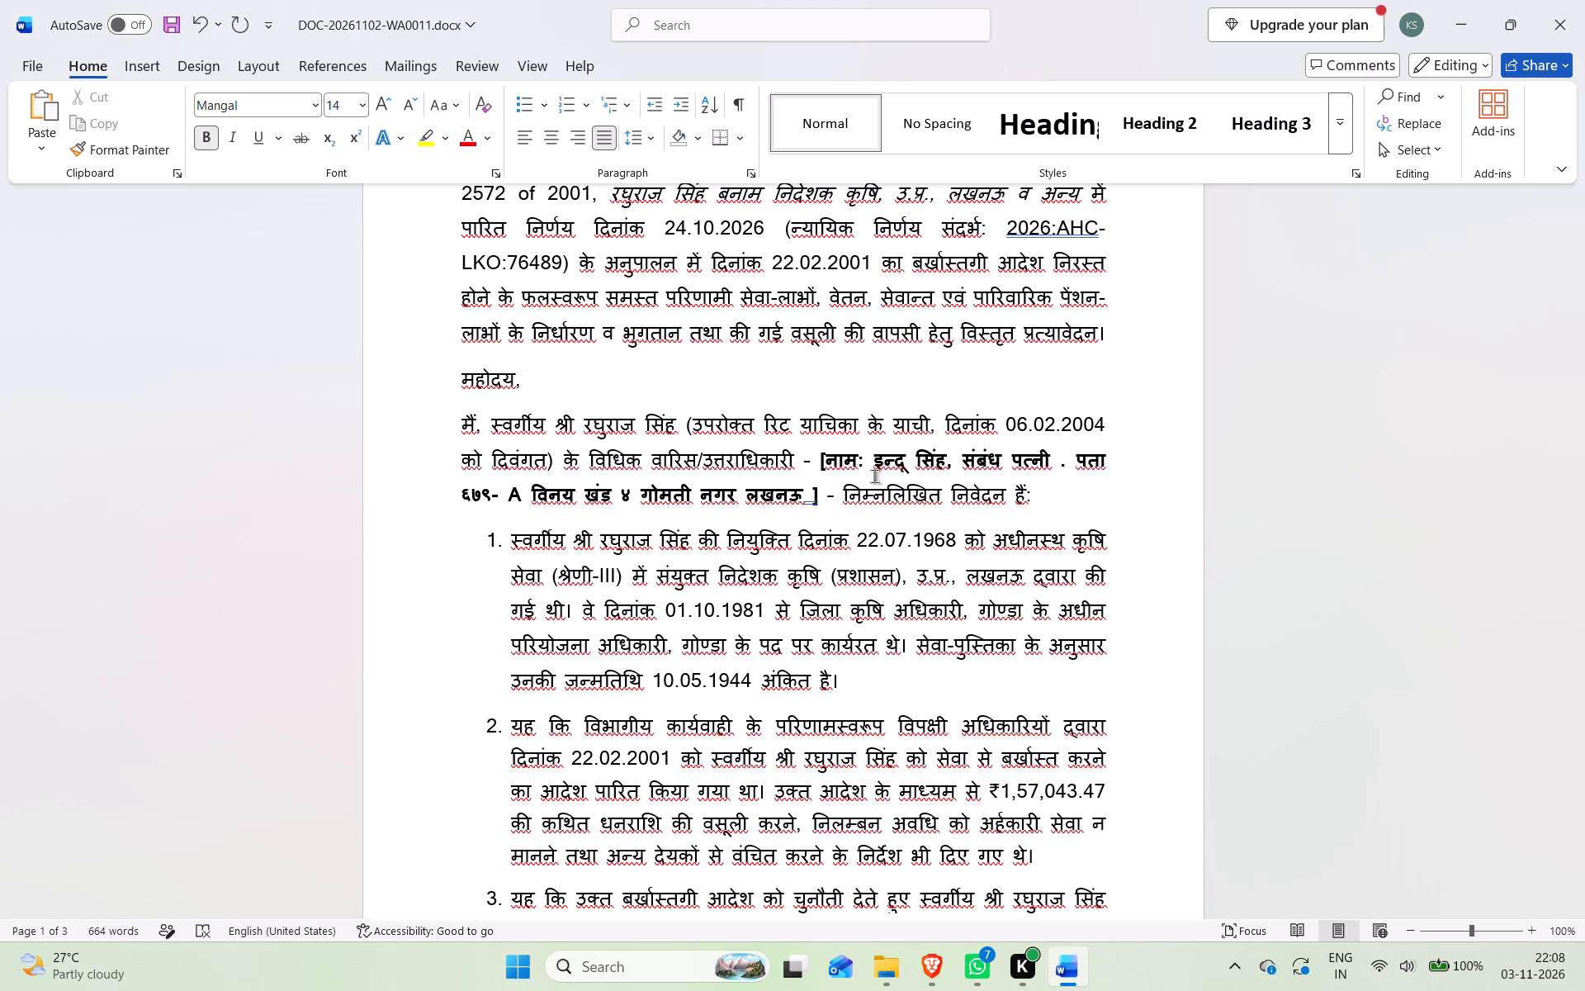
{"action": "key", "text": "shift+colon"}
{"action": "key", "text": "Left"}
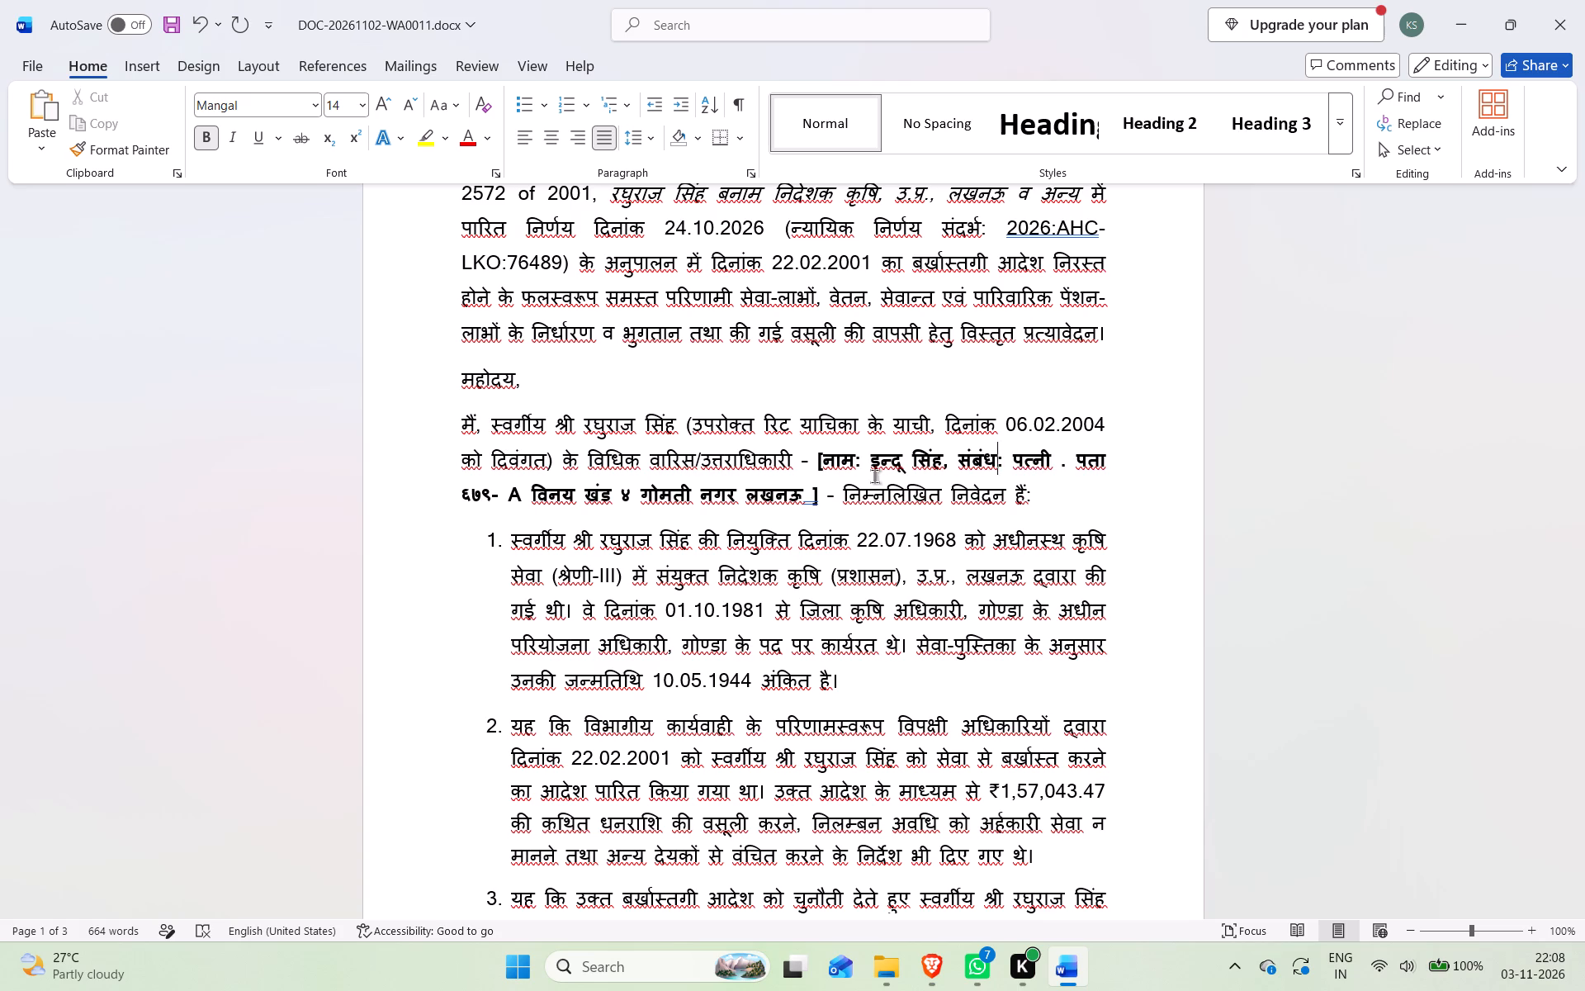
{"action": "key", "text": "space"}
Insert a space between "नाम" and its colon in the bracketed details.
{"action": "key", "text": "Left"}
{"action": "key", "text": "Left"}
{"action": "key", "text": "Left"}
{"action": "key", "text": "Left"}
{"action": "key", "text": "Left"}
{"action": "key", "text": "Left"}
{"action": "key", "text": "Left"}
{"action": "key", "text": "Left"}
{"action": "key", "text": "Left"}
{"action": "key", "text": "Left"}
{"action": "key", "text": "Left"}
{"action": "key", "text": "Left"}
{"action": "key", "text": "Left"}
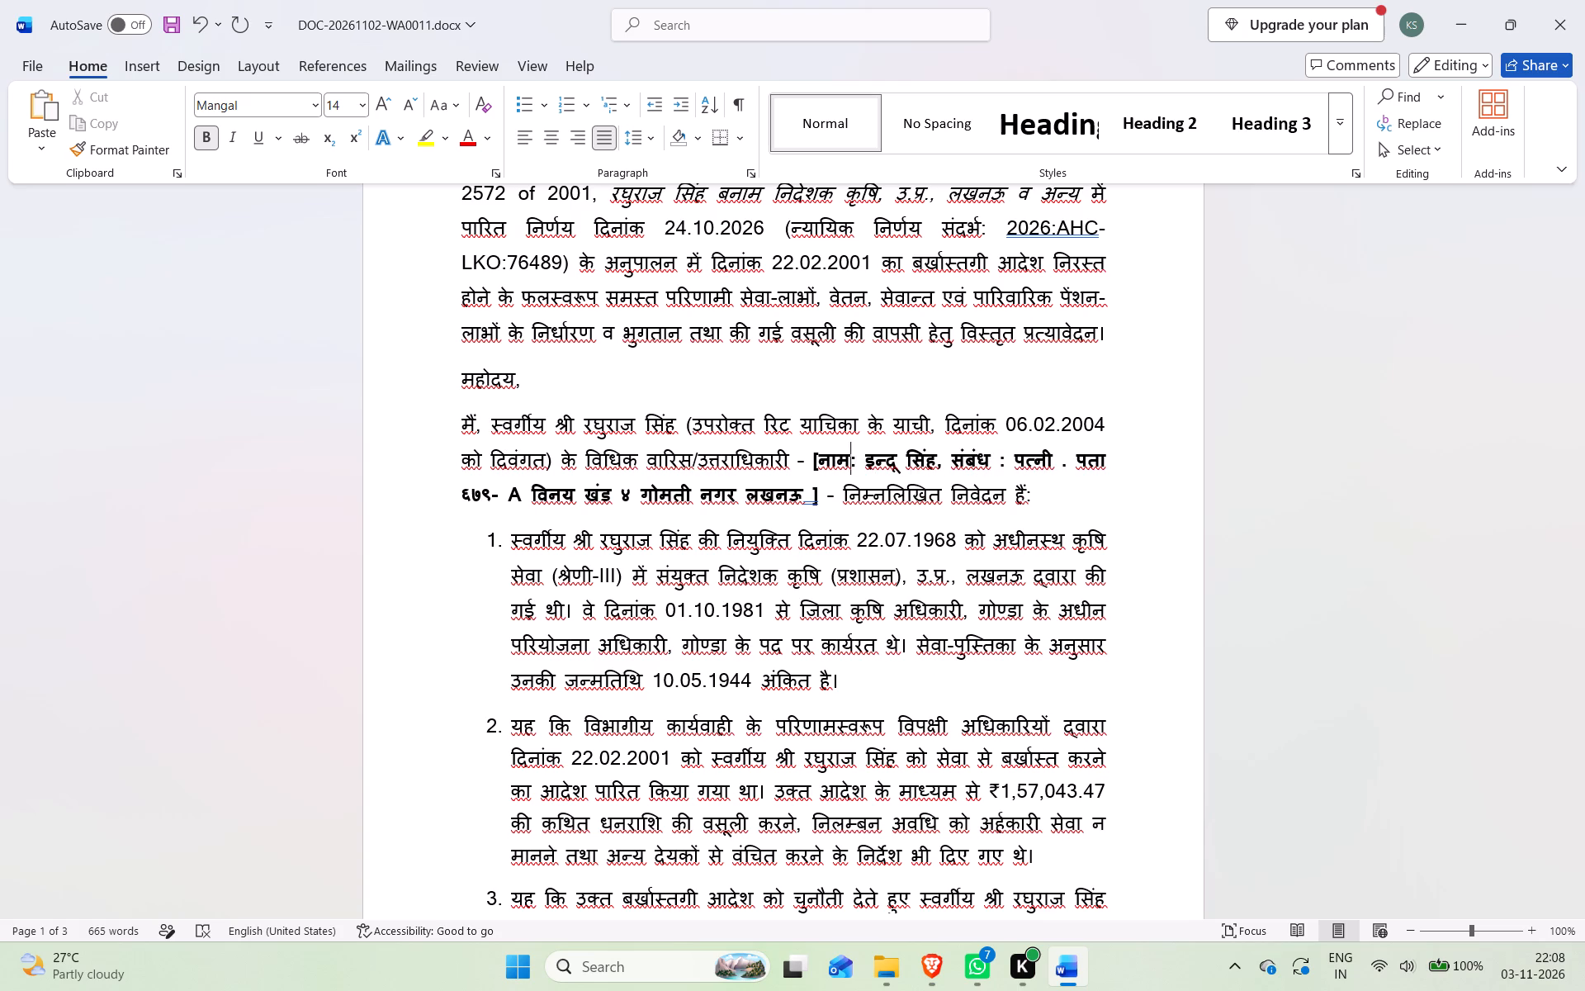
{"action": "key", "text": "space"}
Replace the spaced full stop after "पत्नी" with a comma and a single space before "पता".
{"action": "key", "text": "Right"}
{"action": "key", "text": "Right"}
{"action": "key", "text": "Right"}
{"action": "key", "text": "Right"}
{"action": "key", "text": "Right"}
{"action": "key", "text": "Right"}
{"action": "key", "text": "Right"}
{"action": "key", "text": "Right"}
{"action": "key", "text": "Right"}
{"action": "key", "text": "Right"}
{"action": "key", "text": "Right"}
{"action": "key", "text": "Right"}
{"action": "key", "text": "Right"}
{"action": "key", "text": "Right"}
{"action": "key", "text": "Right"}
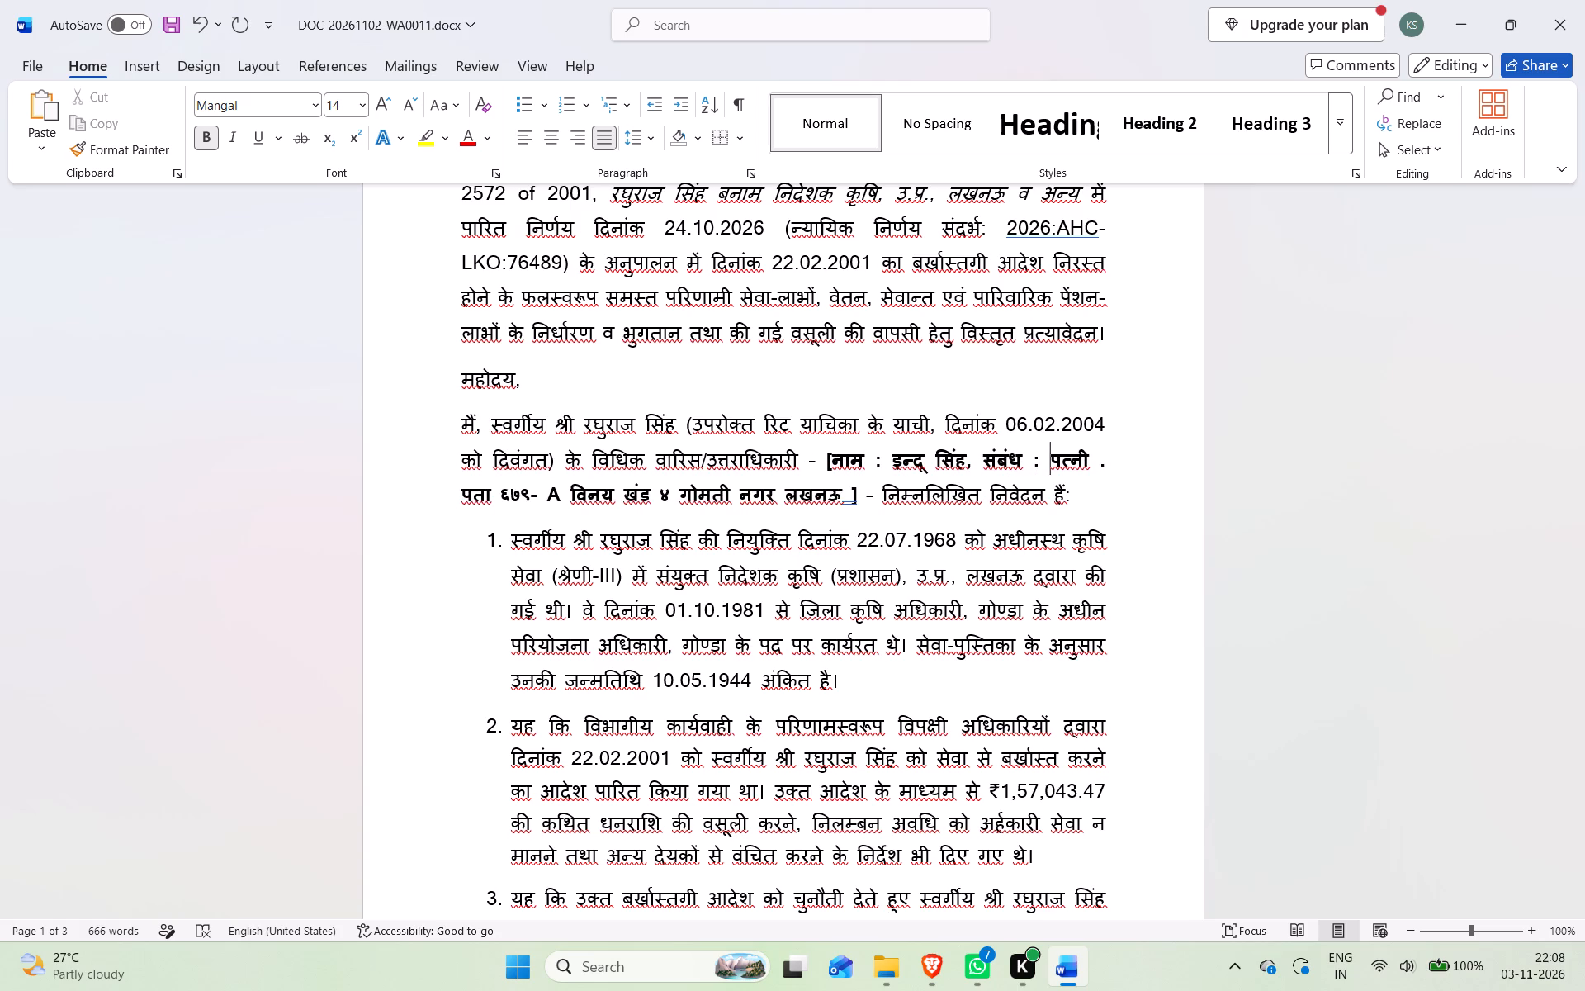
{"action": "key", "text": "BackSpace"}
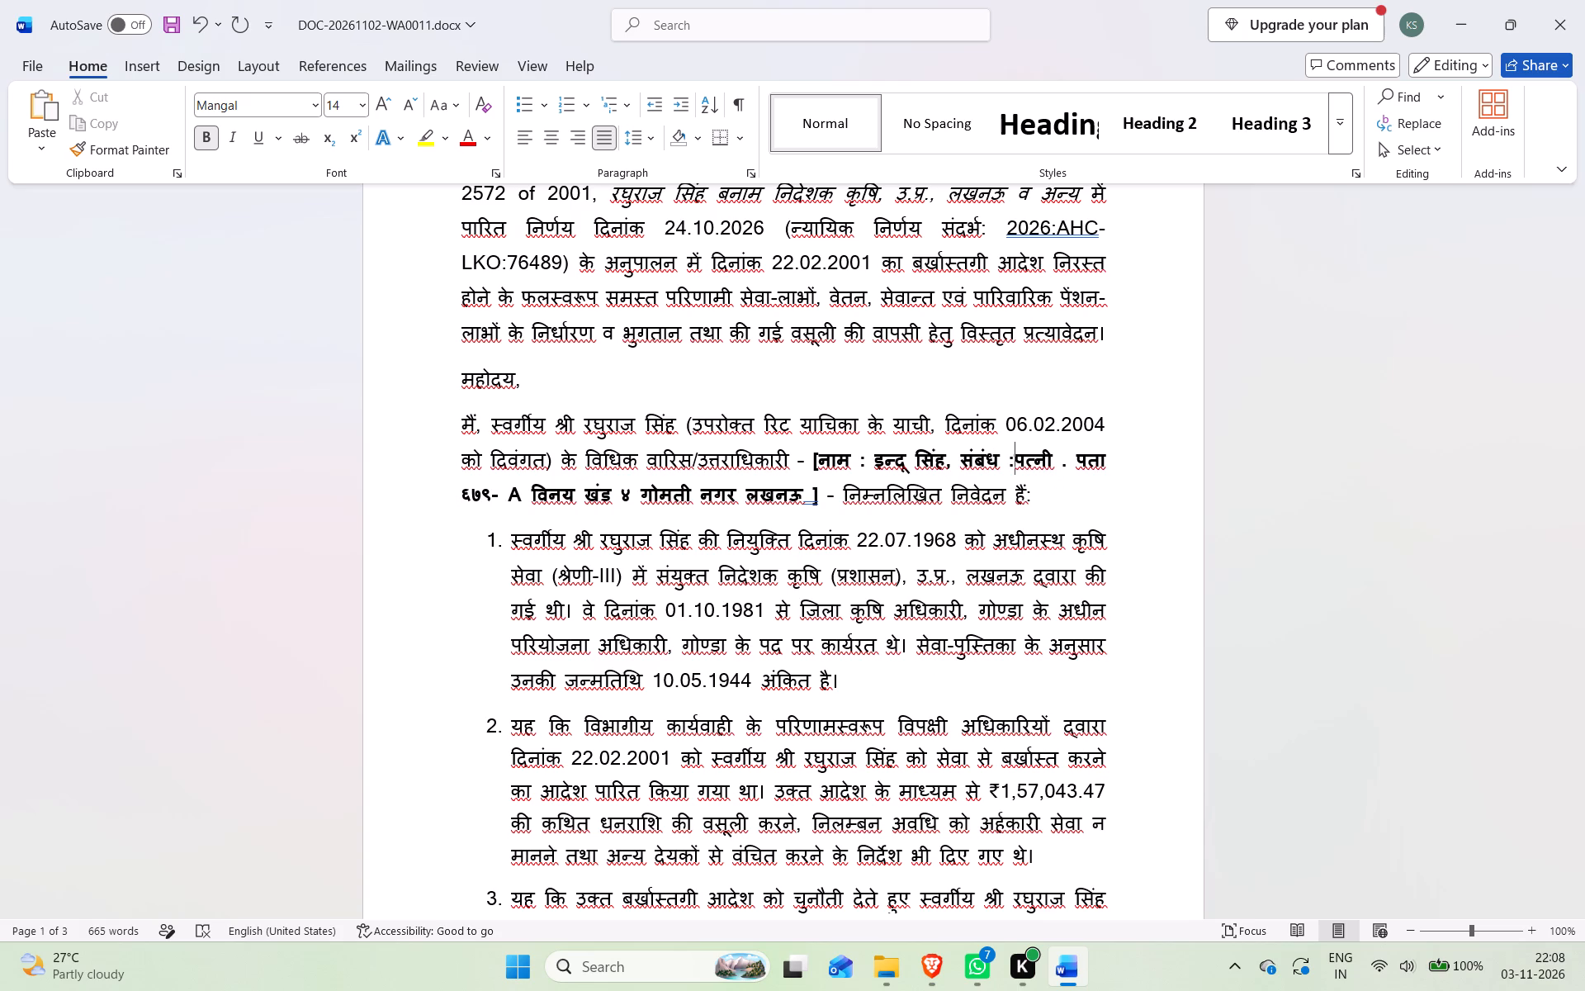
{"action": "key", "text": "space"}
{"action": "key", "text": "Right"}
{"action": "key", "text": "Right"}
{"action": "key", "text": "Right"}
{"action": "key", "text": "Right"}
{"action": "key", "text": "Right"}
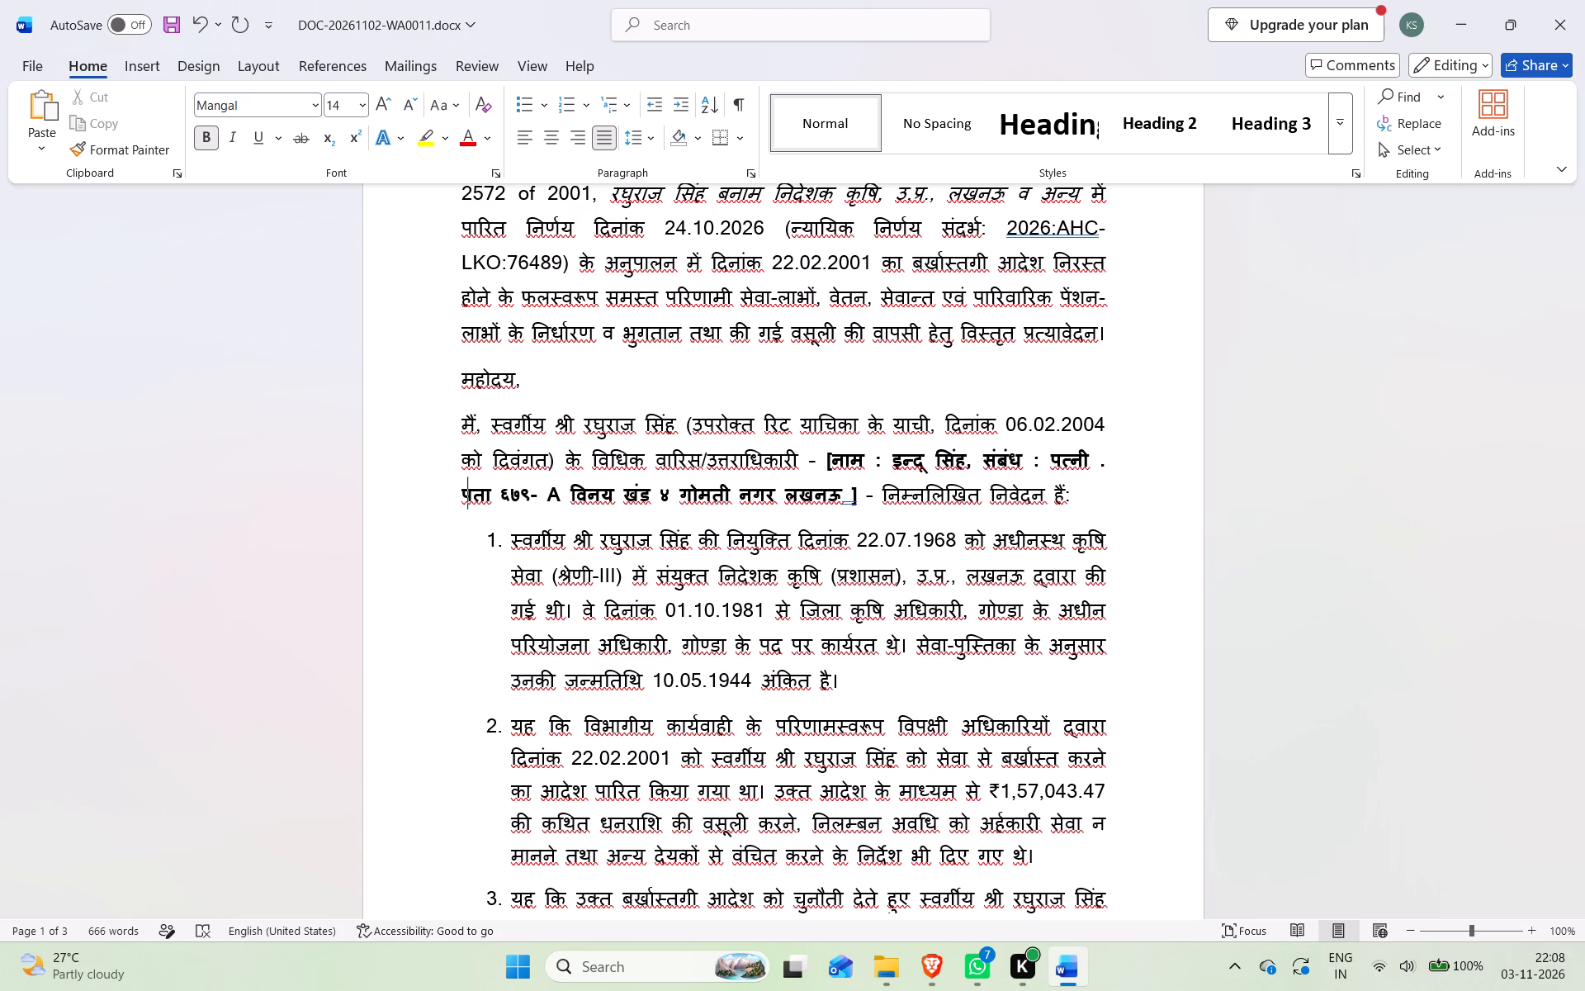
{"action": "key", "text": "BackSpace"}
{"action": "key", "text": "BackSpace"}
{"action": "key", "text": "BackSpace"}
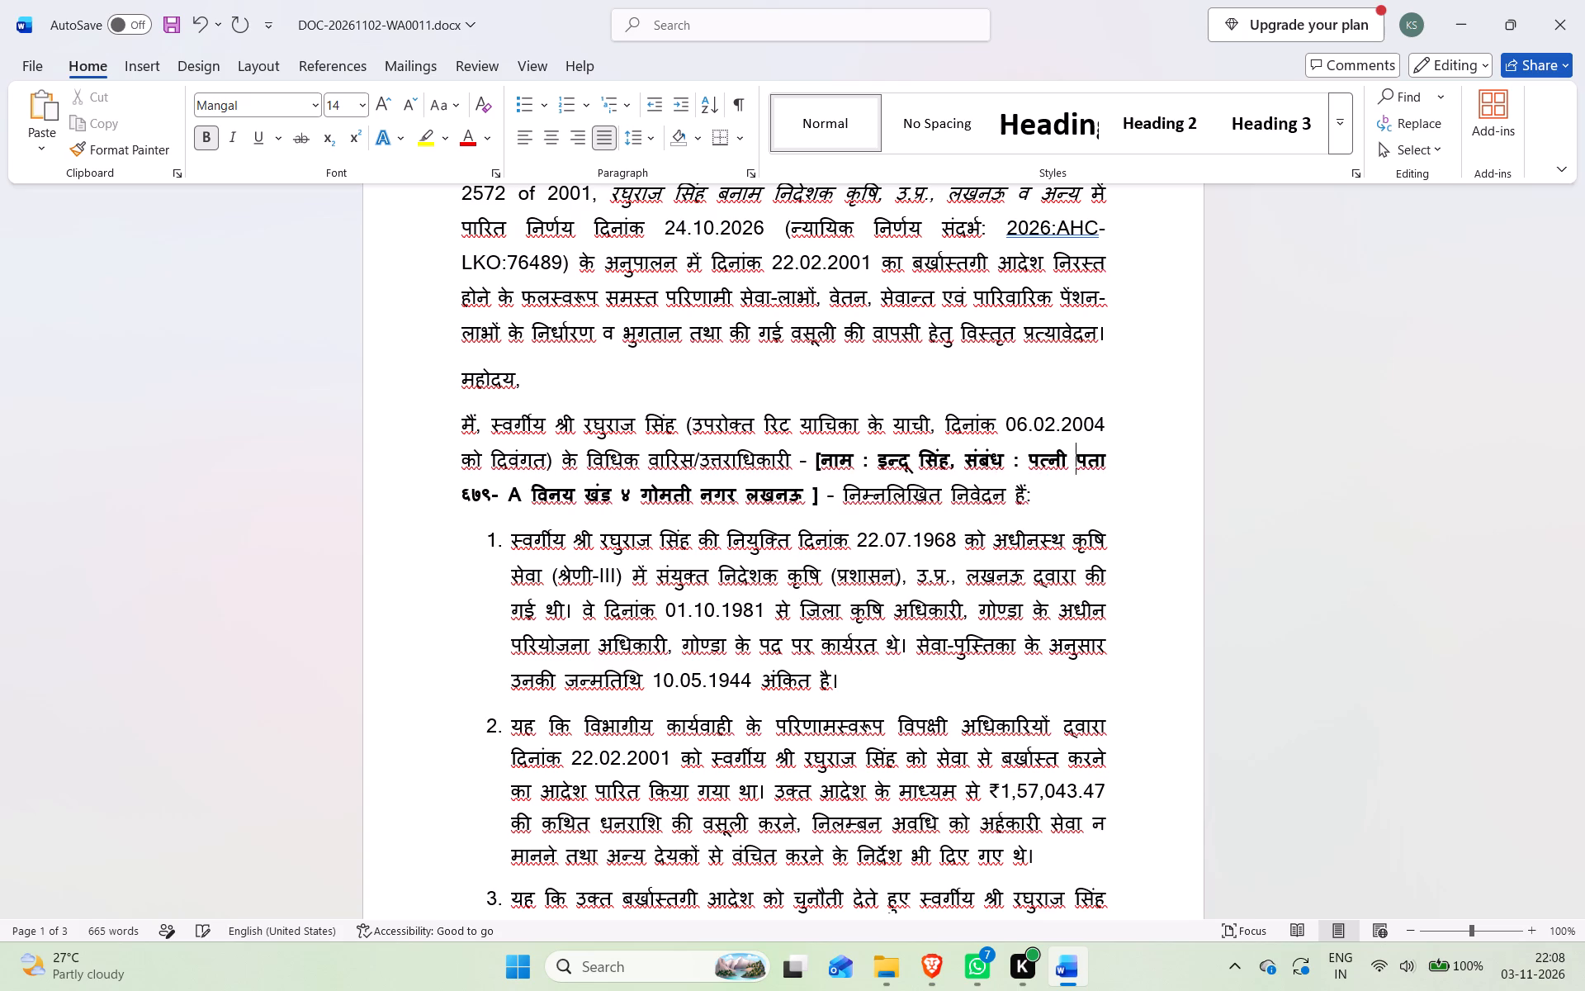
{"action": "key", "text": "comma"}
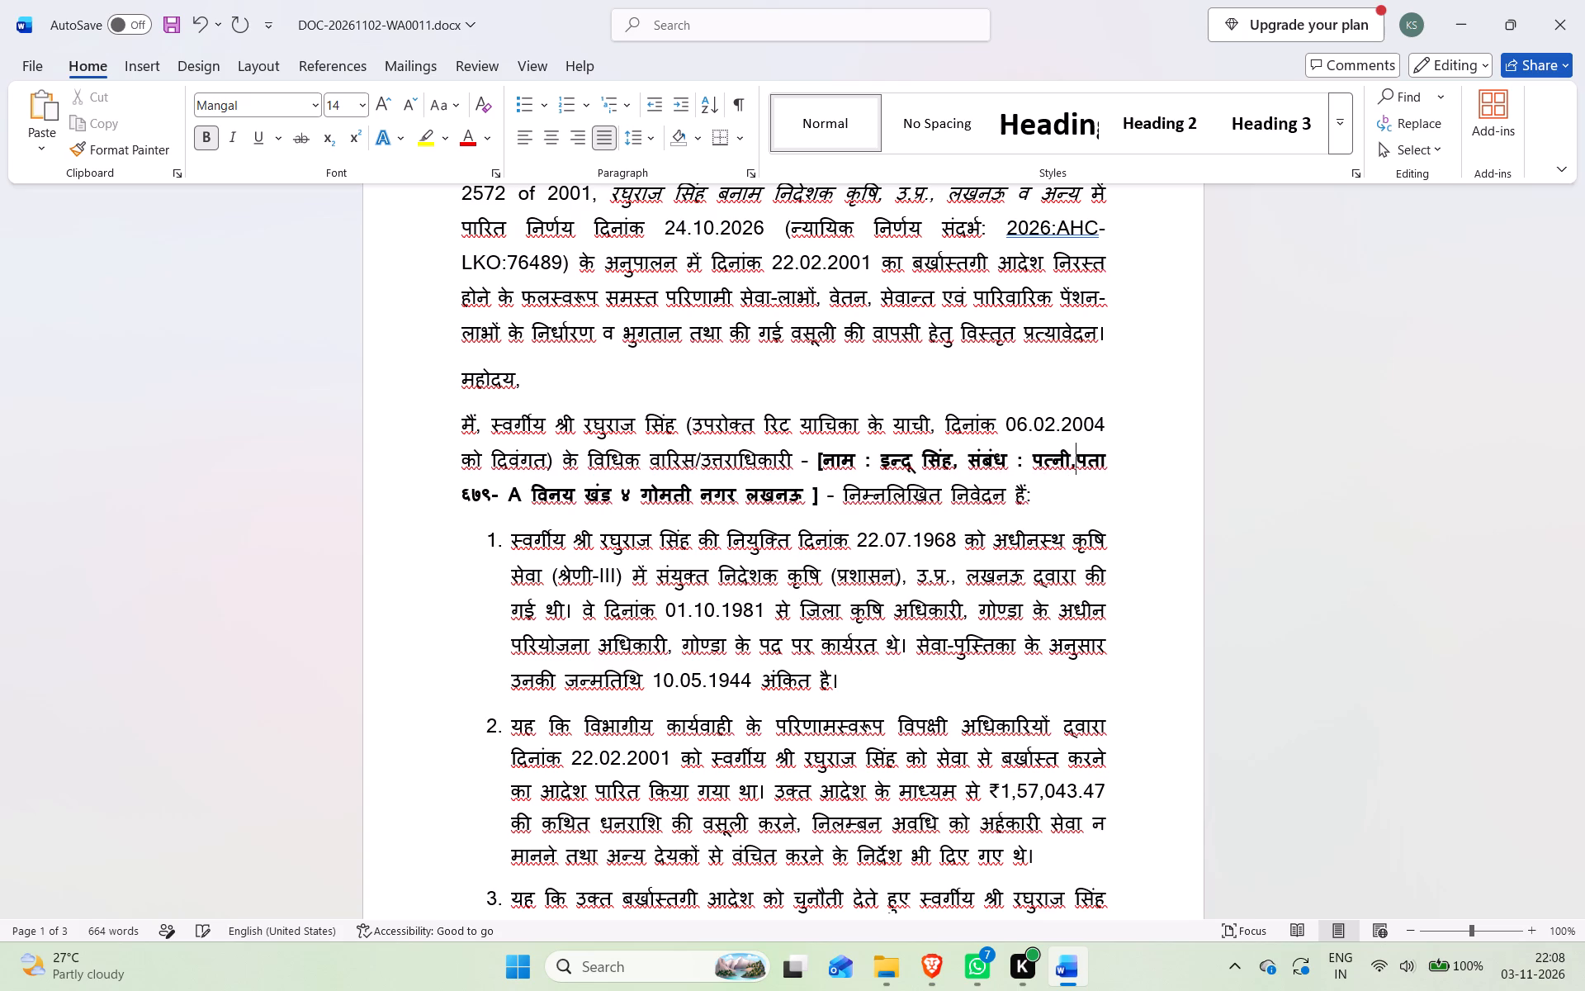
{"action": "key", "text": "space"}
Add a colon after the label "पता", with a space before it.
{"action": "key", "text": "Right"}
{"action": "key", "text": "Right"}
{"action": "key", "text": "Right"}
{"action": "key", "text": "Left"}
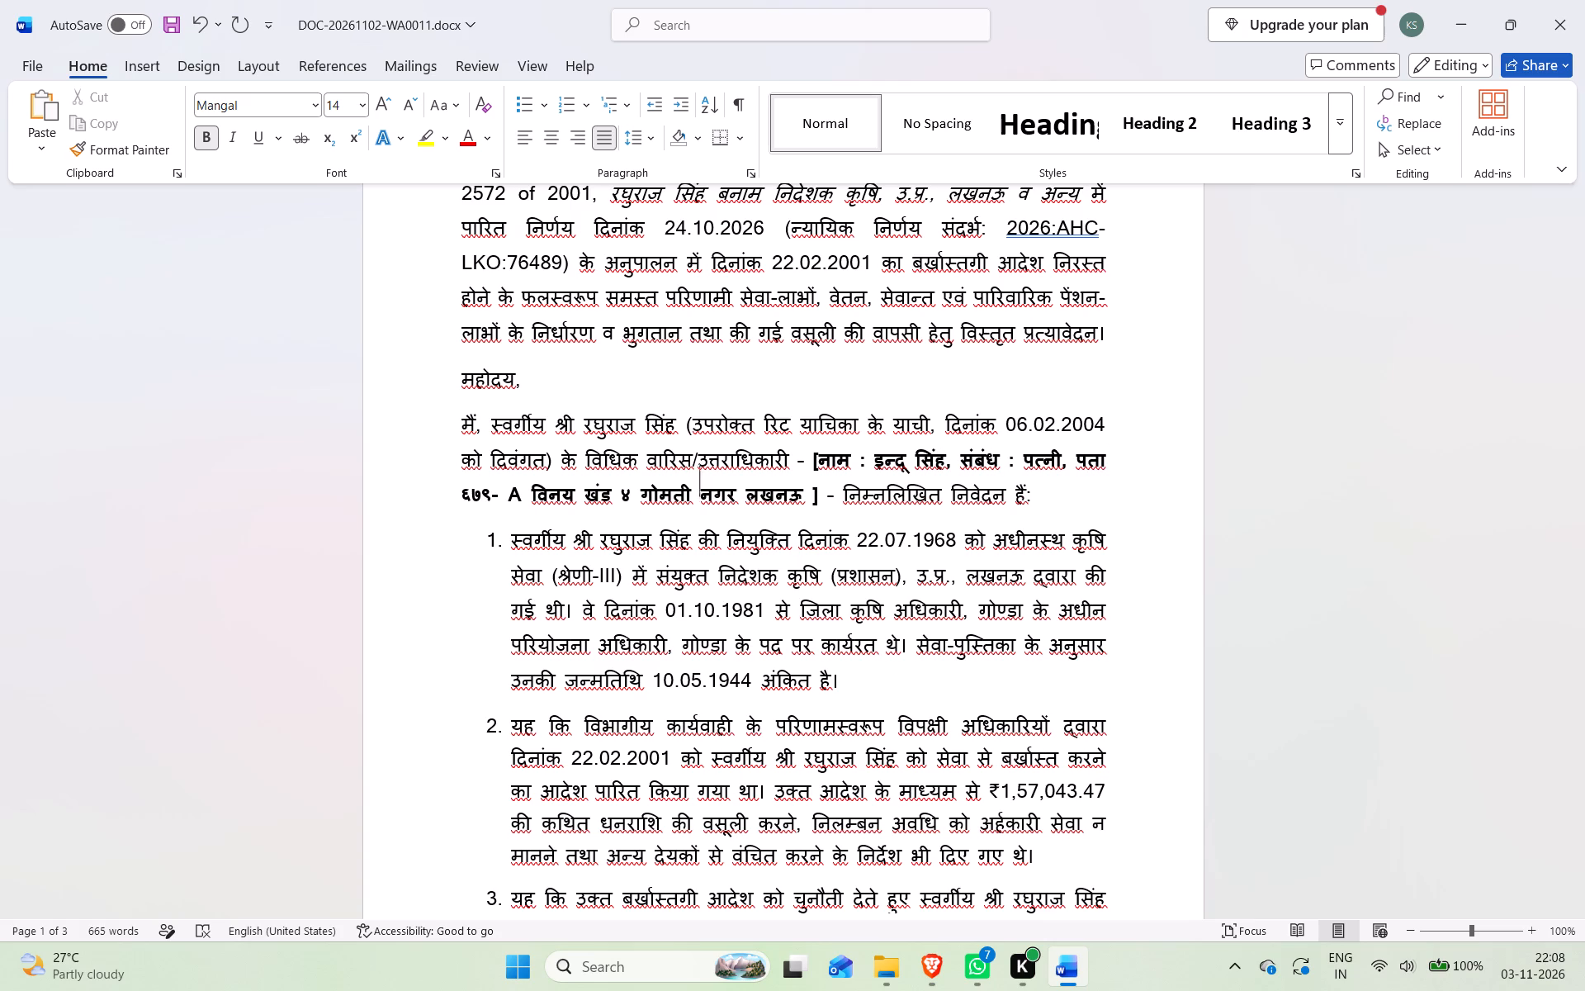
{"action": "key", "text": "shift+colon"}
{"action": "key", "text": "Left"}
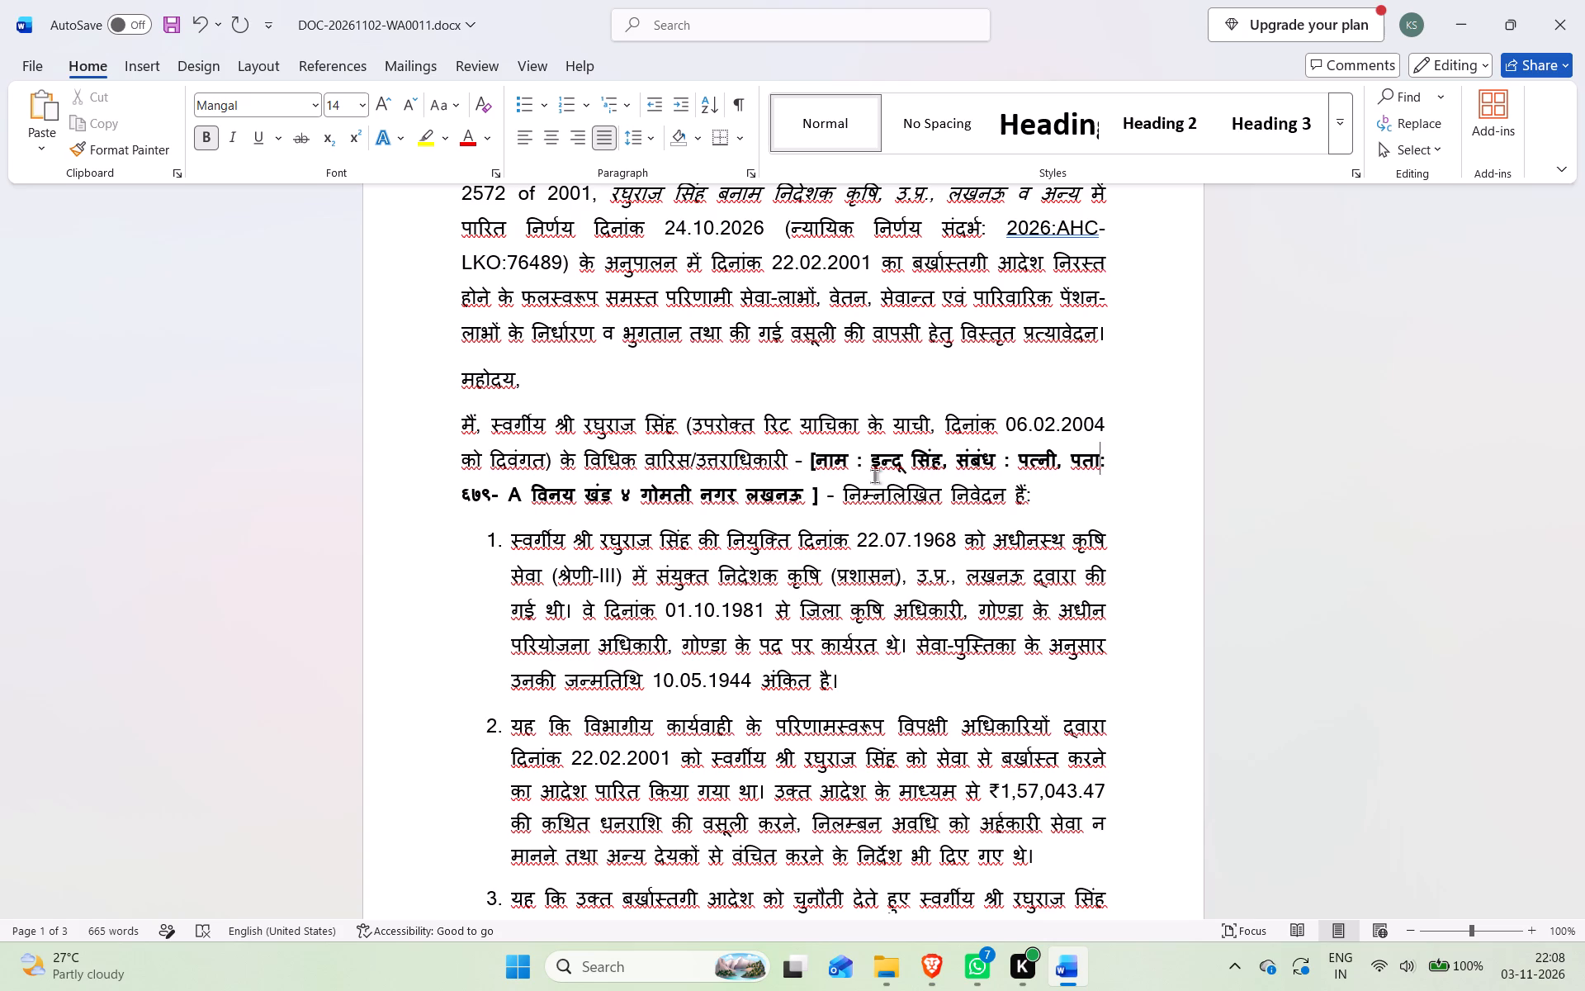
{"action": "key", "text": "space"}
{"action": "key", "text": "Right"}
{"action": "key", "text": "Right"}
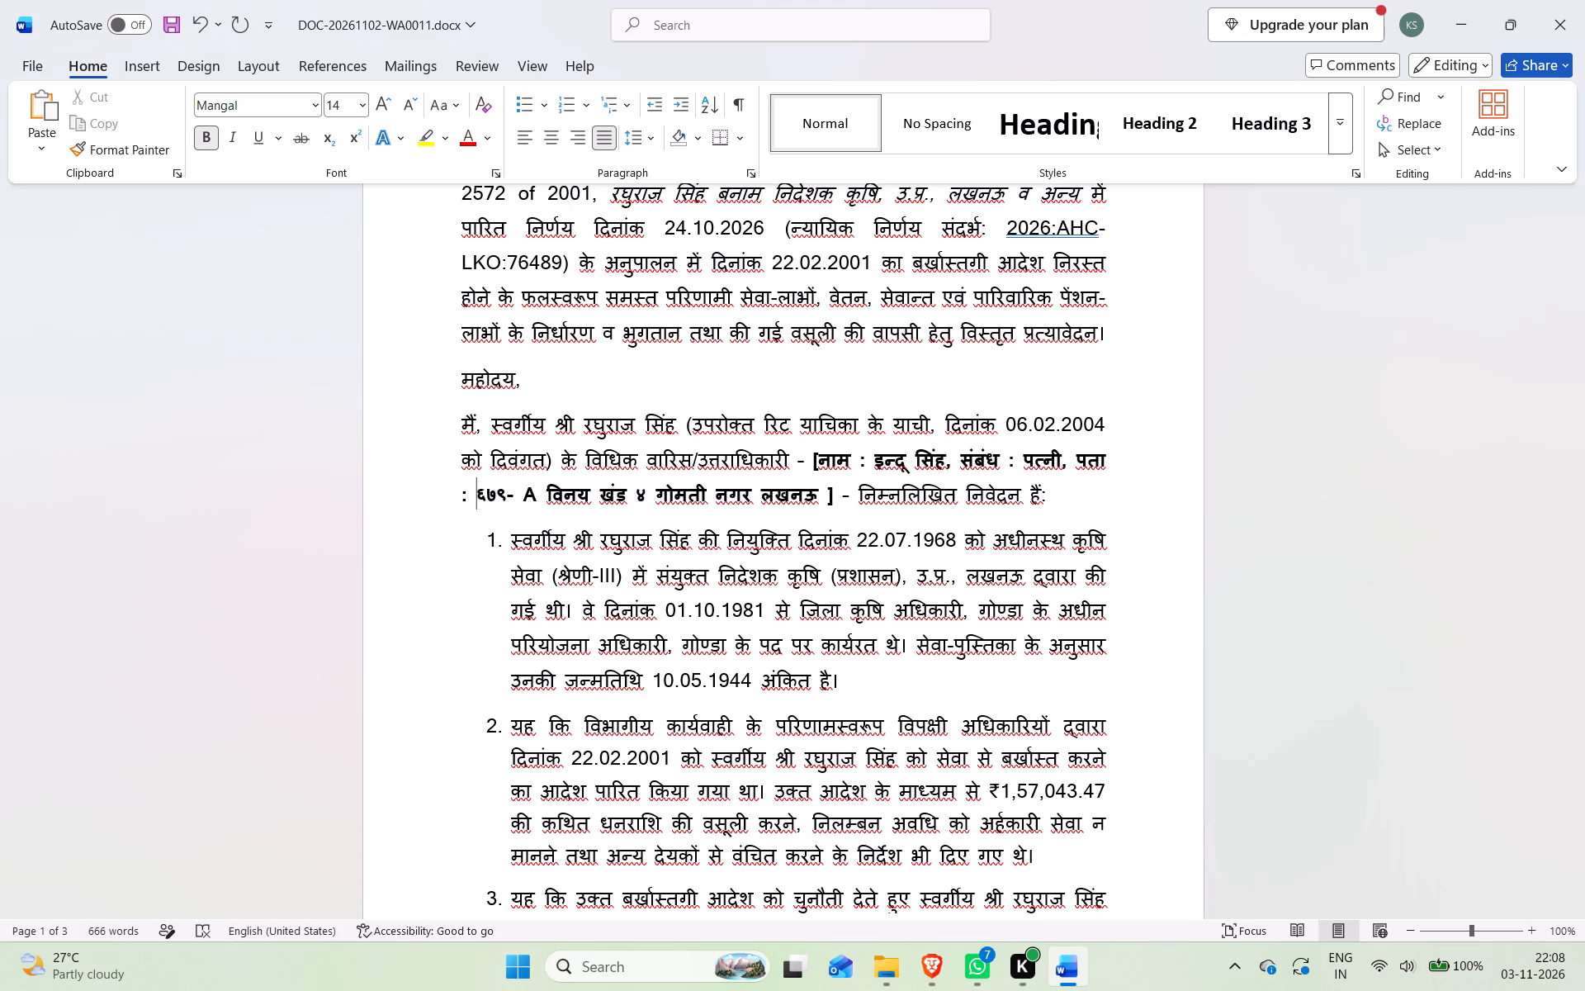
Add commas to the heir's address in the opening paragraph, after the locality name and after the block number.
{"action": "left_click", "coordinate": [512, 502]}
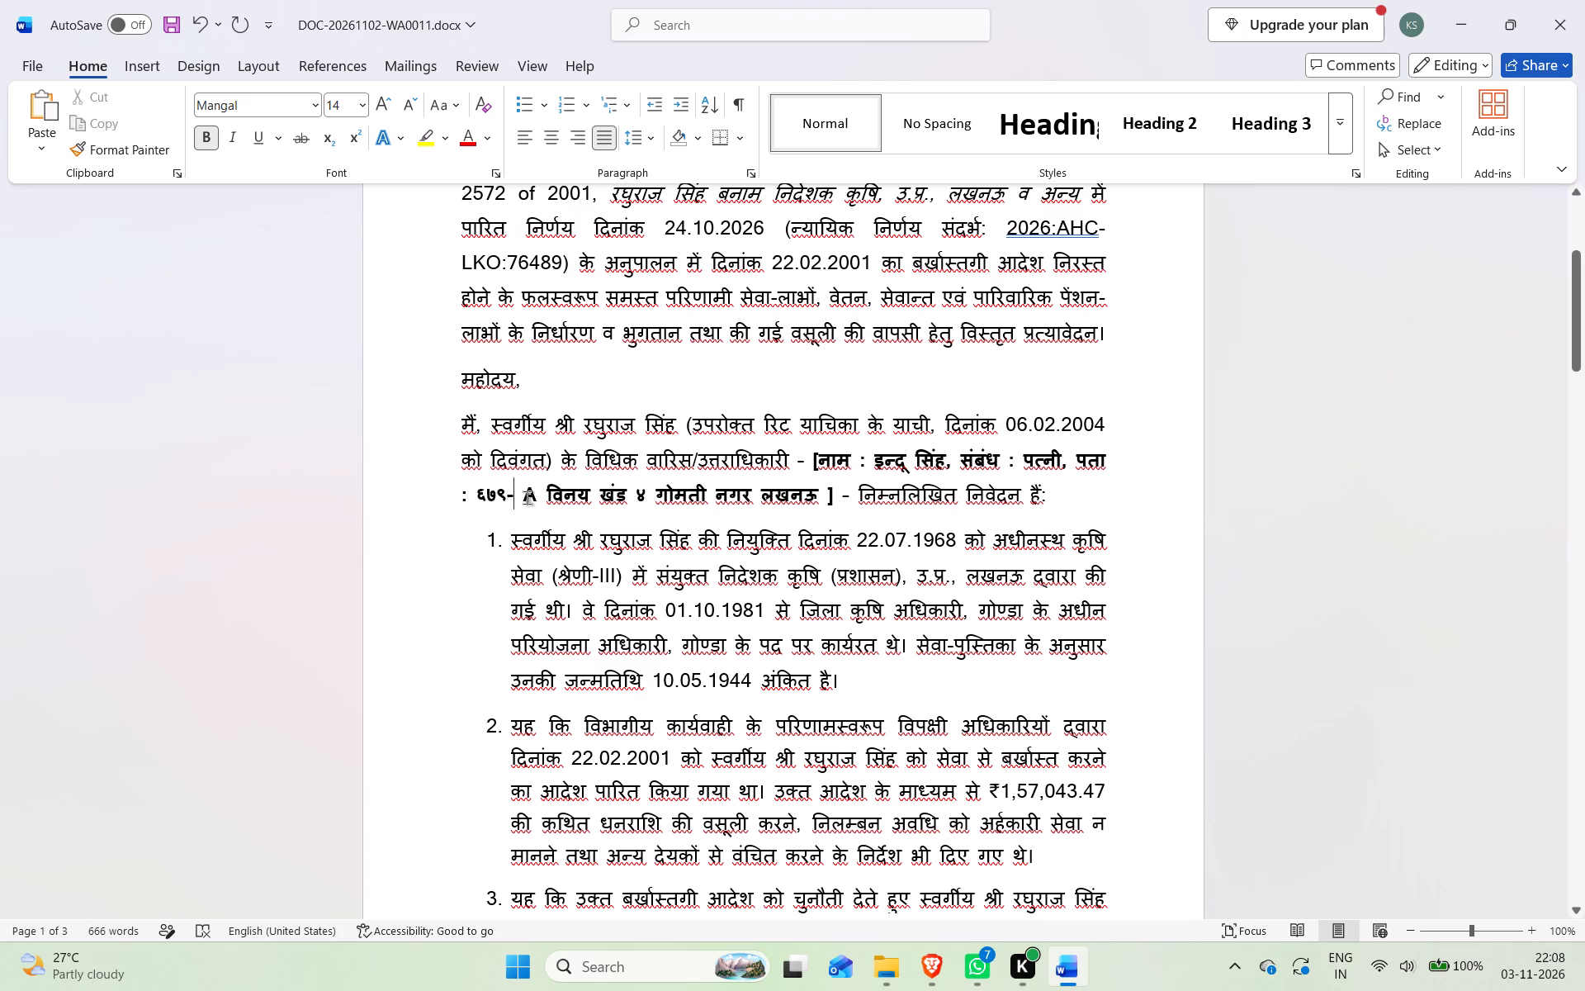
{"action": "key", "text": "Right"}
{"action": "key", "text": "Right"}
{"action": "key", "text": "Right"}
{"action": "key", "text": "Right"}
{"action": "key", "text": "Right"}
{"action": "key", "text": "Right"}
{"action": "key", "text": "Right"}
{"action": "key", "text": "Right"}
{"action": "key", "text": "Right"}
{"action": "key", "text": "Right"}
{"action": "key", "text": "Right"}
{"action": "key", "text": "Right"}
{"action": "key", "text": "Right"}
{"action": "key", "text": "Right"}
{"action": "key", "text": "Right"}
{"action": "key", "text": "Right"}
{"action": "key", "text": "Right"}
{"action": "key", "text": "Right"}
{"action": "key", "text": "Right"}
{"action": "key", "text": "comma"}
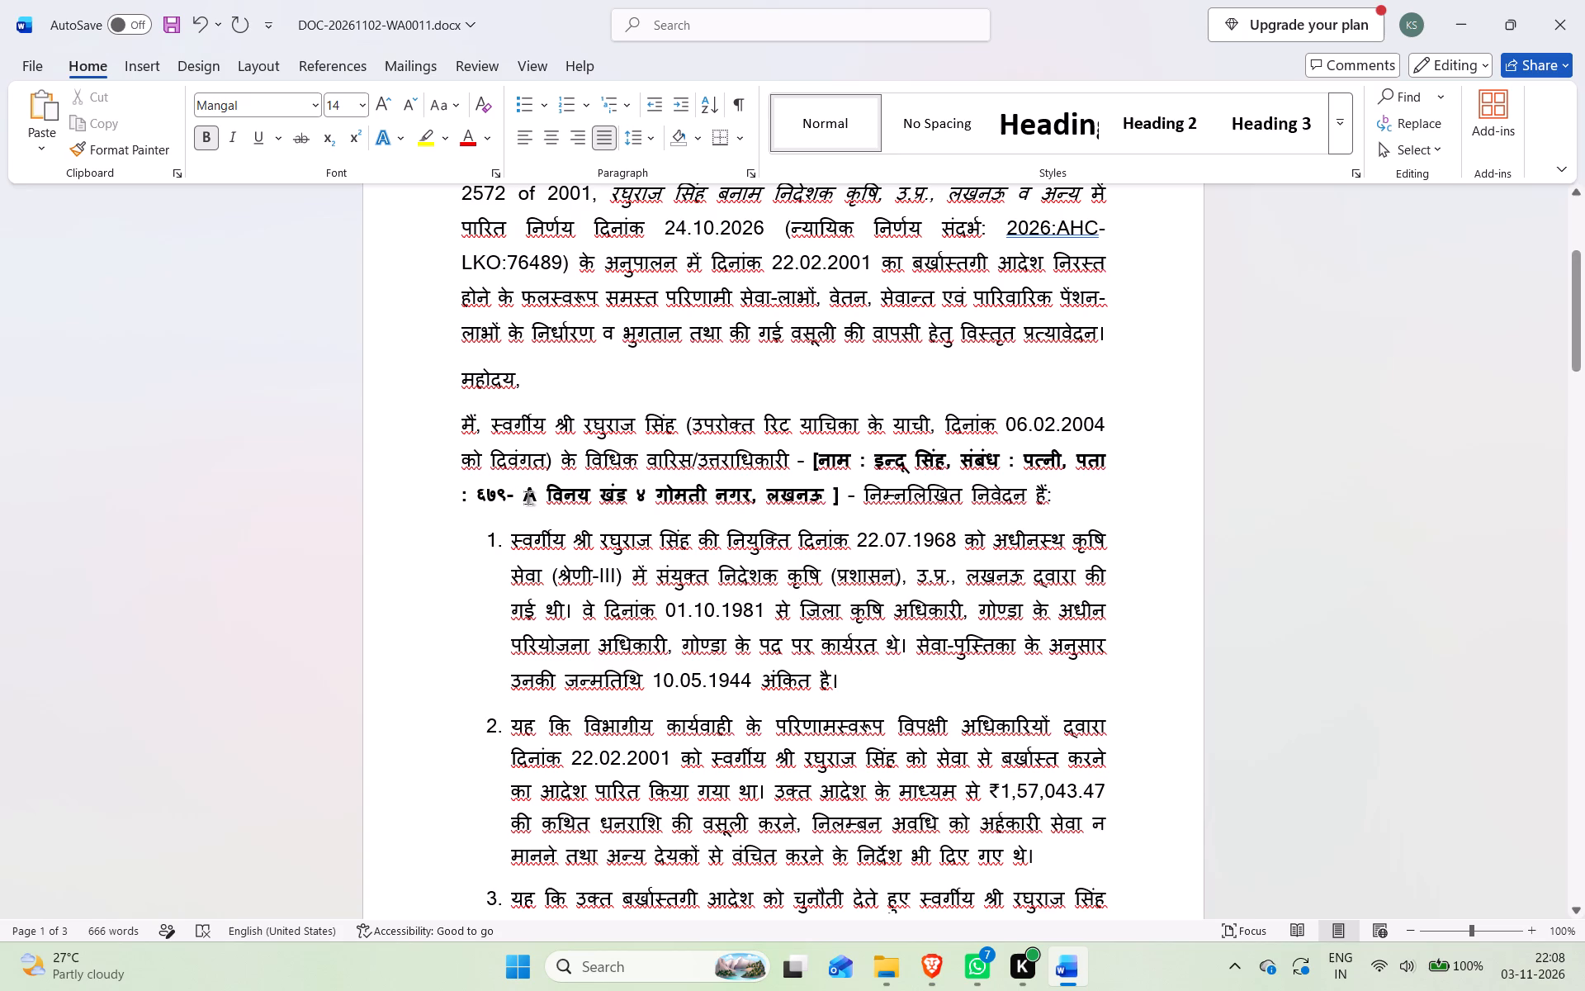
{"action": "left_click", "coordinate": [646, 495]}
{"action": "key", "text": "comma"}
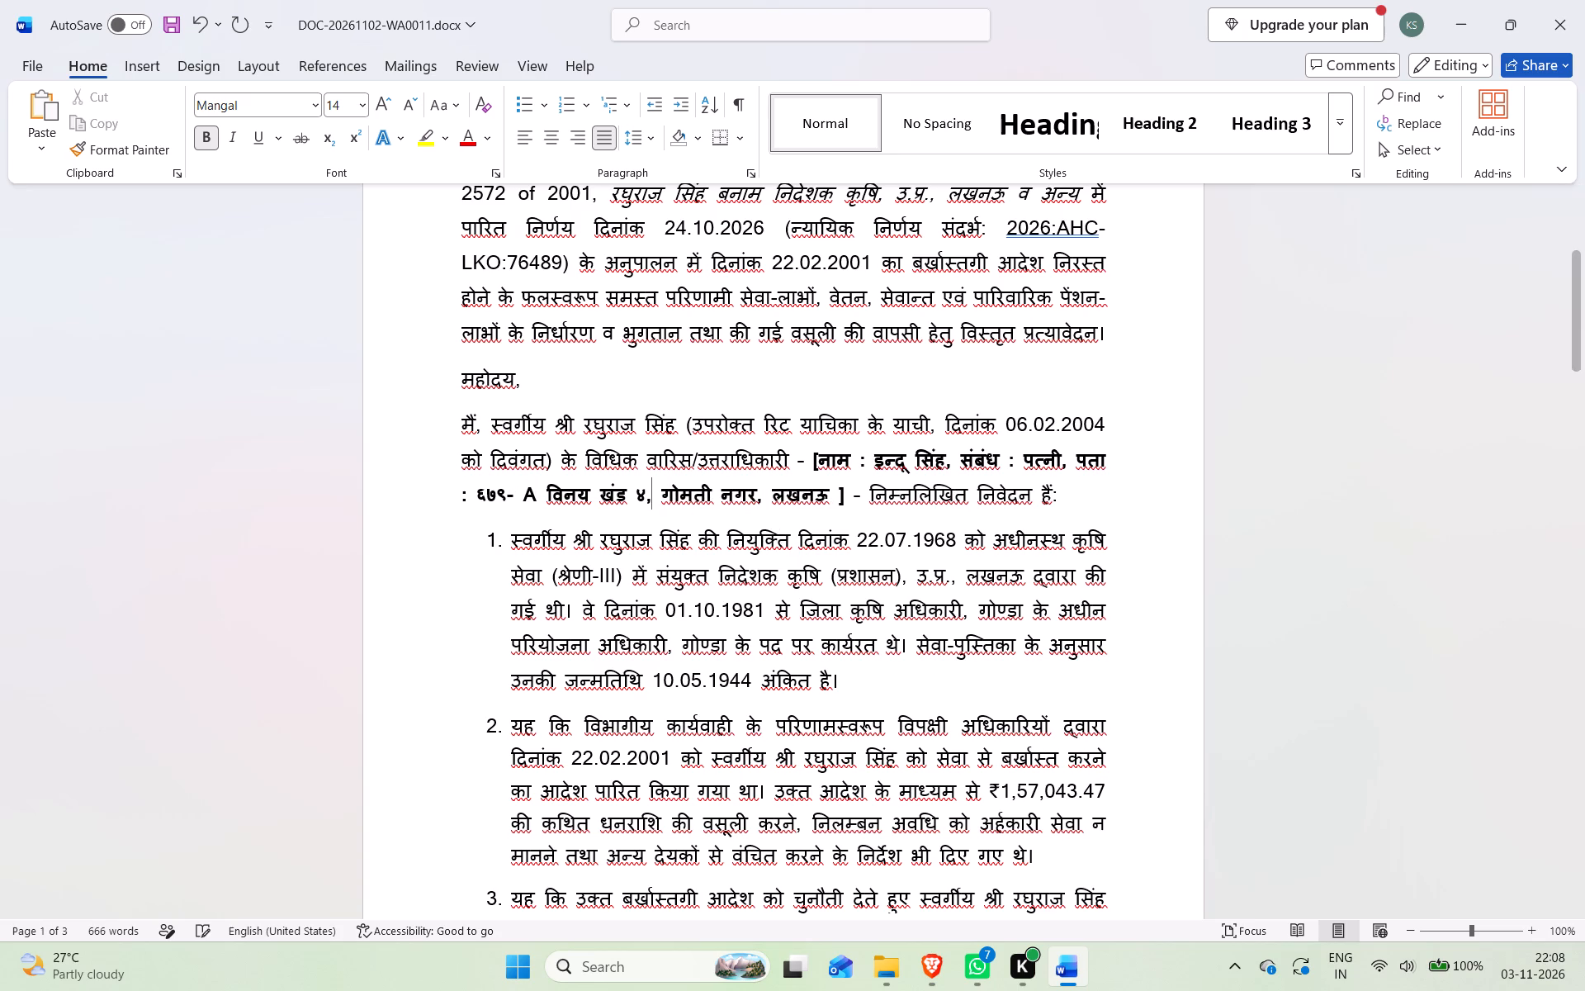
Review the rest of the letter, from the numbered paragraphs through the prayer and enclosure to the date and signature block.
{"action": "scroll", "coordinate": [674, 564], "scroll_direction": "down", "scroll_amount": 1}
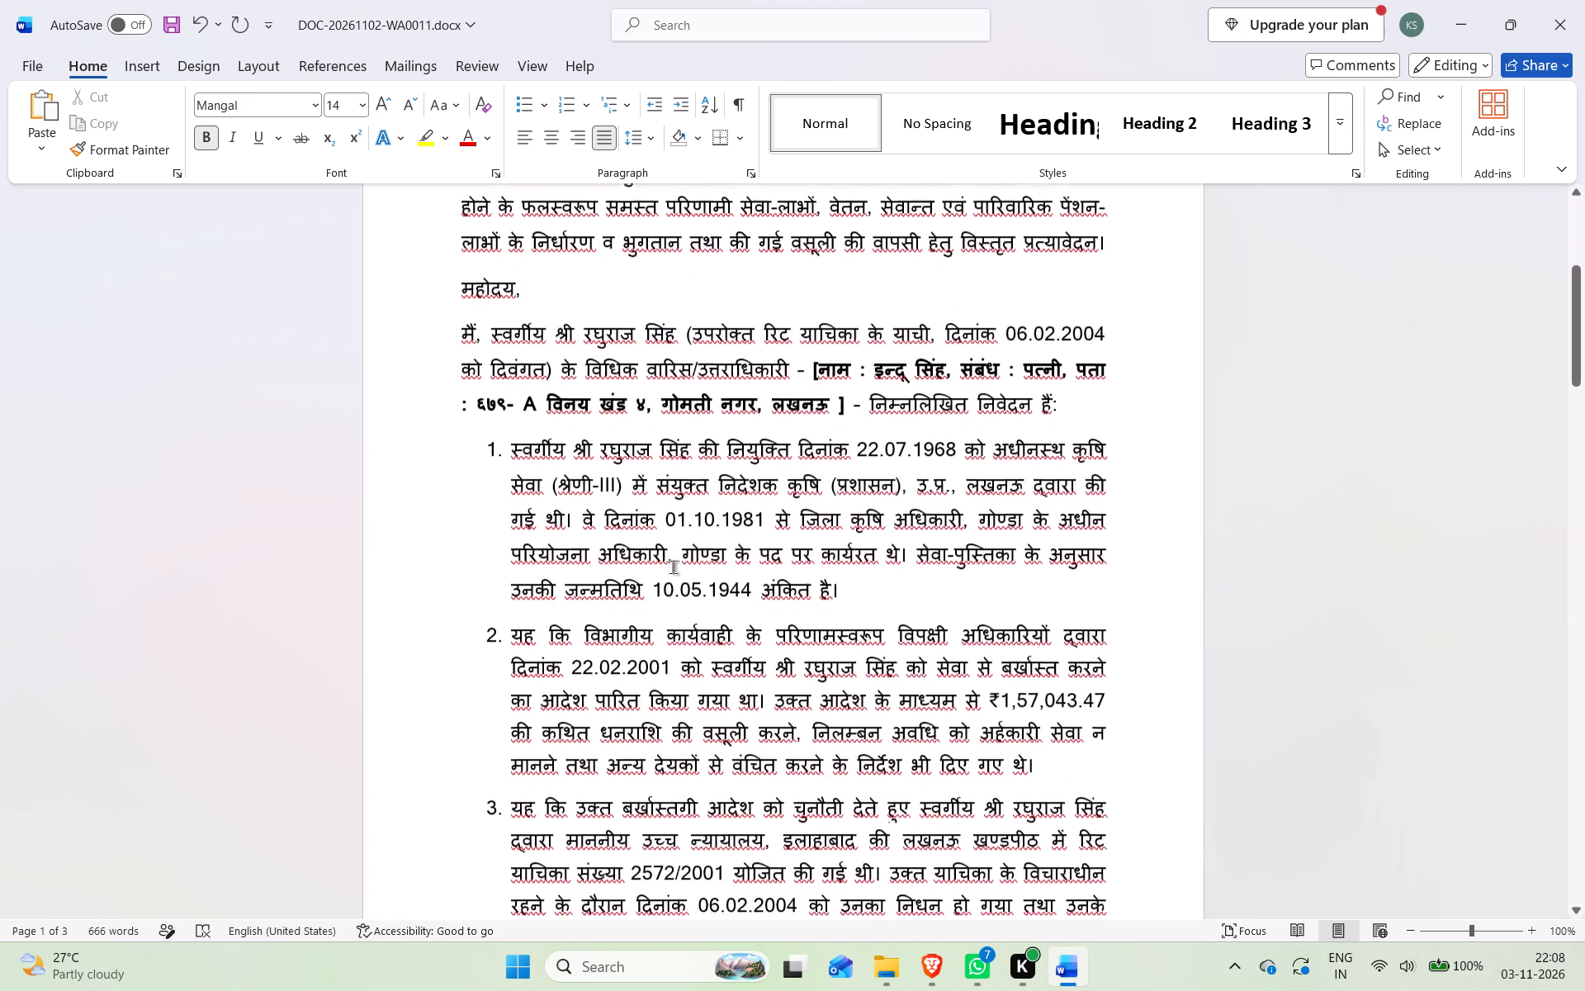
{"action": "scroll", "coordinate": [673, 567], "scroll_direction": "down", "scroll_amount": 3}
{"action": "scroll", "coordinate": [673, 567], "scroll_direction": "up", "scroll_amount": 2}
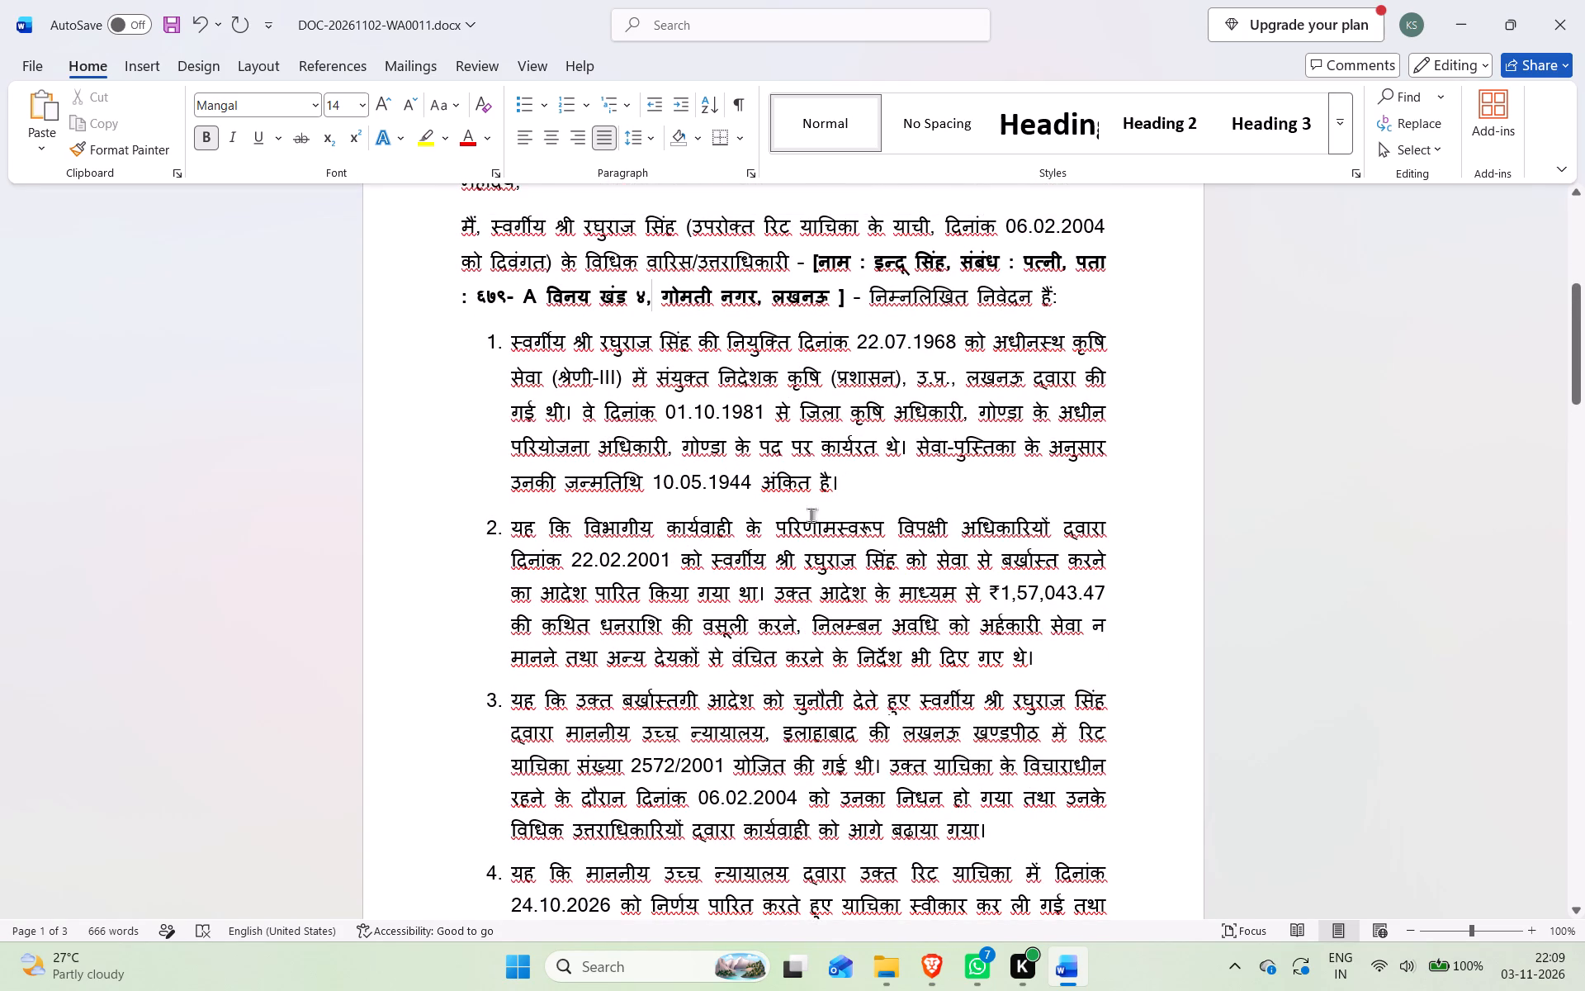
{"action": "scroll", "coordinate": [969, 636], "scroll_direction": "down", "scroll_amount": 1}
{"action": "scroll", "coordinate": [873, 649], "scroll_direction": "down", "scroll_amount": 3}
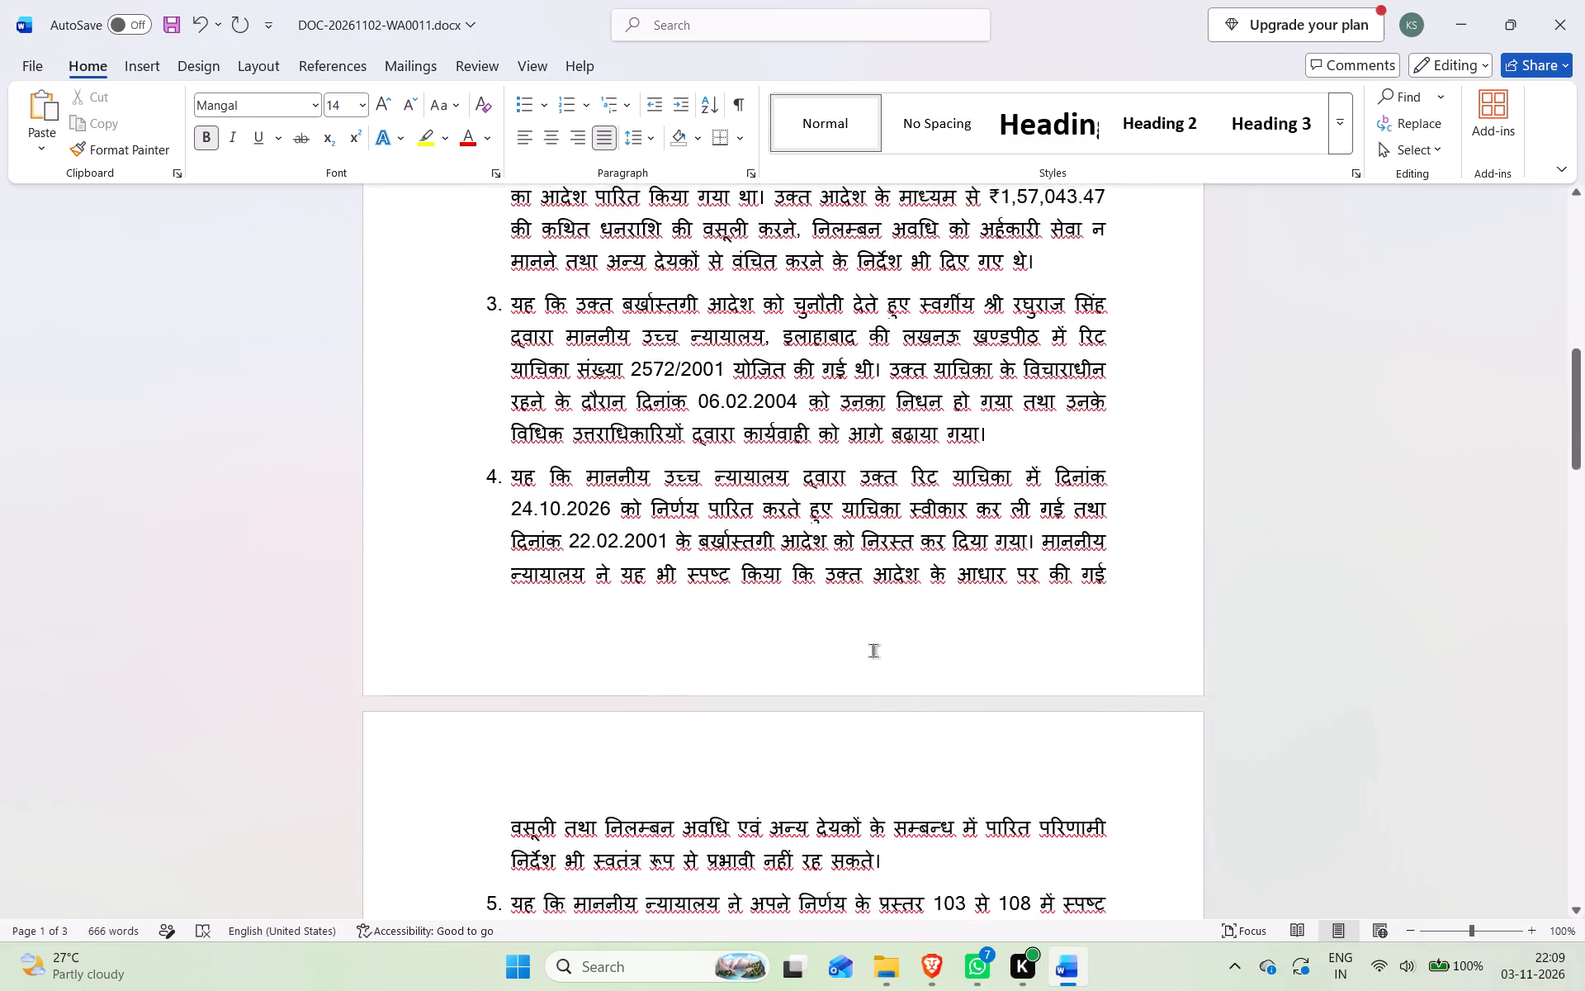
{"action": "scroll", "coordinate": [871, 650], "scroll_direction": "down", "scroll_amount": 13}
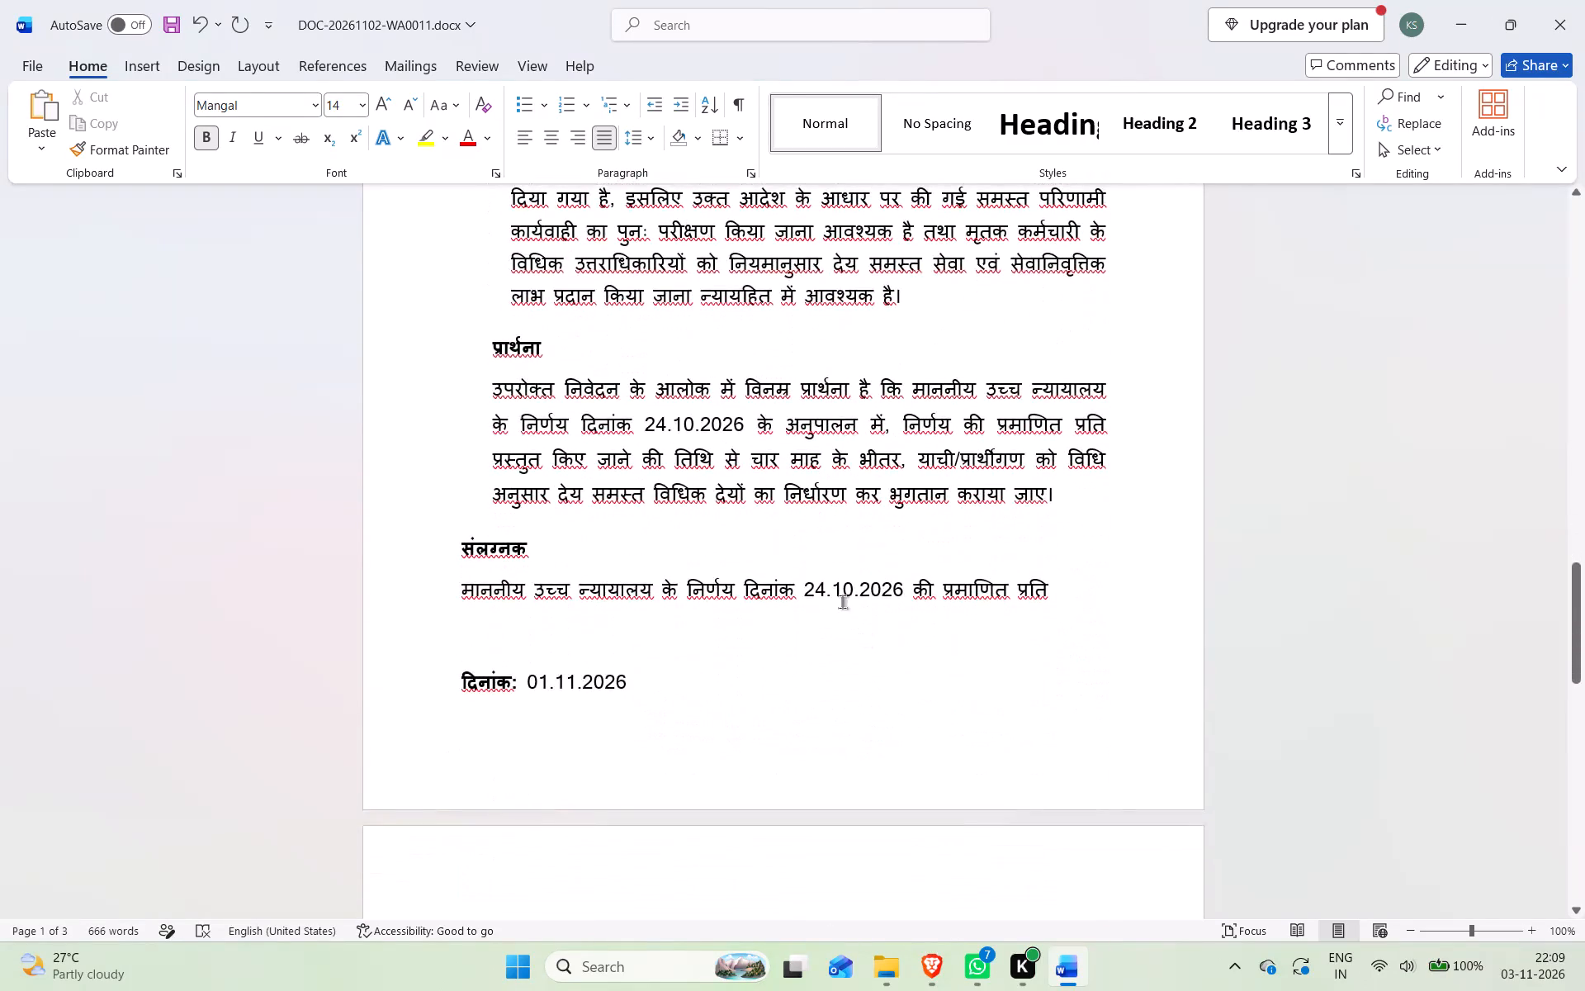
{"action": "scroll", "coordinate": [842, 601], "scroll_direction": "down", "scroll_amount": 3}
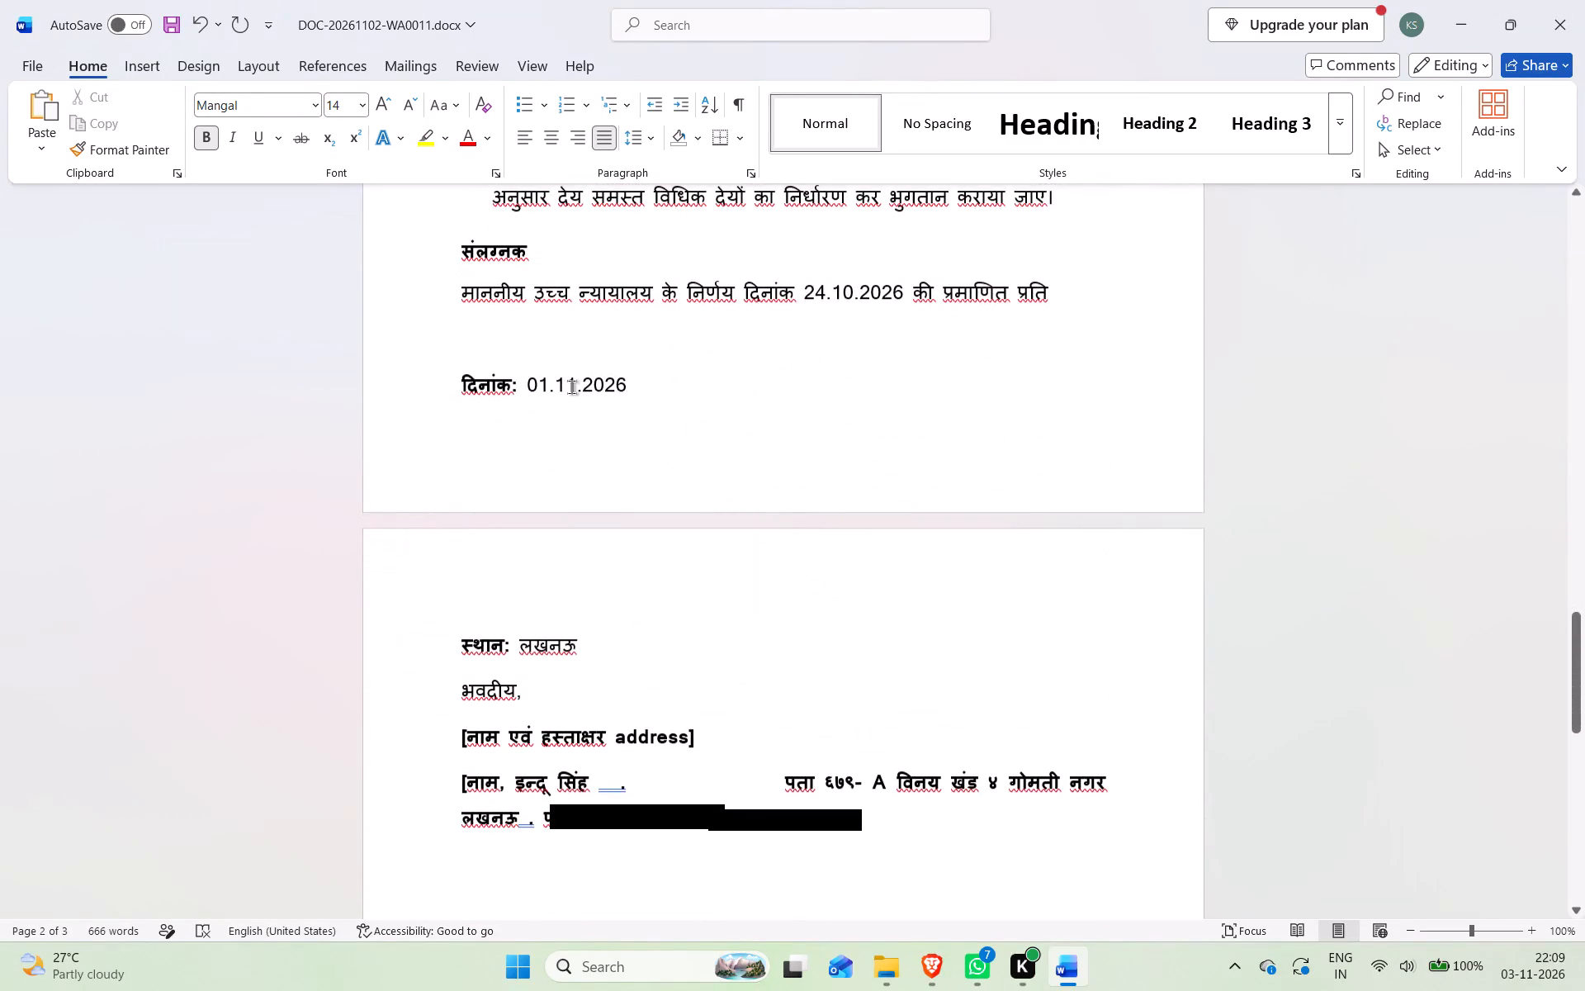
Set the letter's date to 04.11.2026 and add a space before the colon after "दिनांक".
{"action": "left_click", "coordinate": [545, 383]}
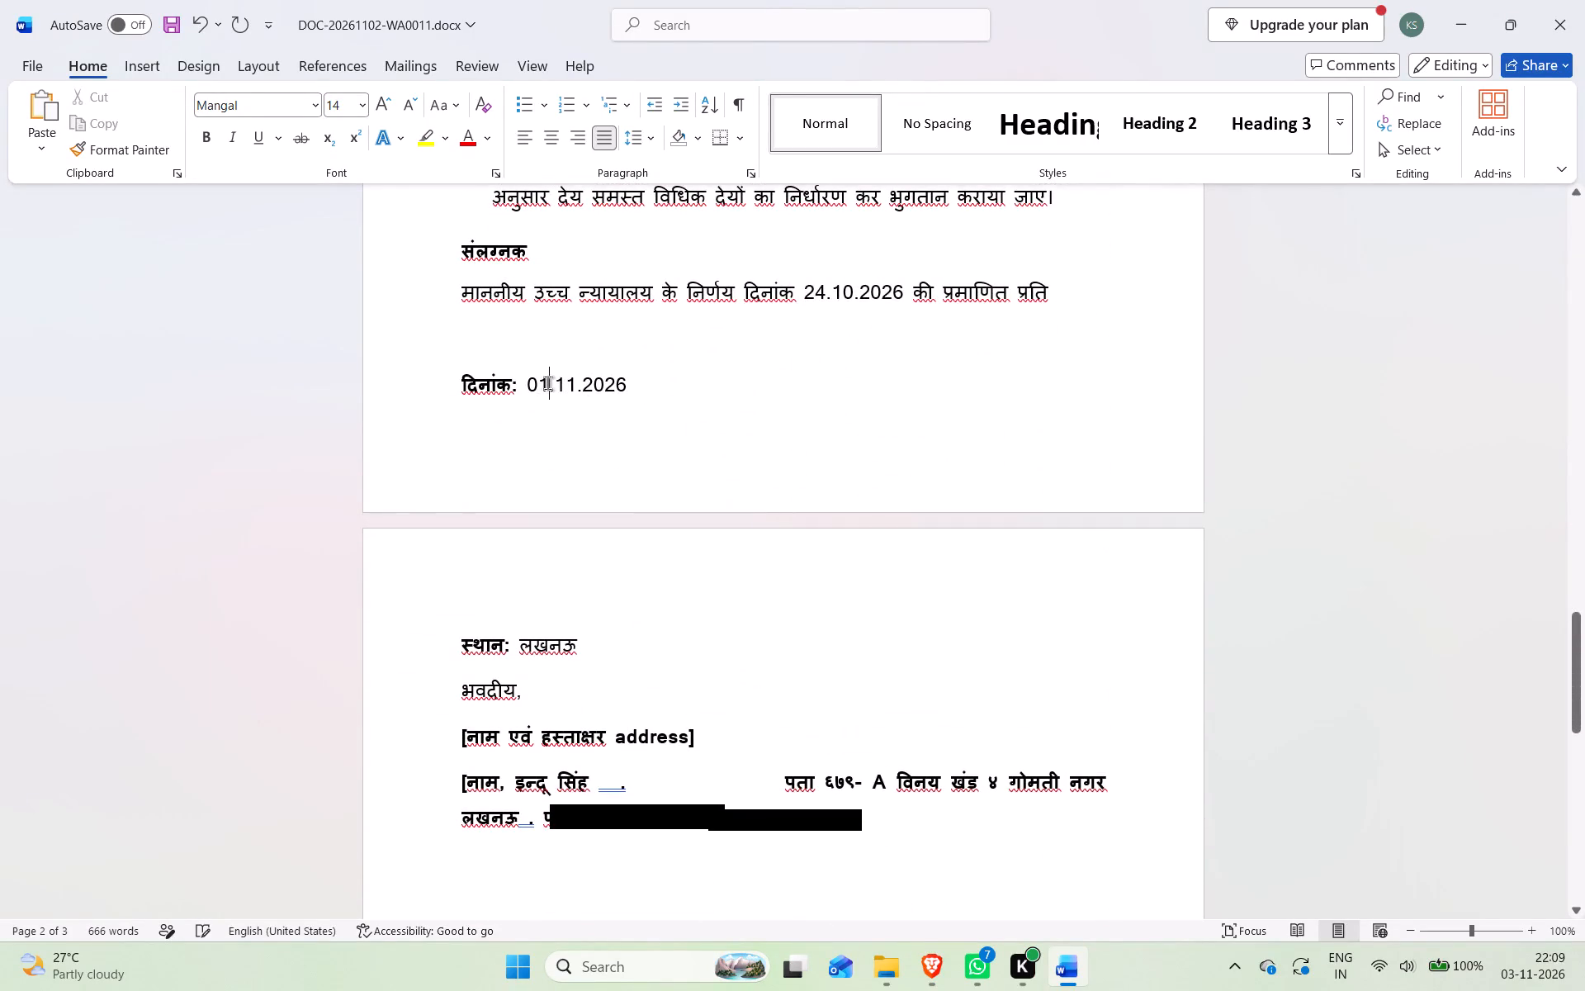
{"action": "key", "text": "BackSpace"}
{"action": "key", "text": "4"}
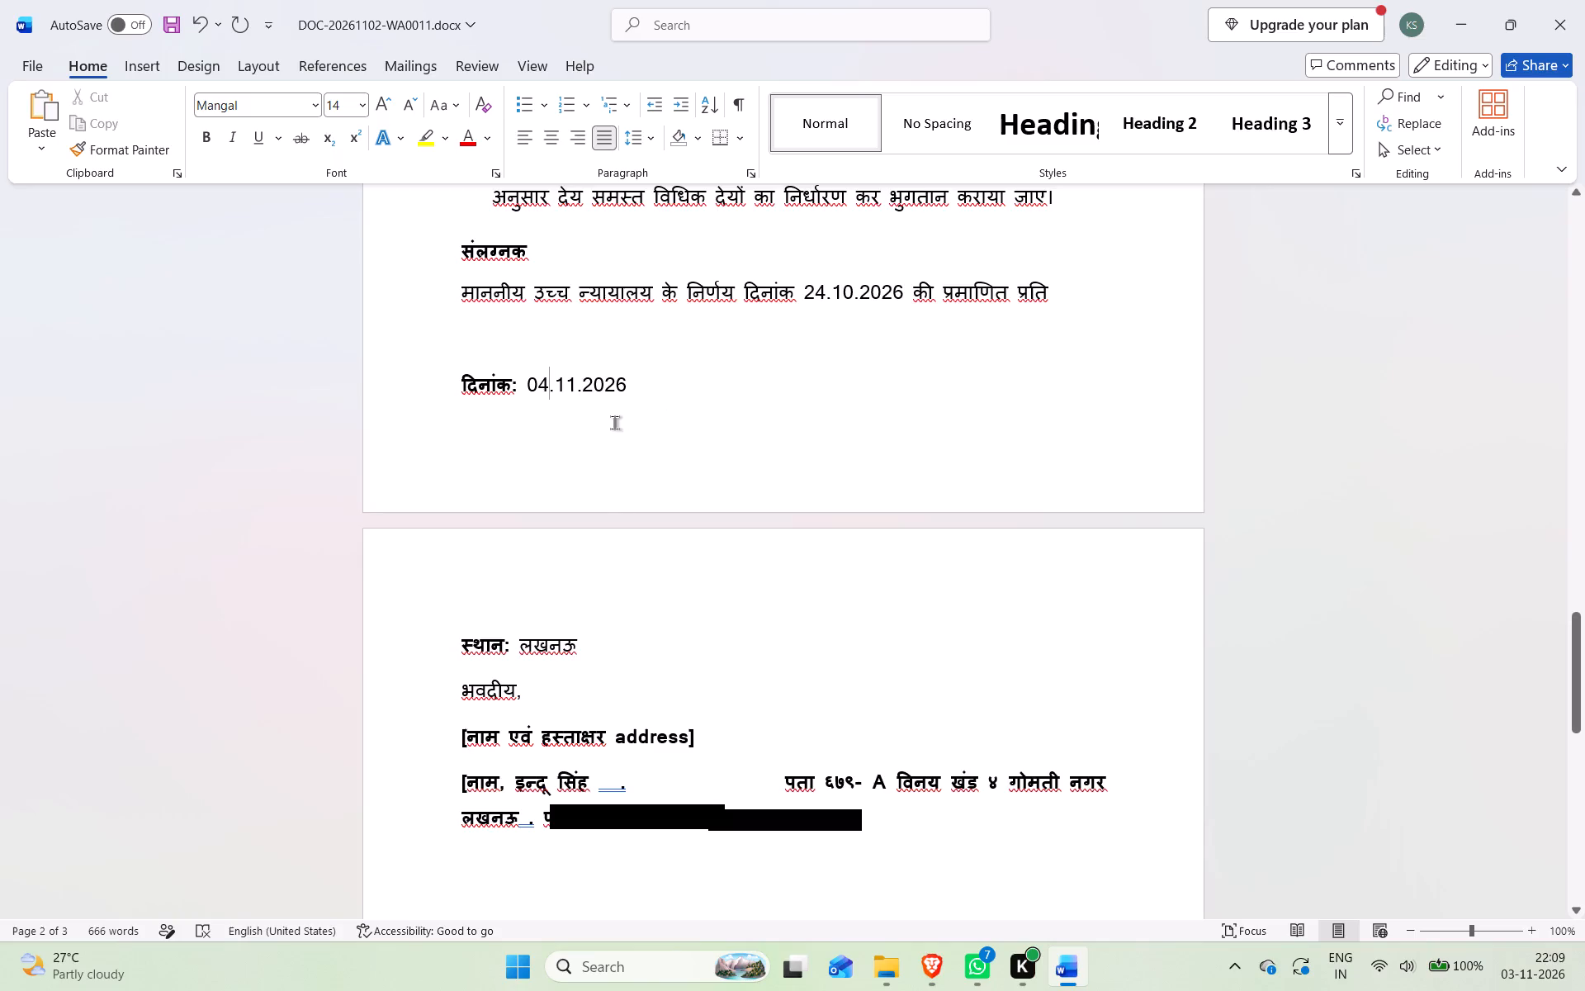
{"action": "left_click", "coordinate": [511, 395]}
{"action": "key", "text": "space"}
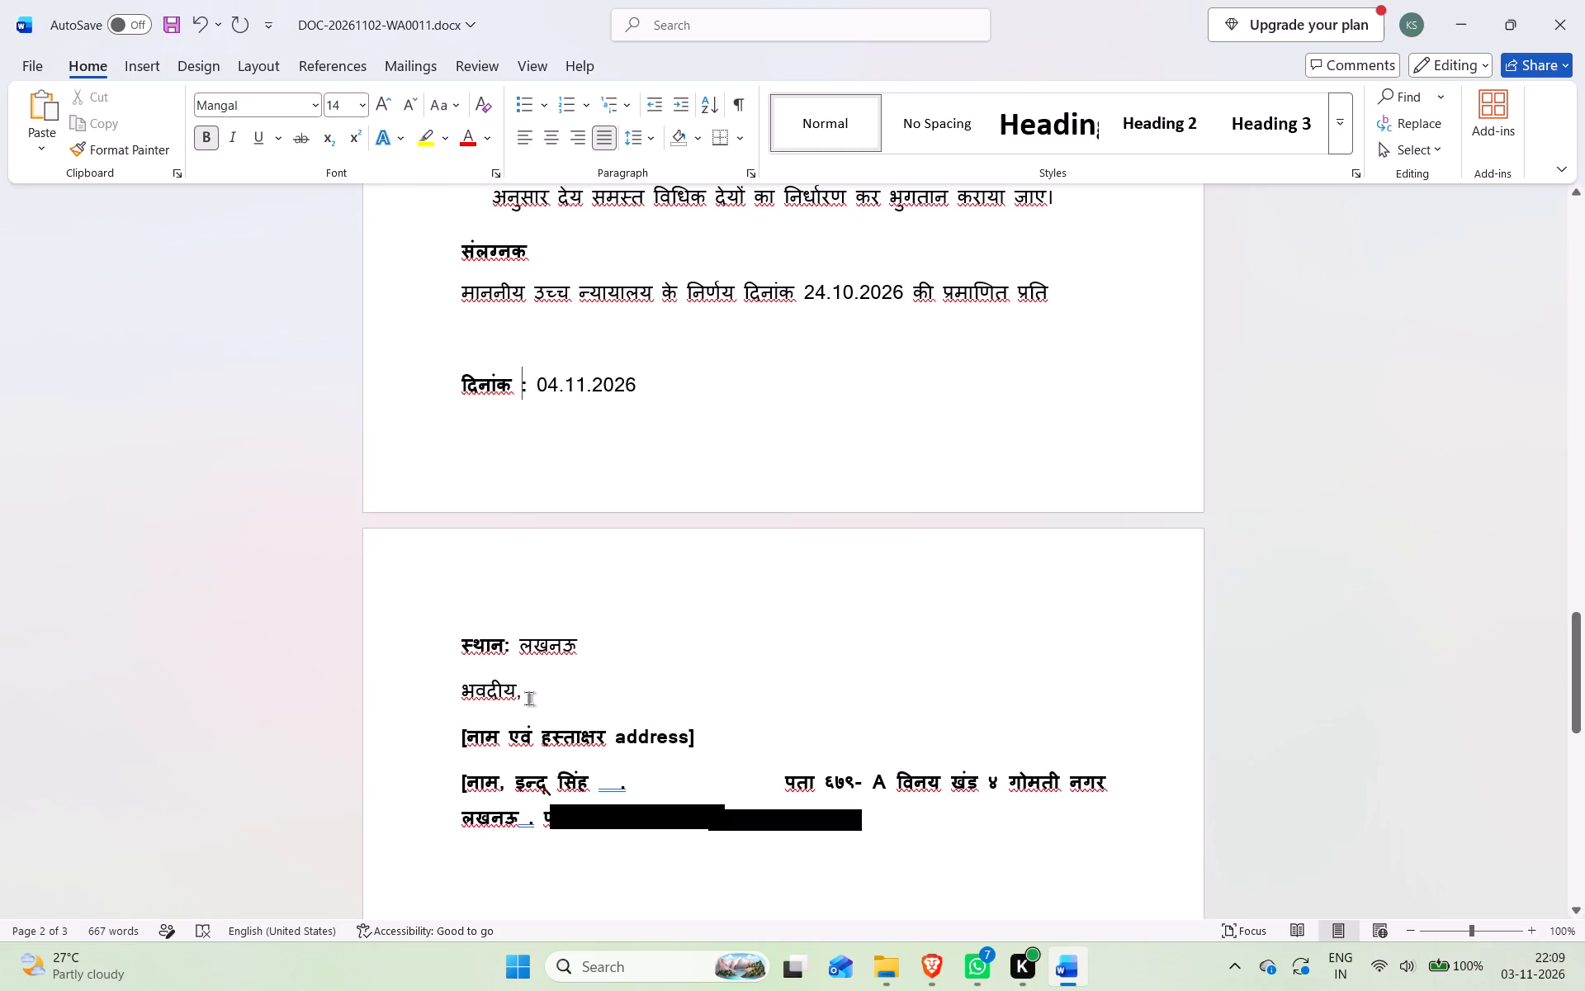
Delete the placeholder line "[नाम एवं हस्ताक्षर address]" from the signature block.
{"action": "scroll", "coordinate": [528, 698], "scroll_direction": "down", "scroll_amount": 1}
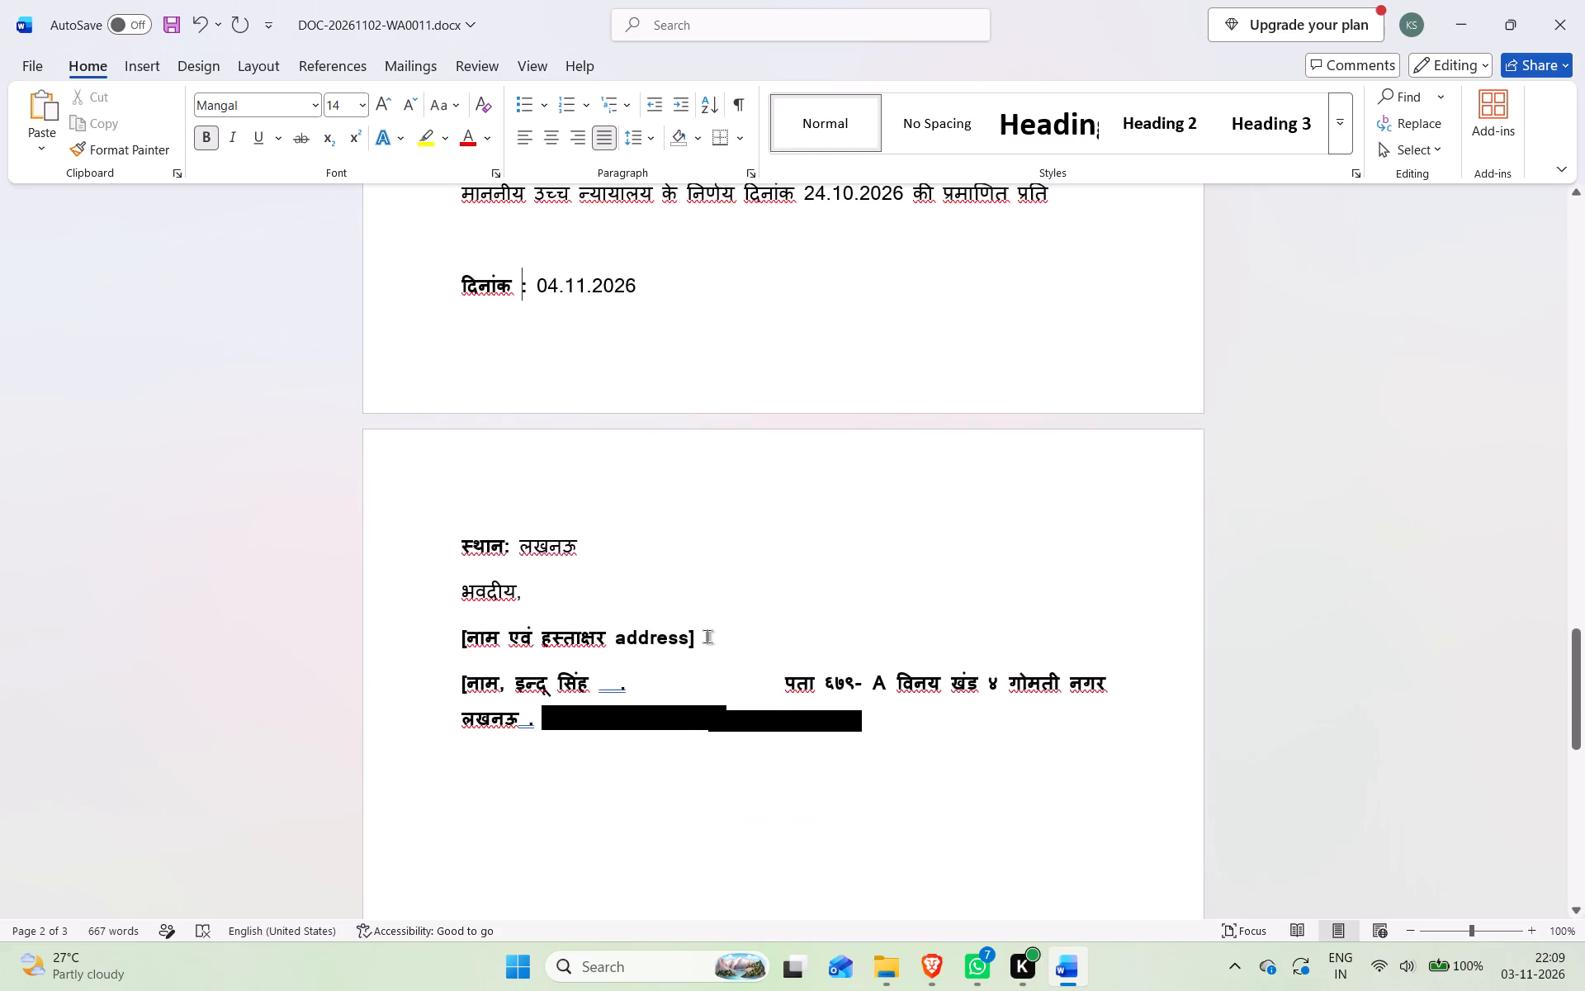
{"action": "left_click_drag", "start_coordinate": [715, 636], "coordinate": [434, 638]}
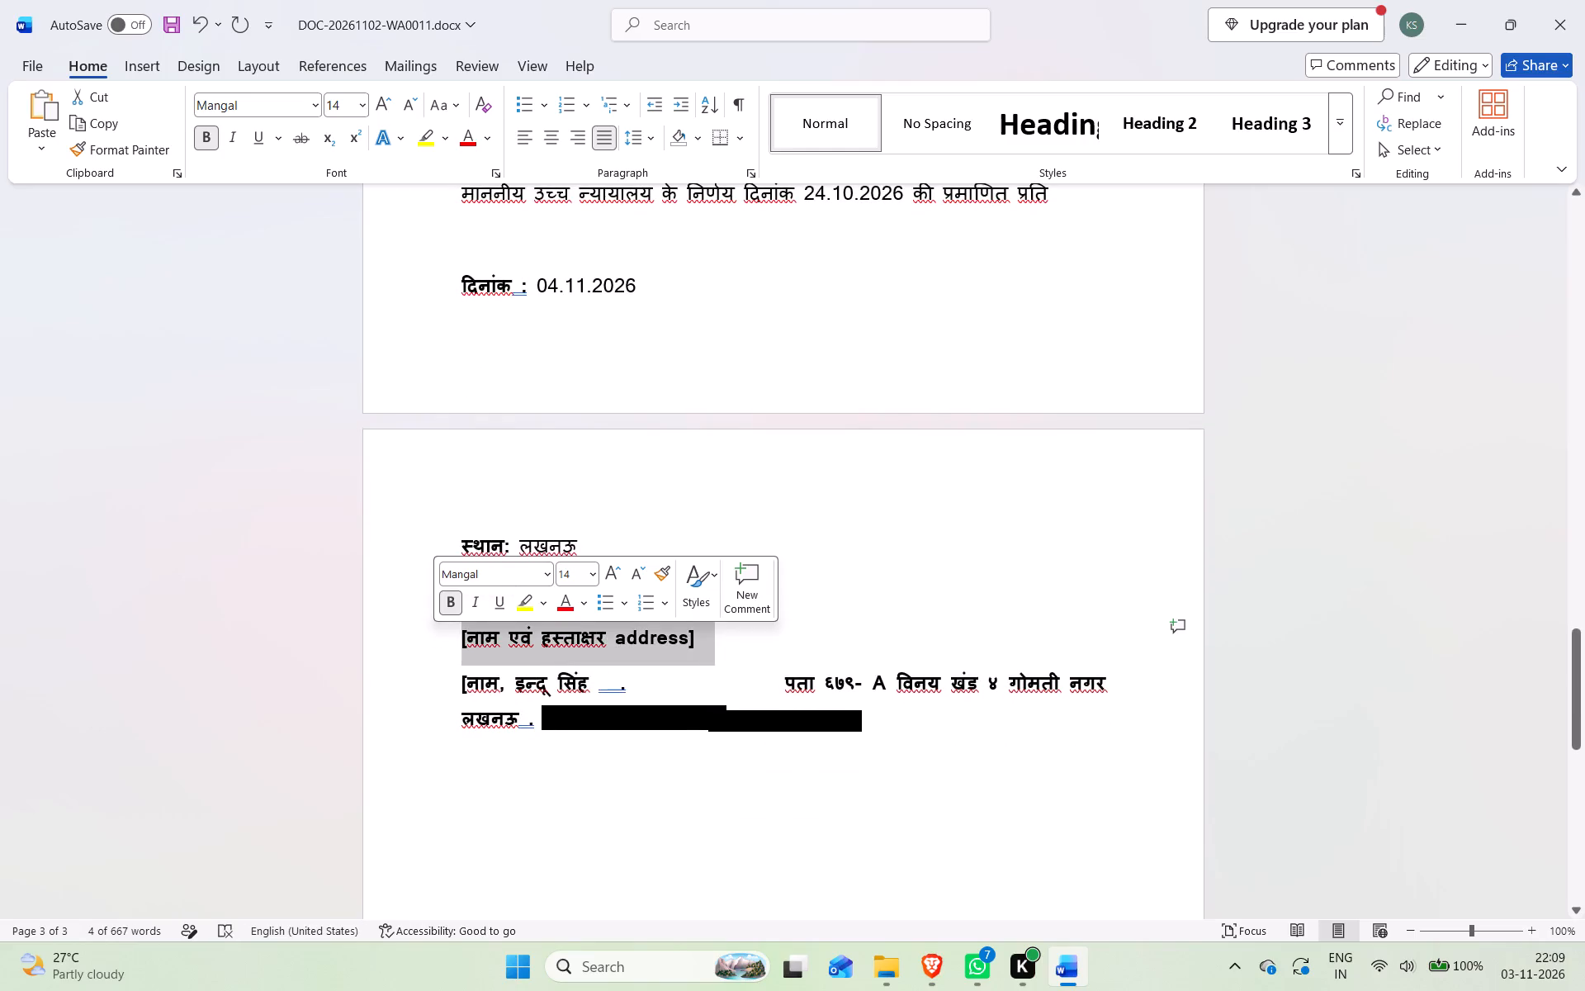
{"action": "key", "text": "BackSpace"}
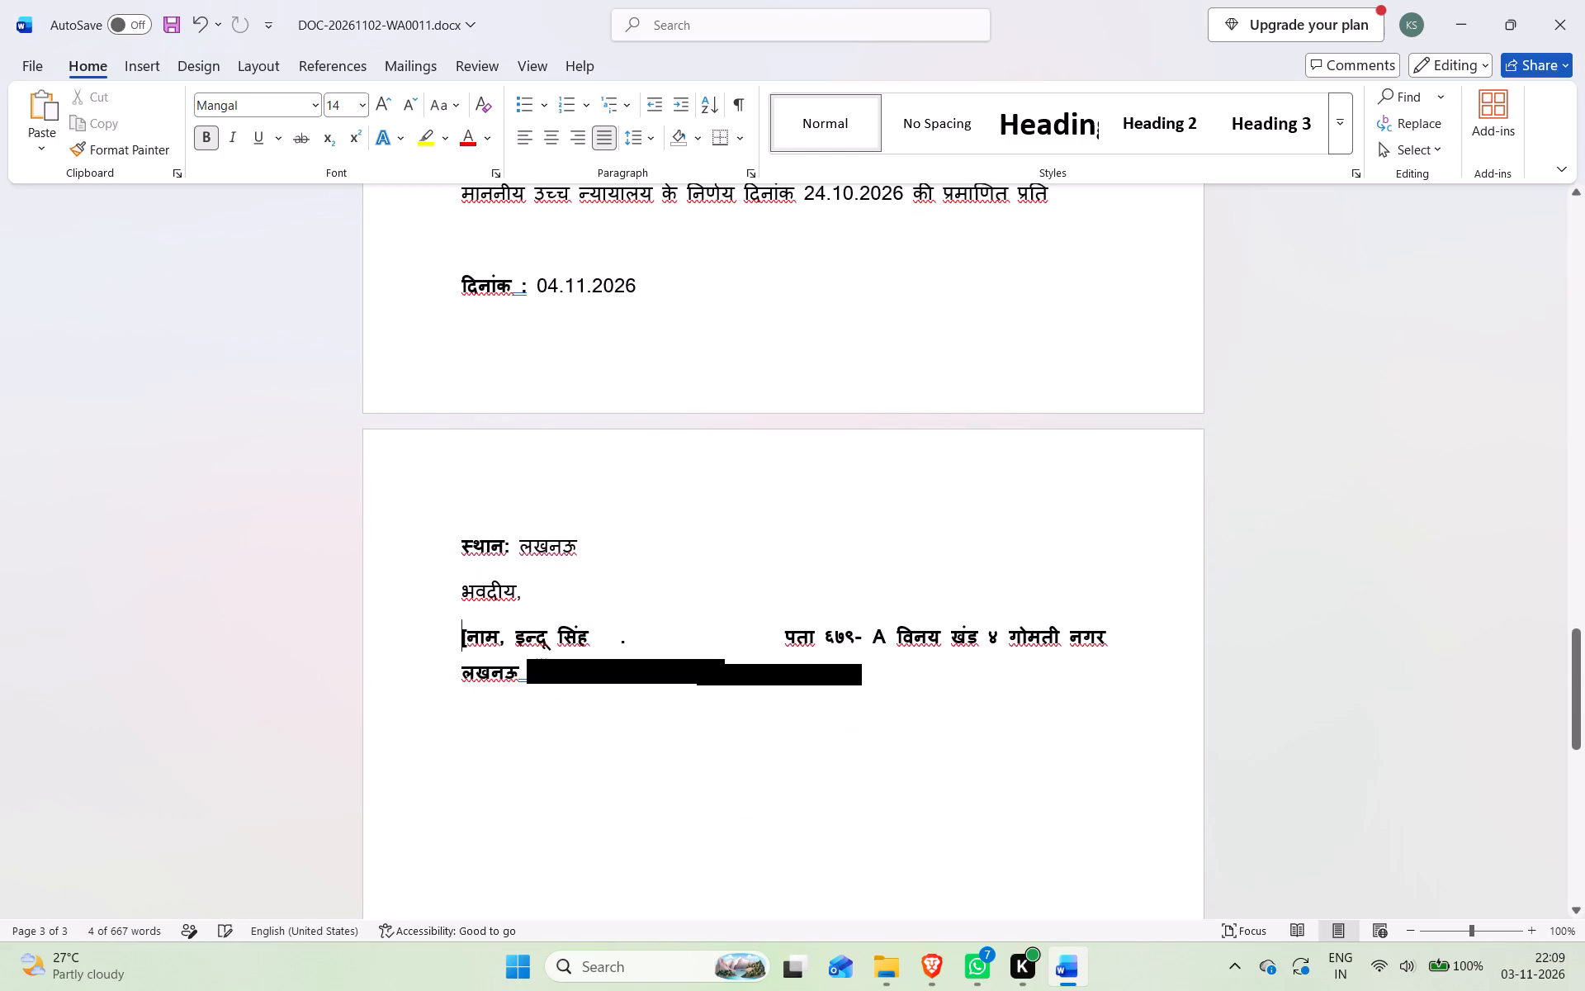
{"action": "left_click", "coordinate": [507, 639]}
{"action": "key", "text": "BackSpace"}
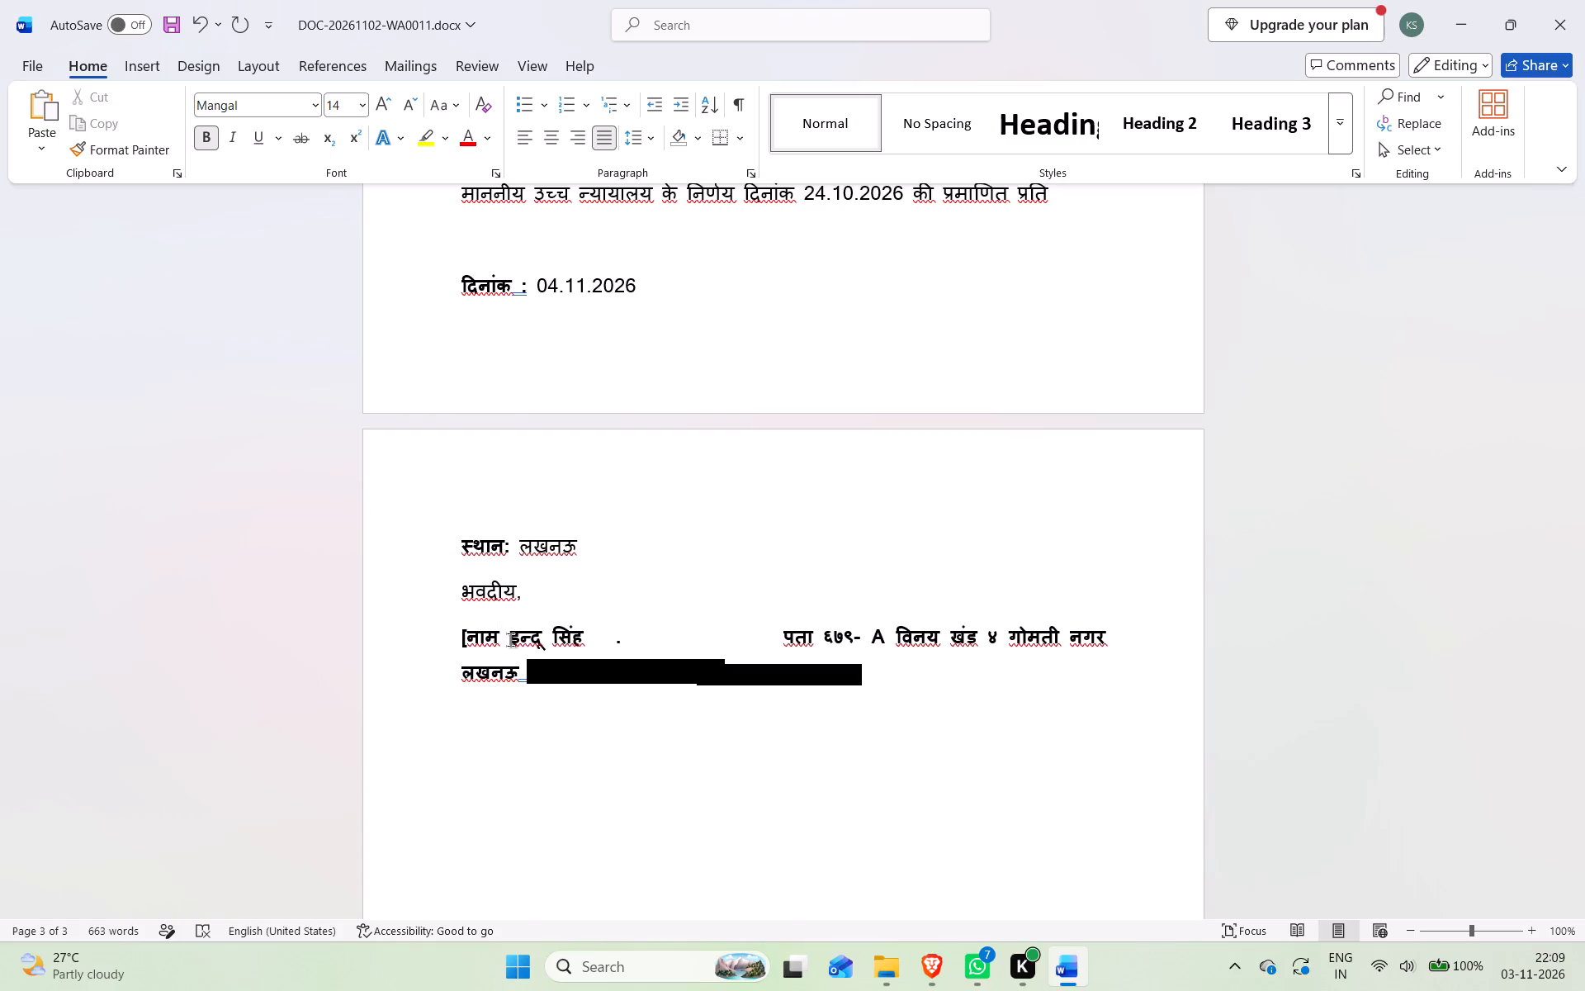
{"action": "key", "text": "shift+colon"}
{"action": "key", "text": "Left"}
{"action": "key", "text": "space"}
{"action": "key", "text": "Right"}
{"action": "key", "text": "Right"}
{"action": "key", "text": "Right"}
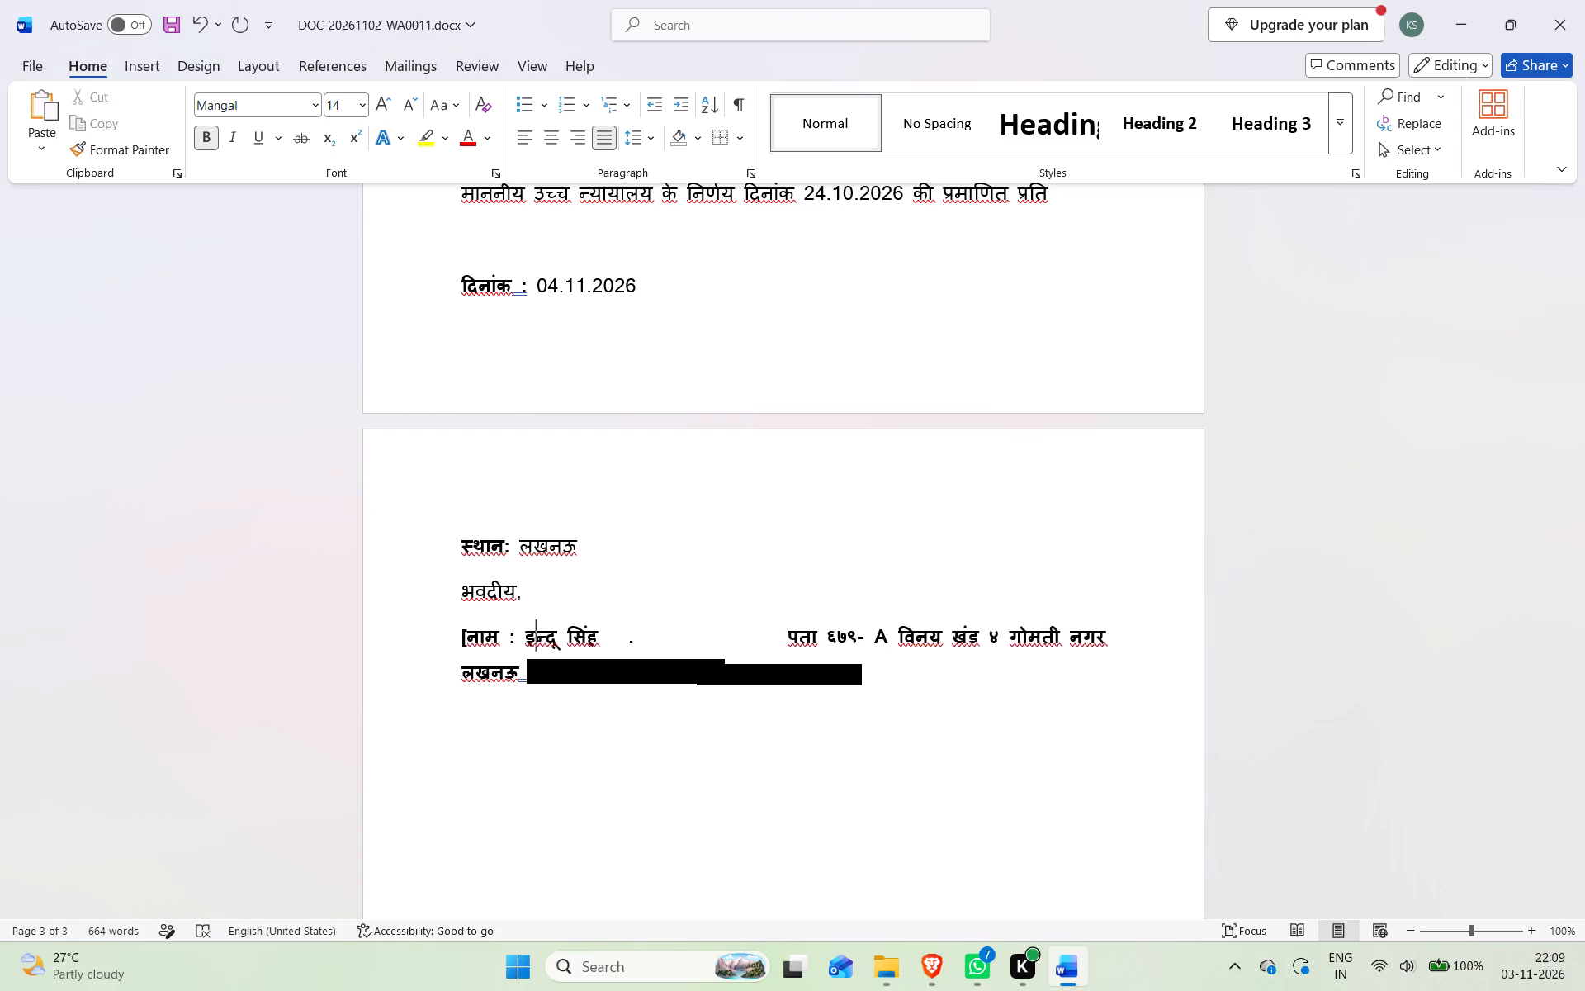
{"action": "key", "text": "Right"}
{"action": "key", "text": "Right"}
Delete the opening bracket and the label "नाम :" in front of the heir's name in the signature block.
{"action": "key", "text": "Up"}
{"action": "key", "text": "Down"}
{"action": "key", "text": "Left"}
{"action": "key", "text": "Left"}
{"action": "key", "text": "Left"}
{"action": "key", "text": "BackSpace"}
{"action": "key", "text": "BackSpace"}
{"action": "key", "text": "BackSpace"}
{"action": "key", "text": "BackSpace"}
{"action": "key", "text": "BackSpace"}
{"action": "key", "text": "BackSpace"}
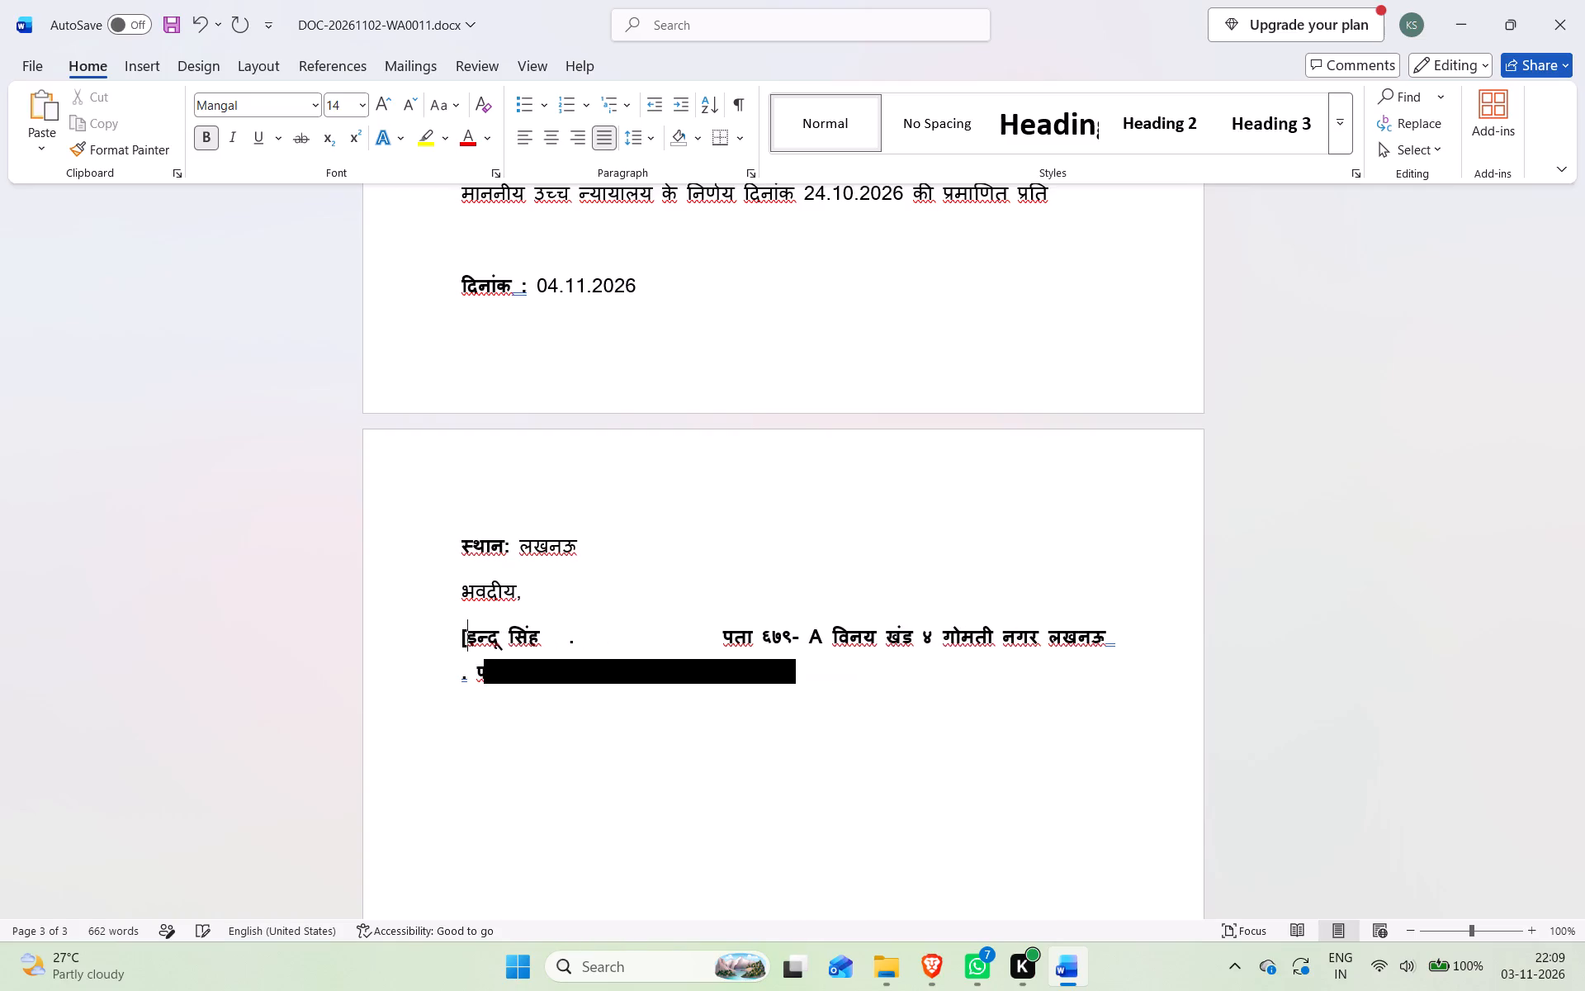
{"action": "key", "text": "BackSpace"}
Delete the full stop and the spaces before it after the heir's name in the signature block.
{"action": "key", "text": "Right"}
{"action": "key", "text": "Right"}
{"action": "key", "text": "Right"}
{"action": "key", "text": "Right"}
{"action": "key", "text": "Right"}
{"action": "key", "text": "Right"}
{"action": "key", "text": "Right"}
{"action": "key", "text": "Right"}
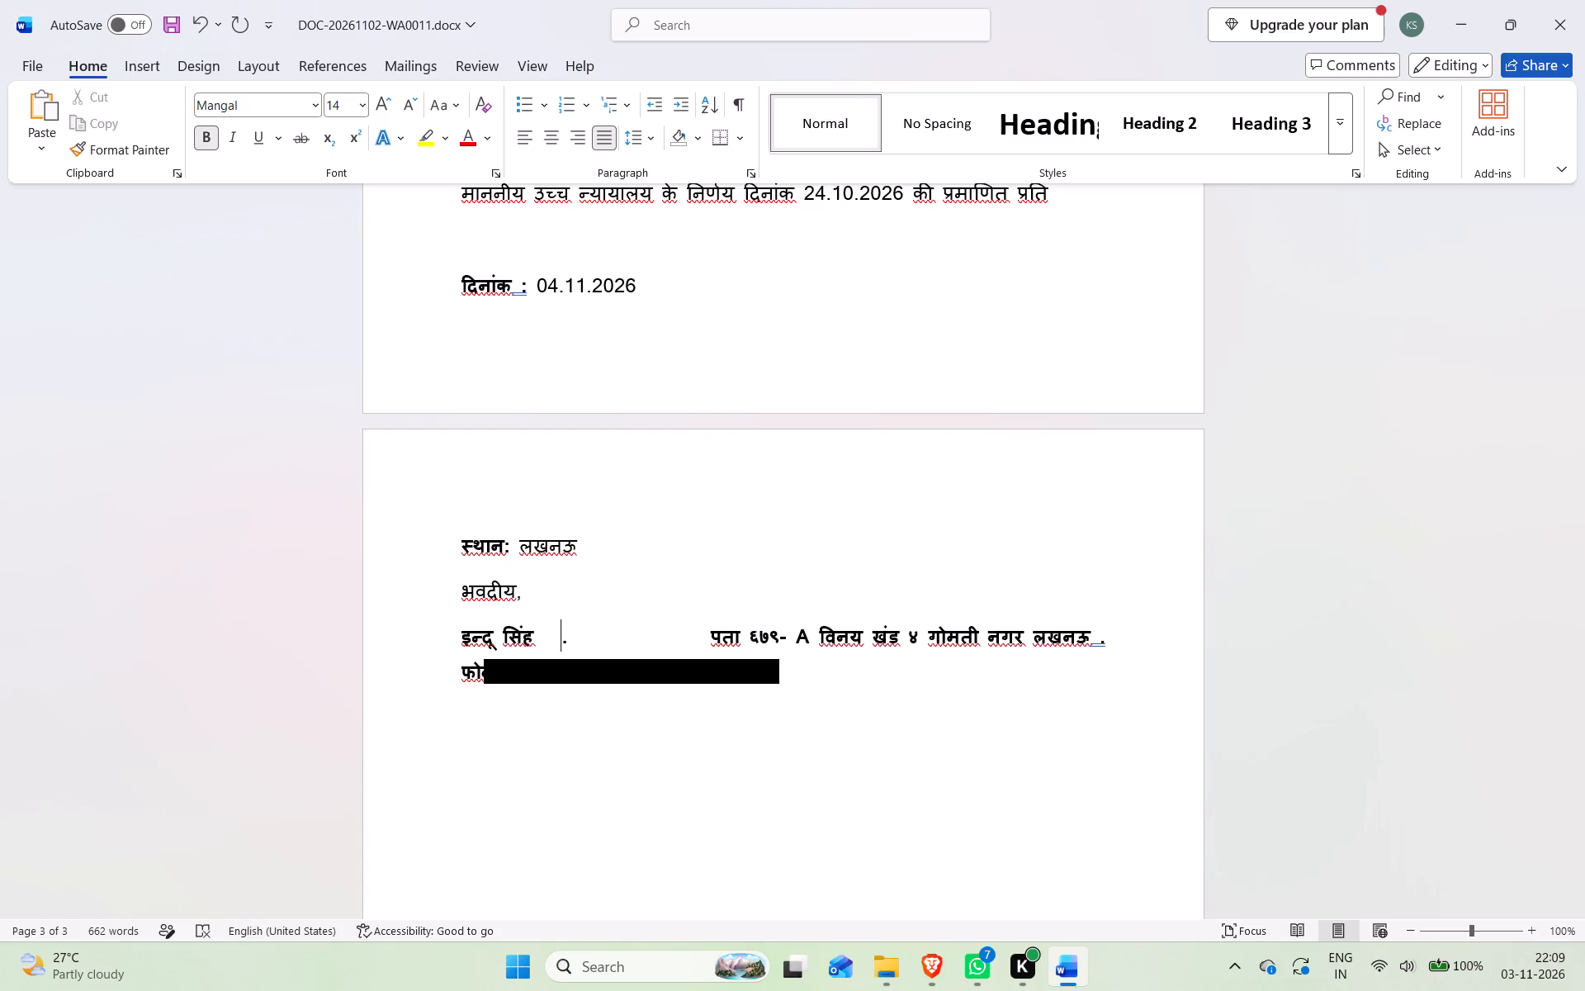
{"action": "key", "text": "Right"}
{"action": "key", "text": "BackSpace"}
{"action": "key", "text": "BackSpace"}
{"action": "key", "text": "BackSpace"}
{"action": "key", "text": "BackSpace"}
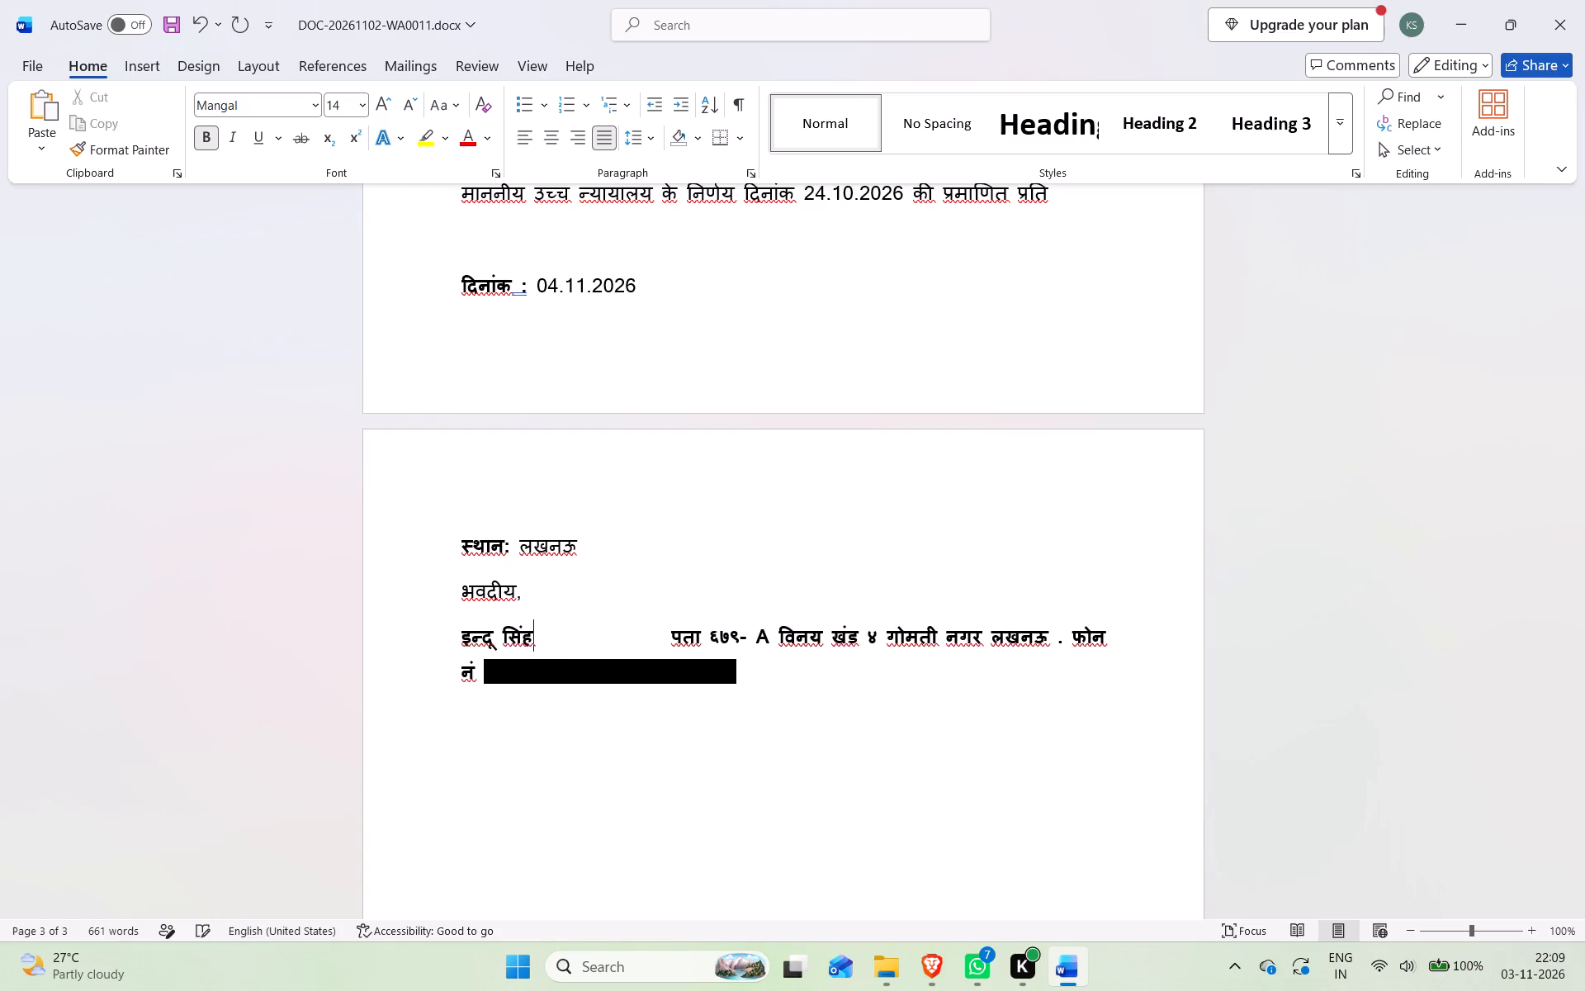
Insert "w/o" followed by a space after the heir's name in the signature block.
{"action": "key", "text": "Right"}
{"action": "key", "text": "Right"}
{"action": "key", "text": "Right"}
{"action": "key", "text": "Right"}
{"action": "key", "text": "Right"}
{"action": "key", "text": "Right"}
{"action": "key", "text": "Right"}
{"action": "key", "text": "Right"}
{"action": "key", "text": "Right"}
{"action": "key", "text": "Right"}
{"action": "key", "text": "Right"}
{"action": "key", "text": "Right"}
{"action": "key", "text": "Right"}
{"action": "key", "text": "Right"}
{"action": "key", "text": "Right"}
{"action": "key", "text": "Left"}
{"action": "key", "text": "Left"}
{"action": "key", "text": "Left"}
{"action": "key", "text": "Left"}
{"action": "key", "text": "Left"}
{"action": "key", "text": "Left"}
{"action": "key", "text": "Left"}
{"action": "key", "text": "Left"}
{"action": "key", "text": "Left"}
{"action": "key", "text": "Left"}
{"action": "key", "text": "Left"}
{"action": "key", "text": "Left"}
{"action": "key", "text": "Left"}
{"action": "key", "text": "Left"}
{"action": "type", "text": "w/o"}
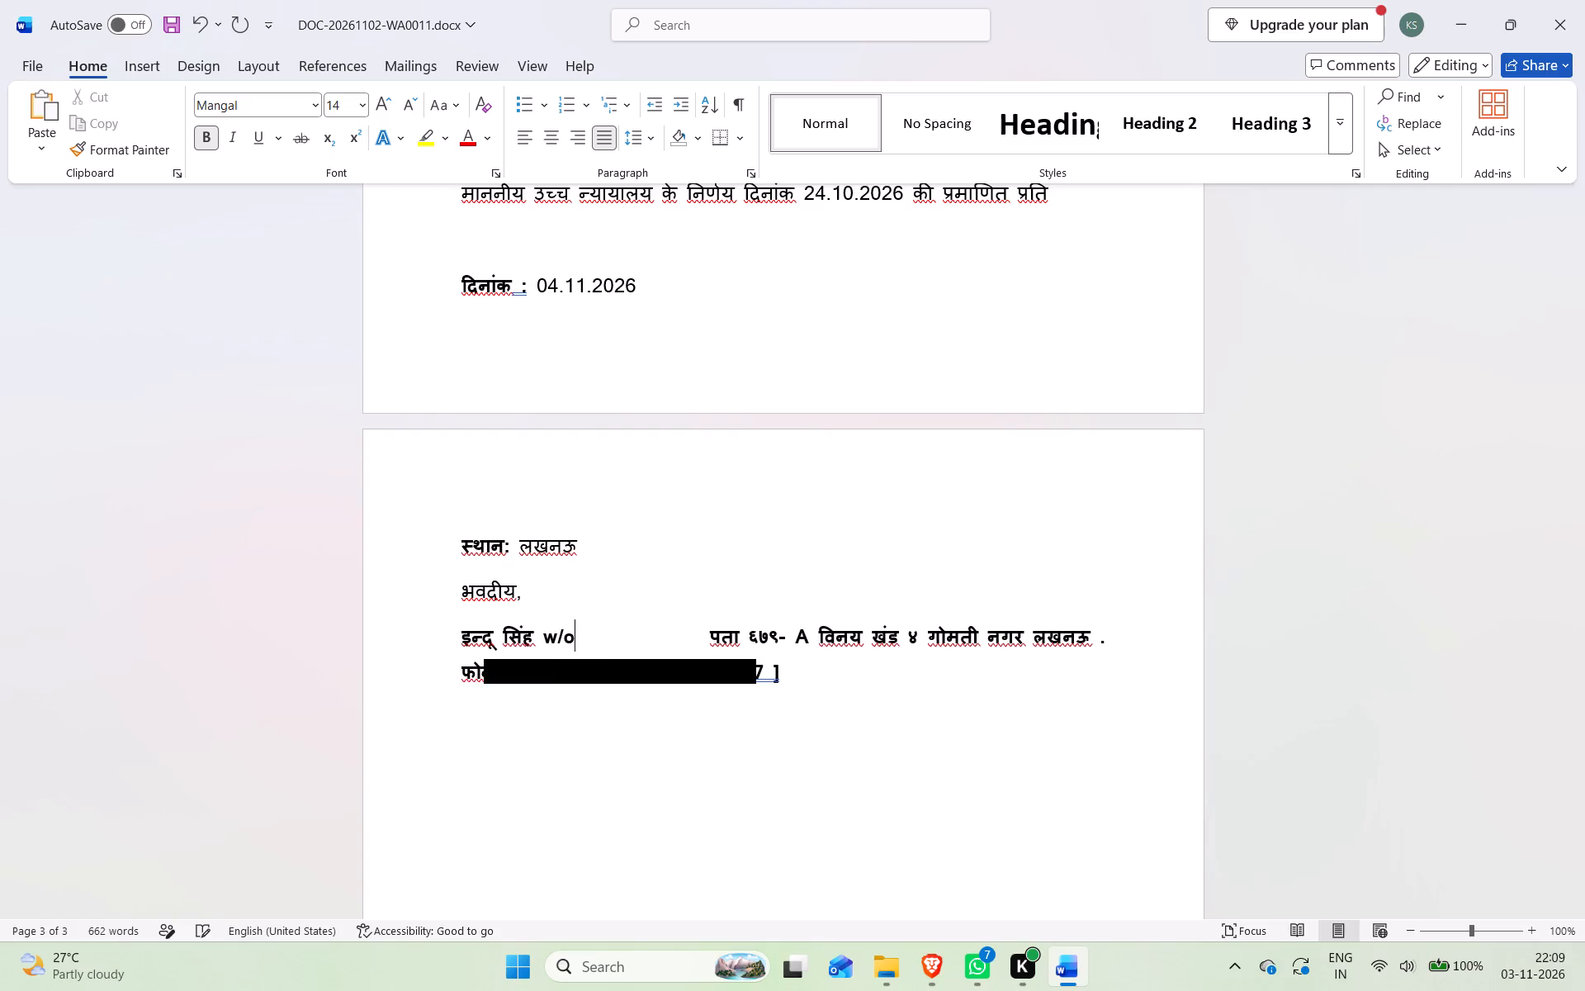
{"action": "key", "text": "space"}
Copy the late husband's name with "स्वर्गीय श्री" from the opening paragraph and paste it after "w/o" in the signature block.
{"action": "scroll", "coordinate": [510, 639], "scroll_direction": "up", "scroll_amount": 10}
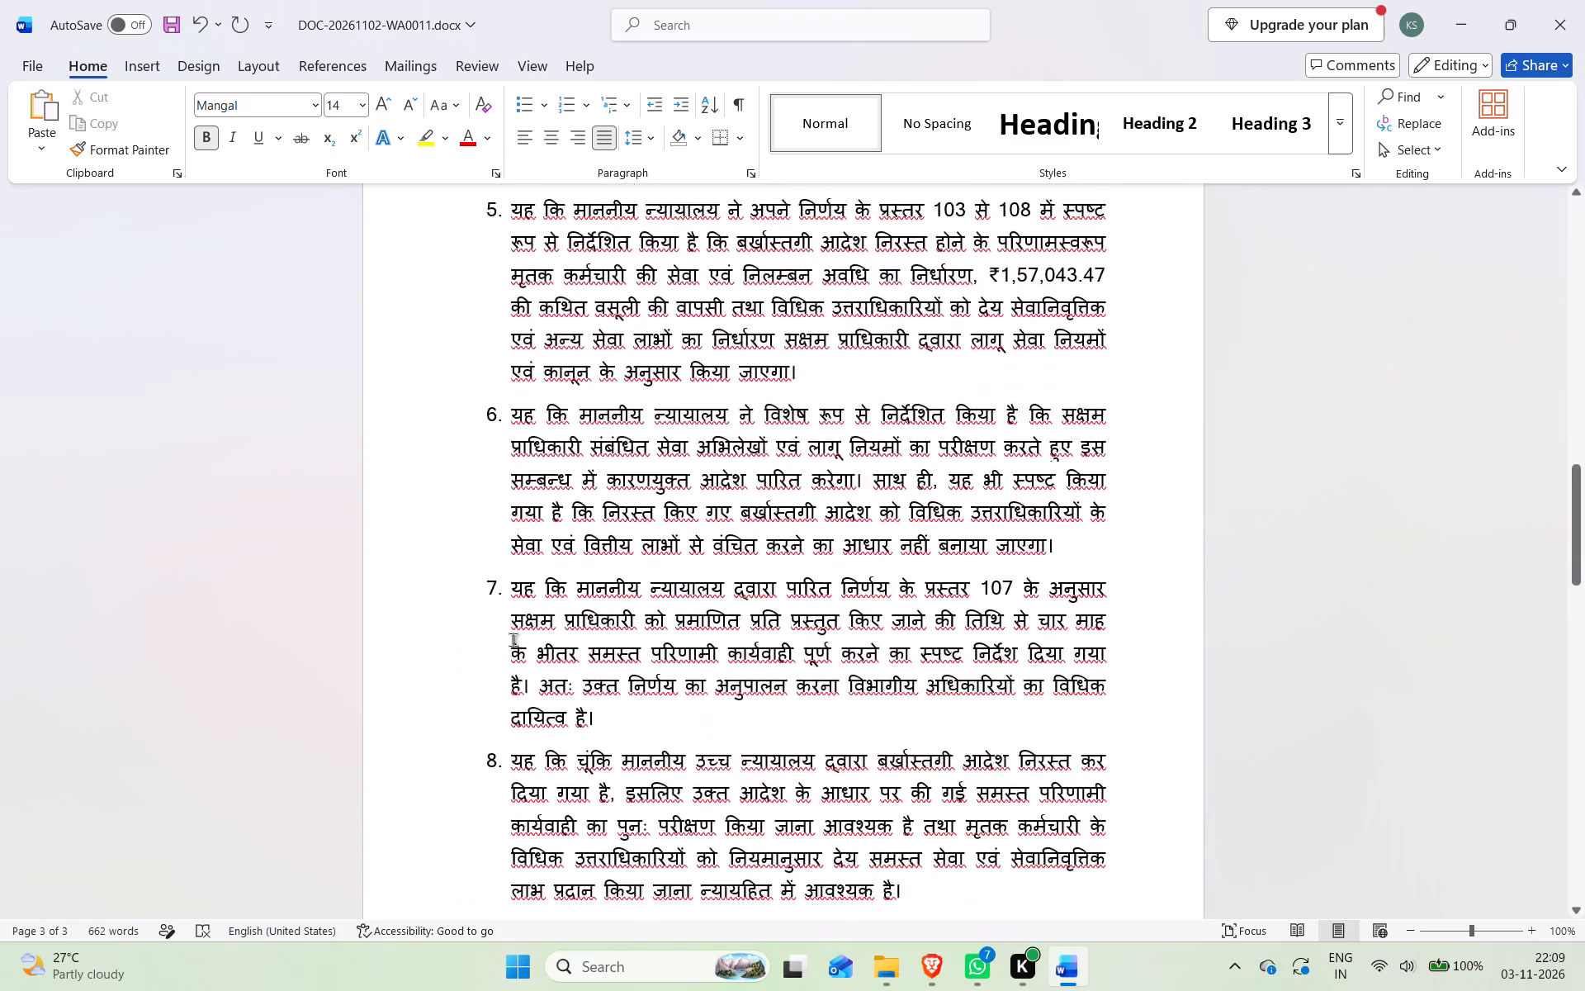
{"action": "scroll", "coordinate": [513, 639], "scroll_direction": "up", "scroll_amount": 3}
{"action": "scroll", "coordinate": [673, 548], "scroll_direction": "up", "scroll_amount": 11}
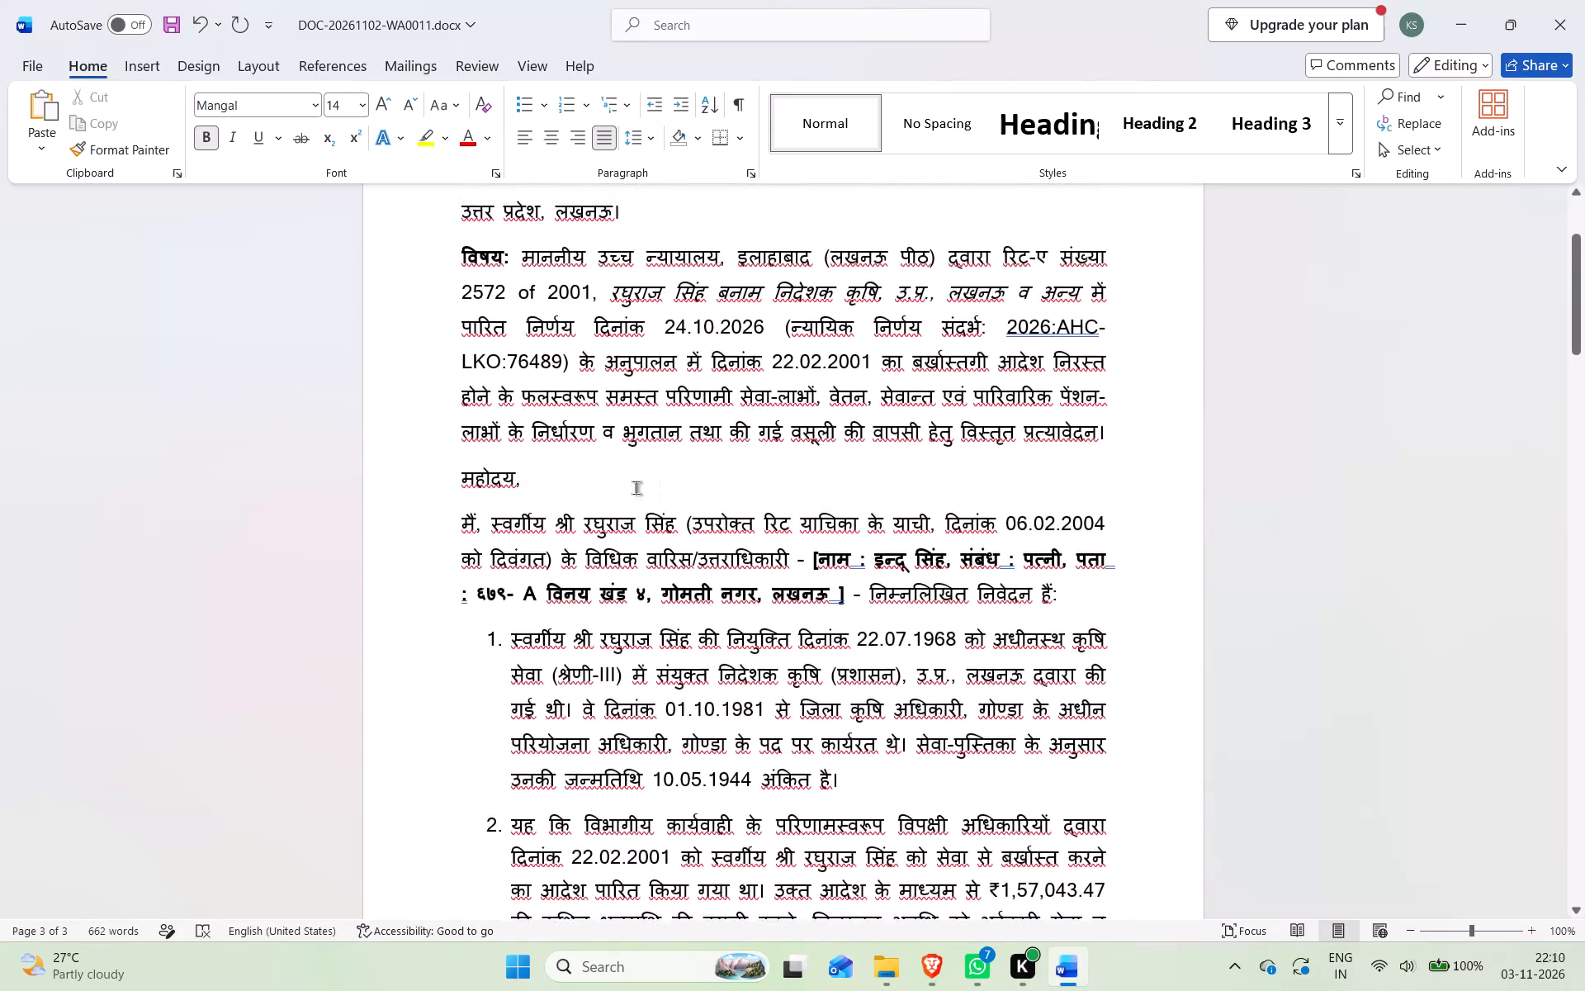
{"action": "left_click_drag", "start_coordinate": [491, 525], "coordinate": [675, 524]}
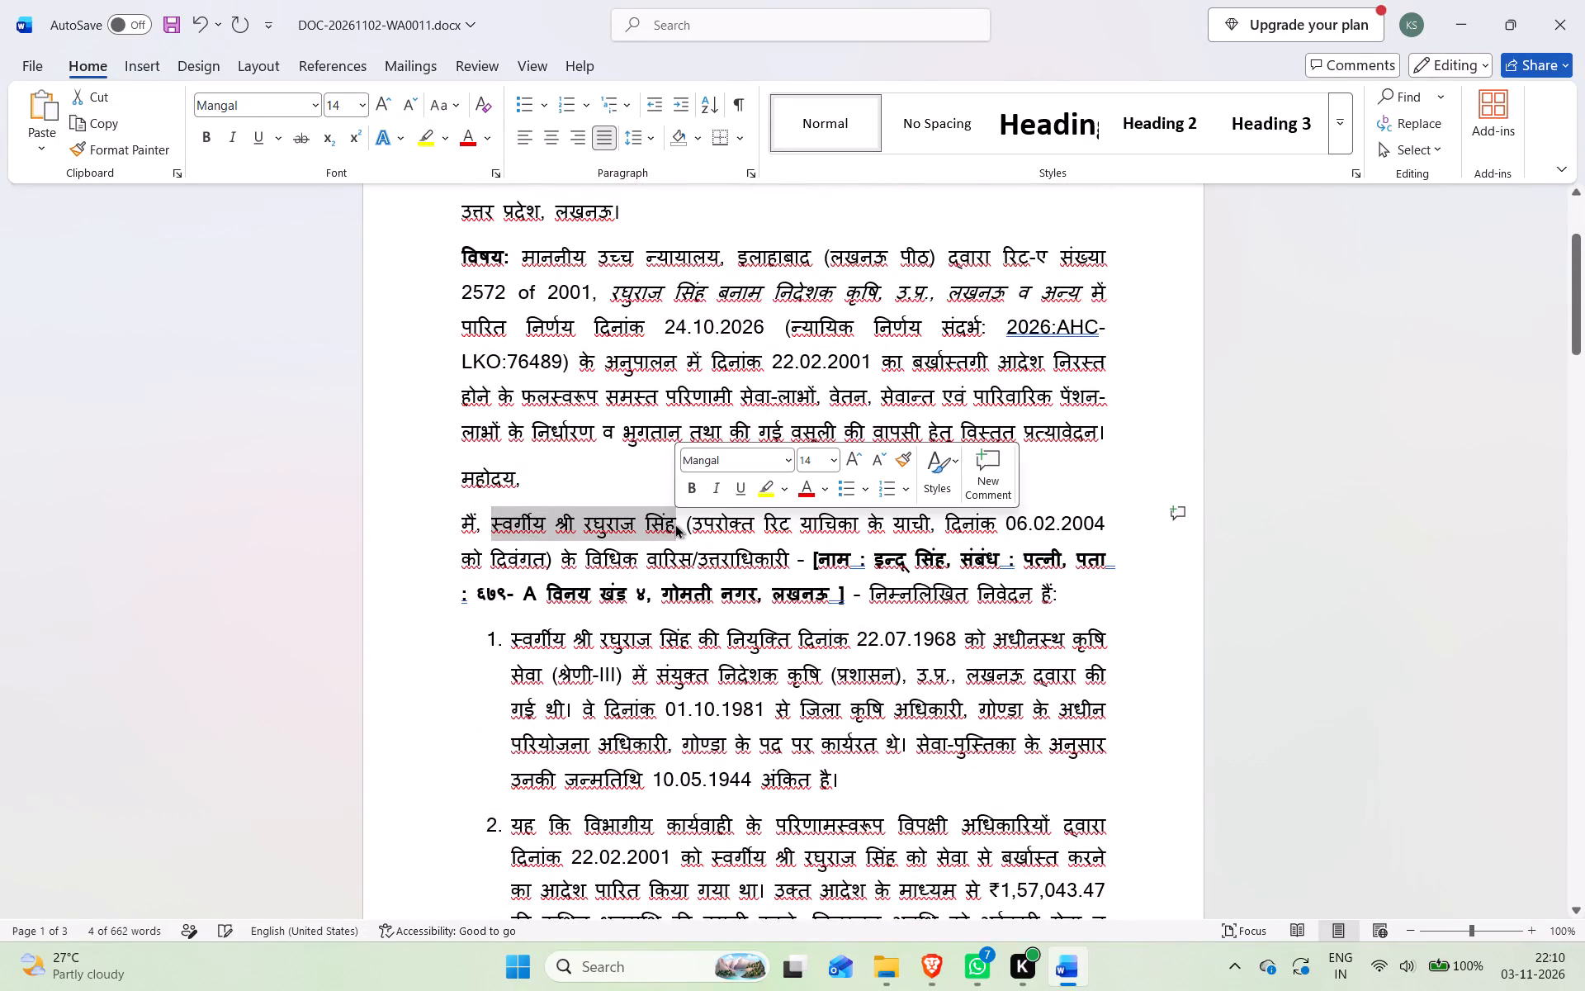
{"action": "key", "text": "ctrl+c"}
{"action": "scroll", "coordinate": [702, 533], "scroll_direction": "down", "scroll_amount": 20}
{"action": "scroll", "coordinate": [702, 533], "scroll_direction": "down", "scroll_amount": 1}
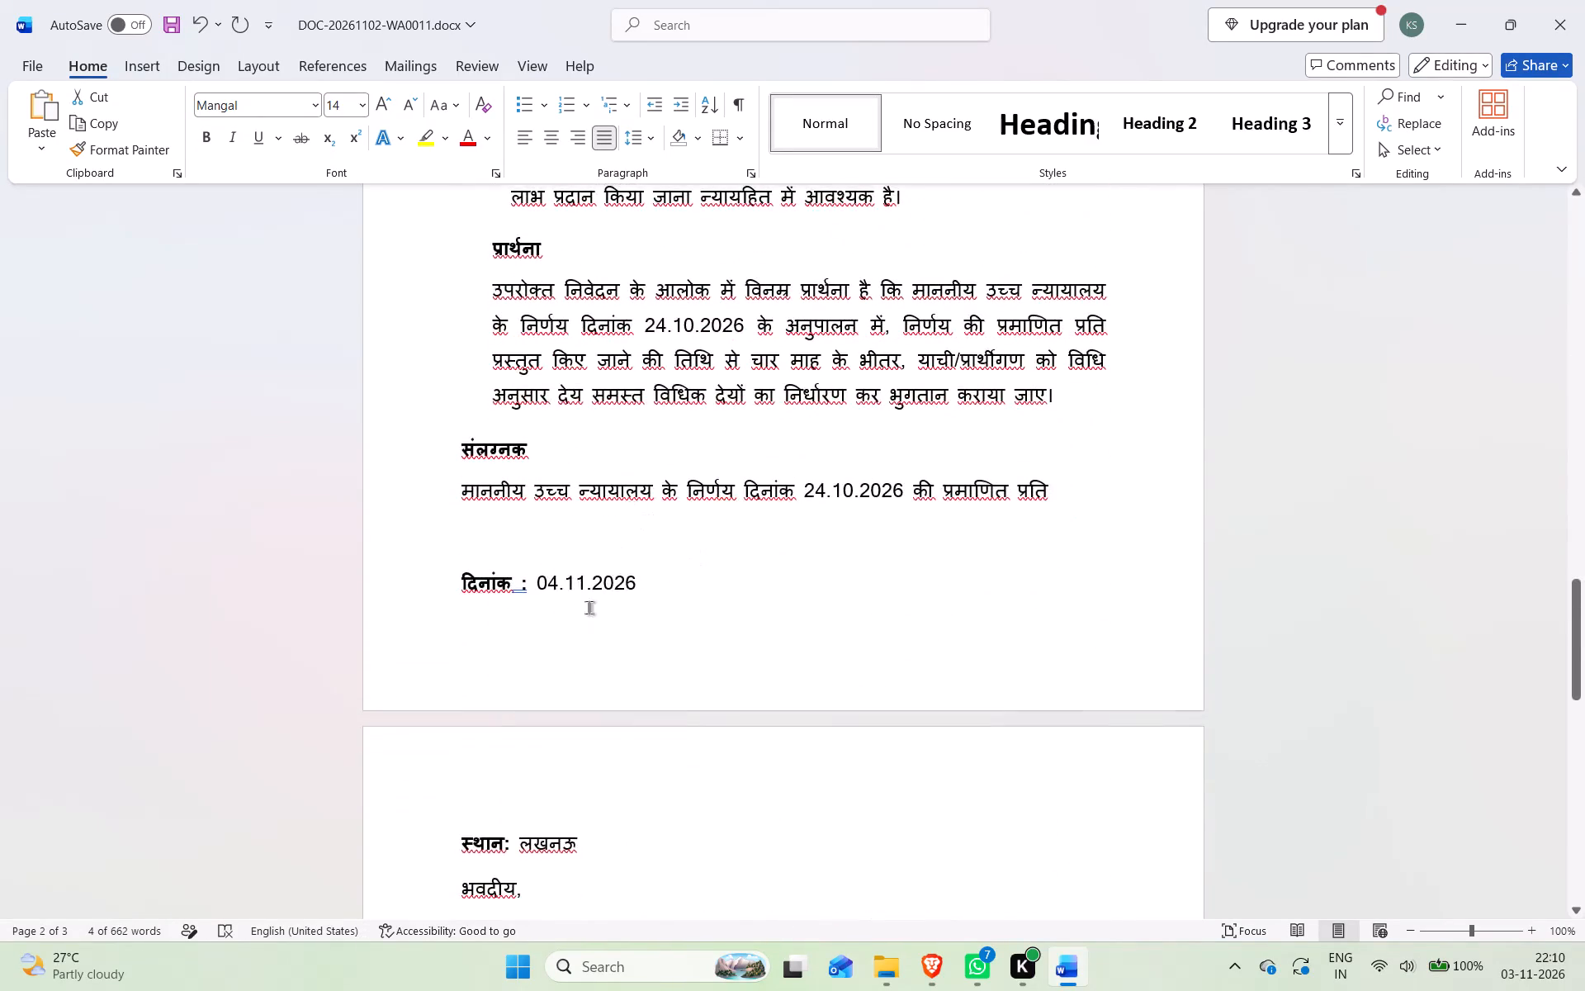
{"action": "scroll", "coordinate": [588, 634], "scroll_direction": "down", "scroll_amount": 4}
{"action": "left_click", "coordinate": [597, 538]}
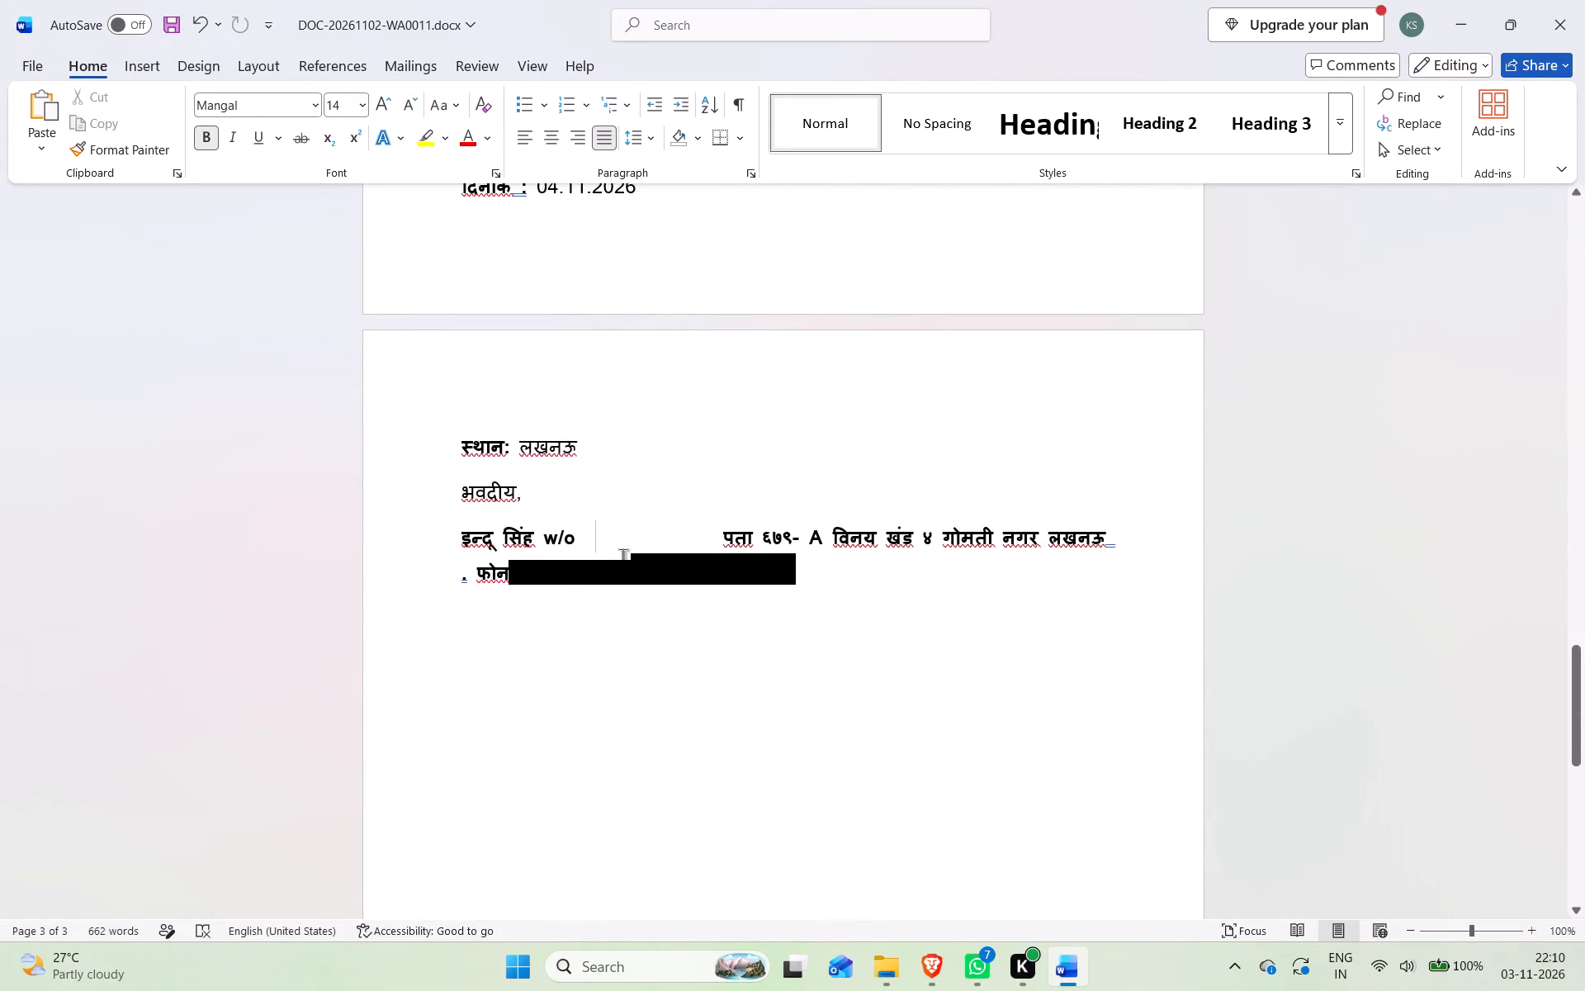
{"action": "key", "text": "shift+super+F23"}
{"action": "key", "text": "Left"}
{"action": "key", "text": "Left"}
{"action": "key", "text": "Right"}
{"action": "key", "text": "ctrl+v"}
Make the pasted husband's name bold in the signature block.
{"action": "left_click_drag", "start_coordinate": [774, 534], "coordinate": [599, 527]}
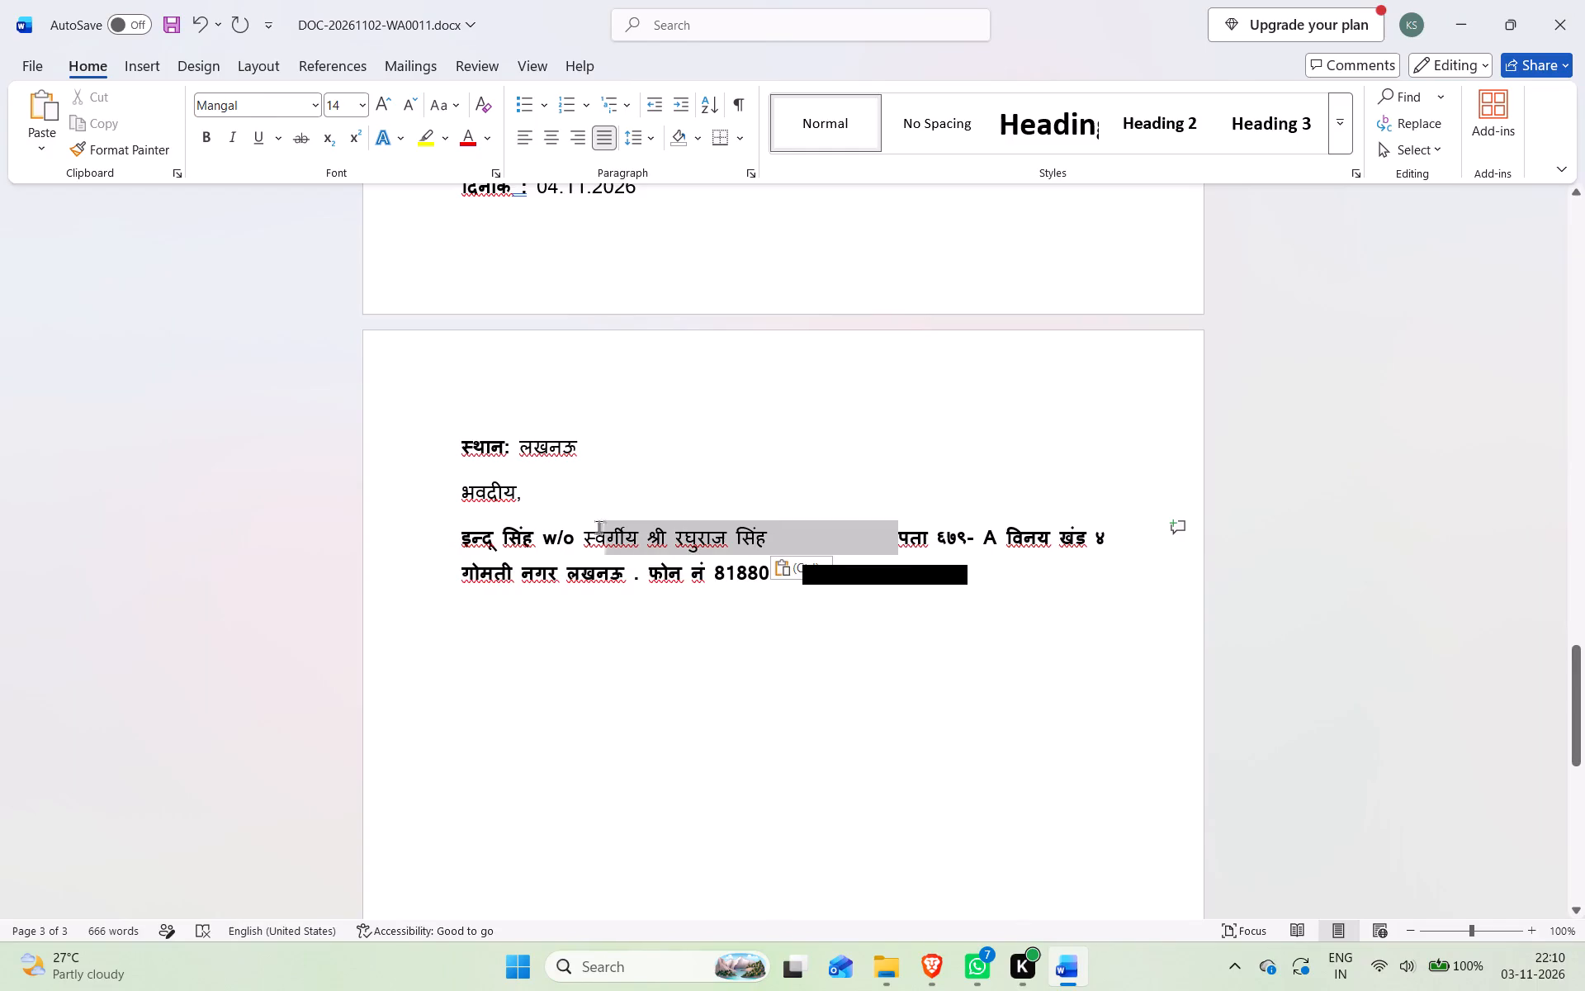
{"action": "left_click_drag", "start_coordinate": [599, 527], "coordinate": [582, 530]}
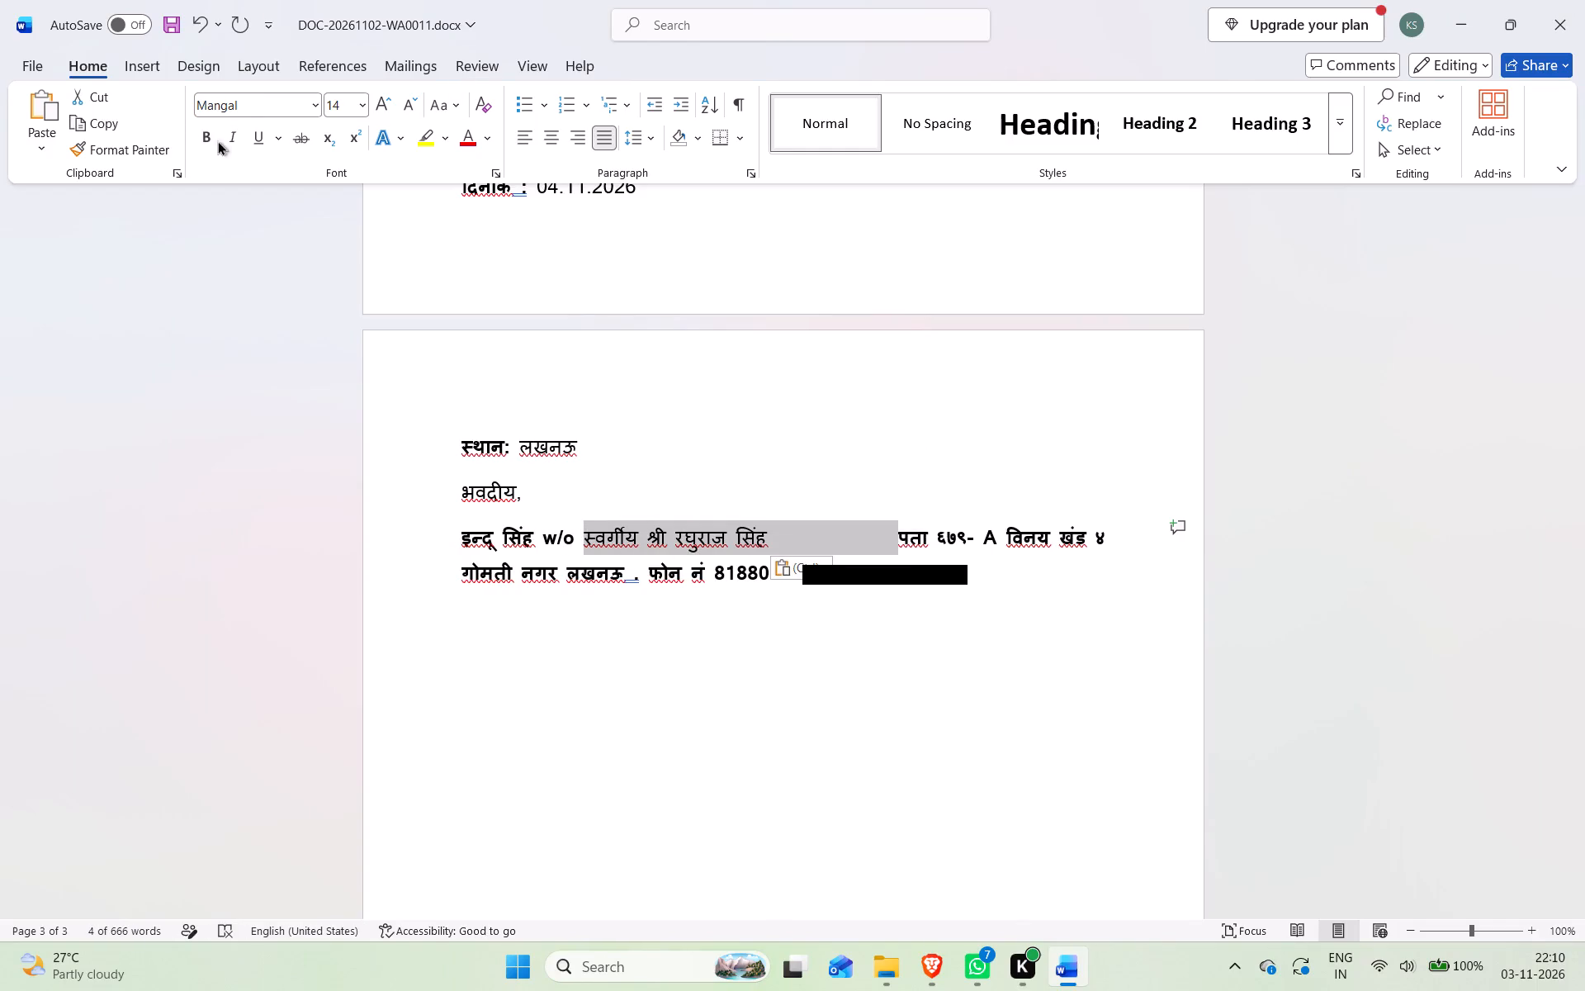
{"action": "left_click", "coordinate": [208, 140]}
Remove the wide gap before "पता" and move the address onto its own line below the names.
{"action": "left_click", "coordinate": [881, 553]}
{"action": "left_click", "coordinate": [892, 543]}
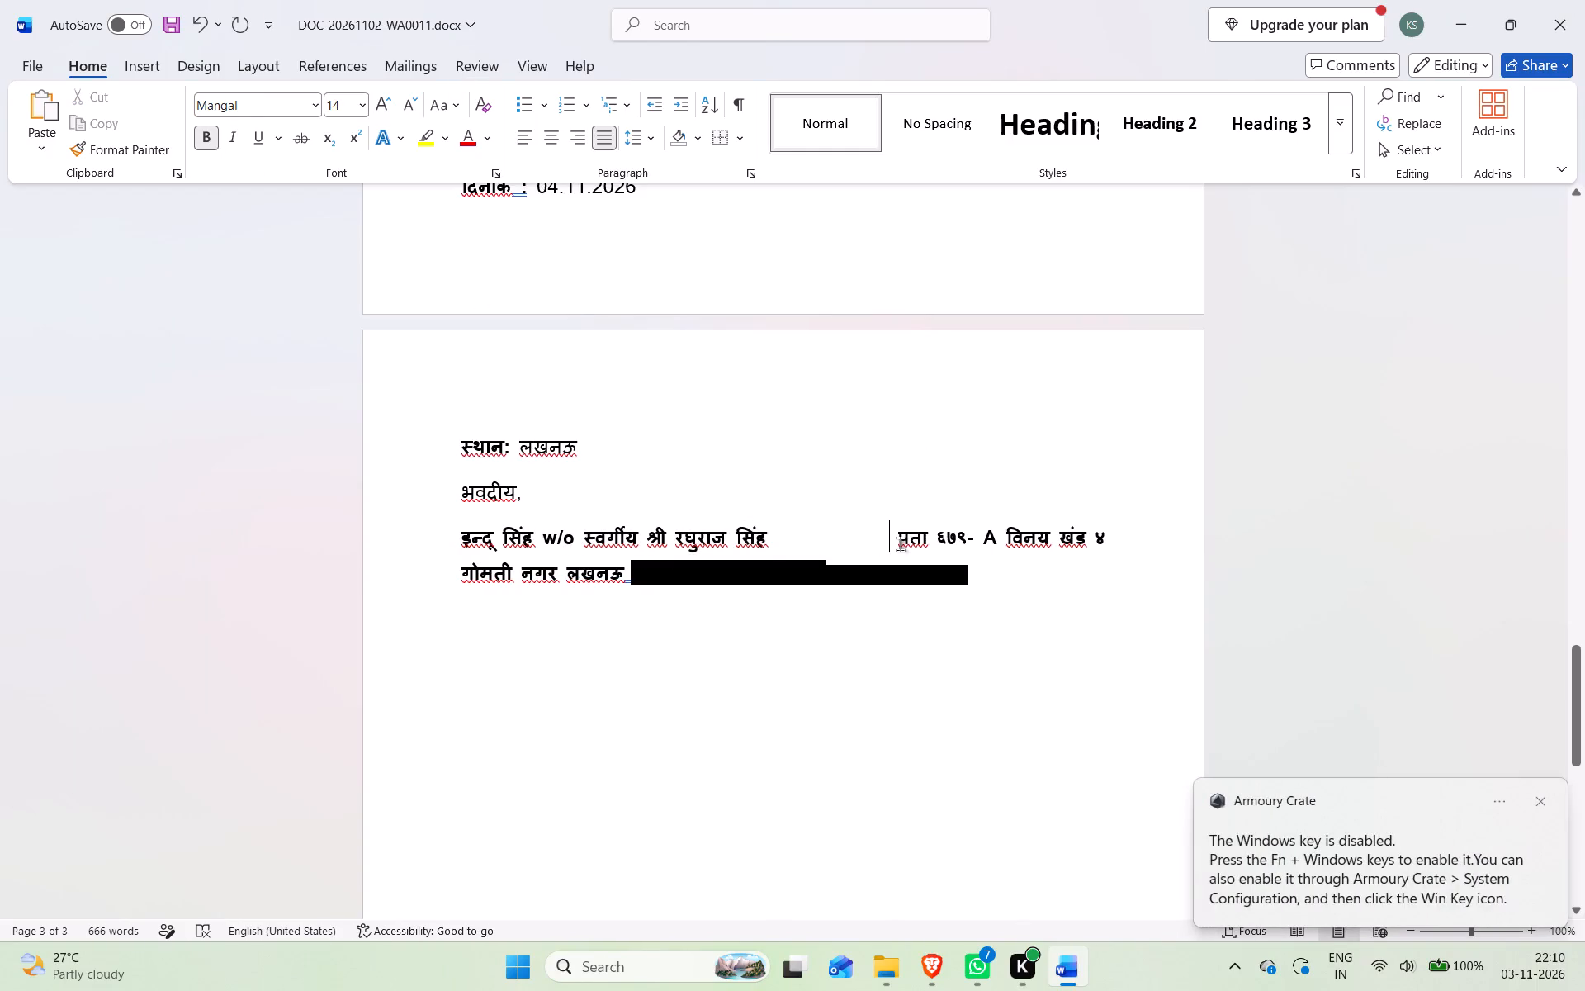
{"action": "left_click", "coordinate": [900, 543]}
{"action": "key", "text": "BackSpace"}
{"action": "key", "text": "BackSpace"}
{"action": "key", "text": "BackSpace"}
{"action": "key", "text": "BackSpace"}
{"action": "key", "text": "BackSpace"}
{"action": "key", "text": "BackSpace"}
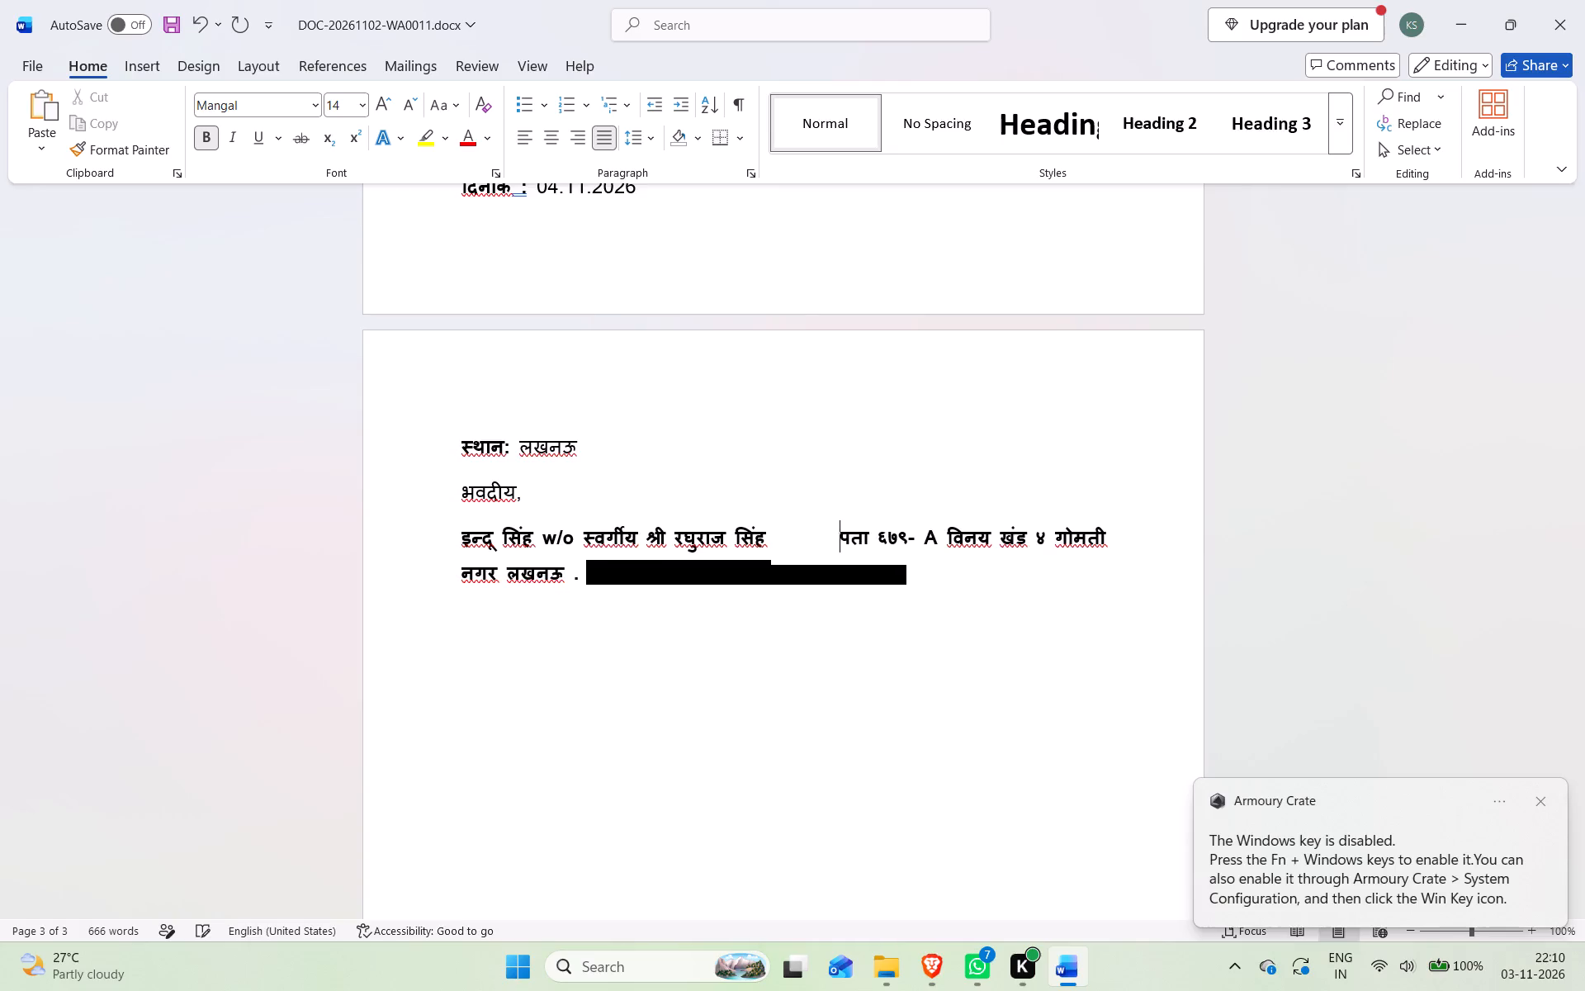
{"action": "key", "text": "BackSpace"}
{"action": "key", "text": "BackSpace"}
{"action": "key", "text": "BackSpace"}
{"action": "key", "text": "BackSpace"}
{"action": "key", "text": "BackSpace"}
{"action": "key", "text": "BackSpace"}
{"action": "key", "text": "BackSpace"}
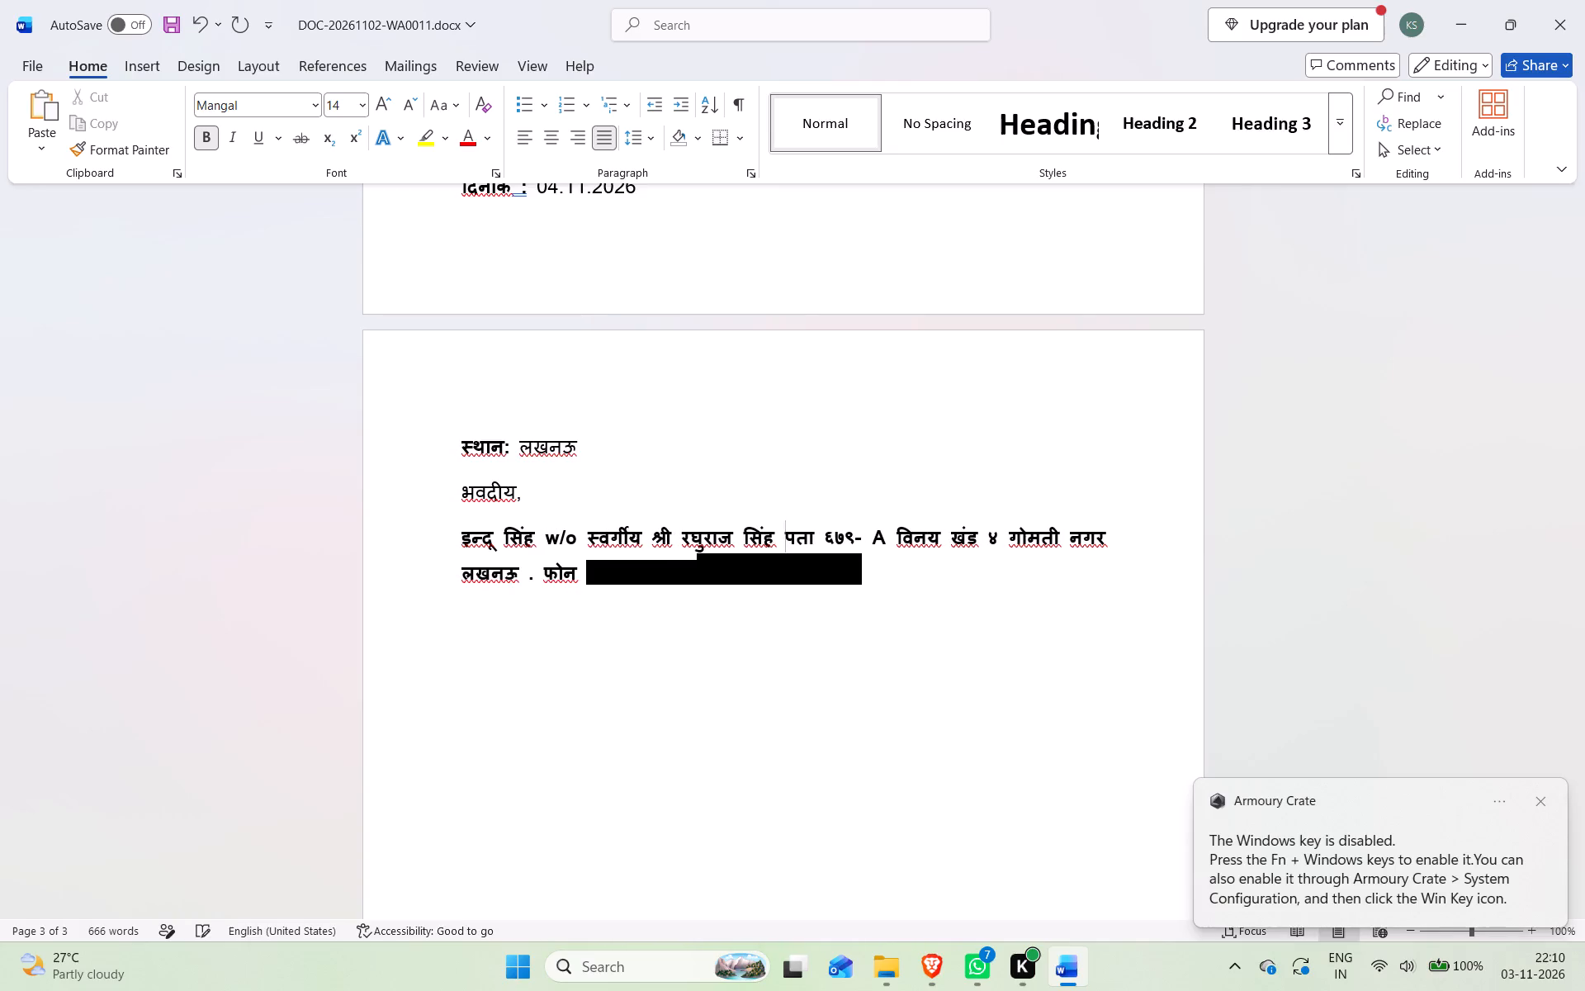
{"action": "key", "text": "Return"}
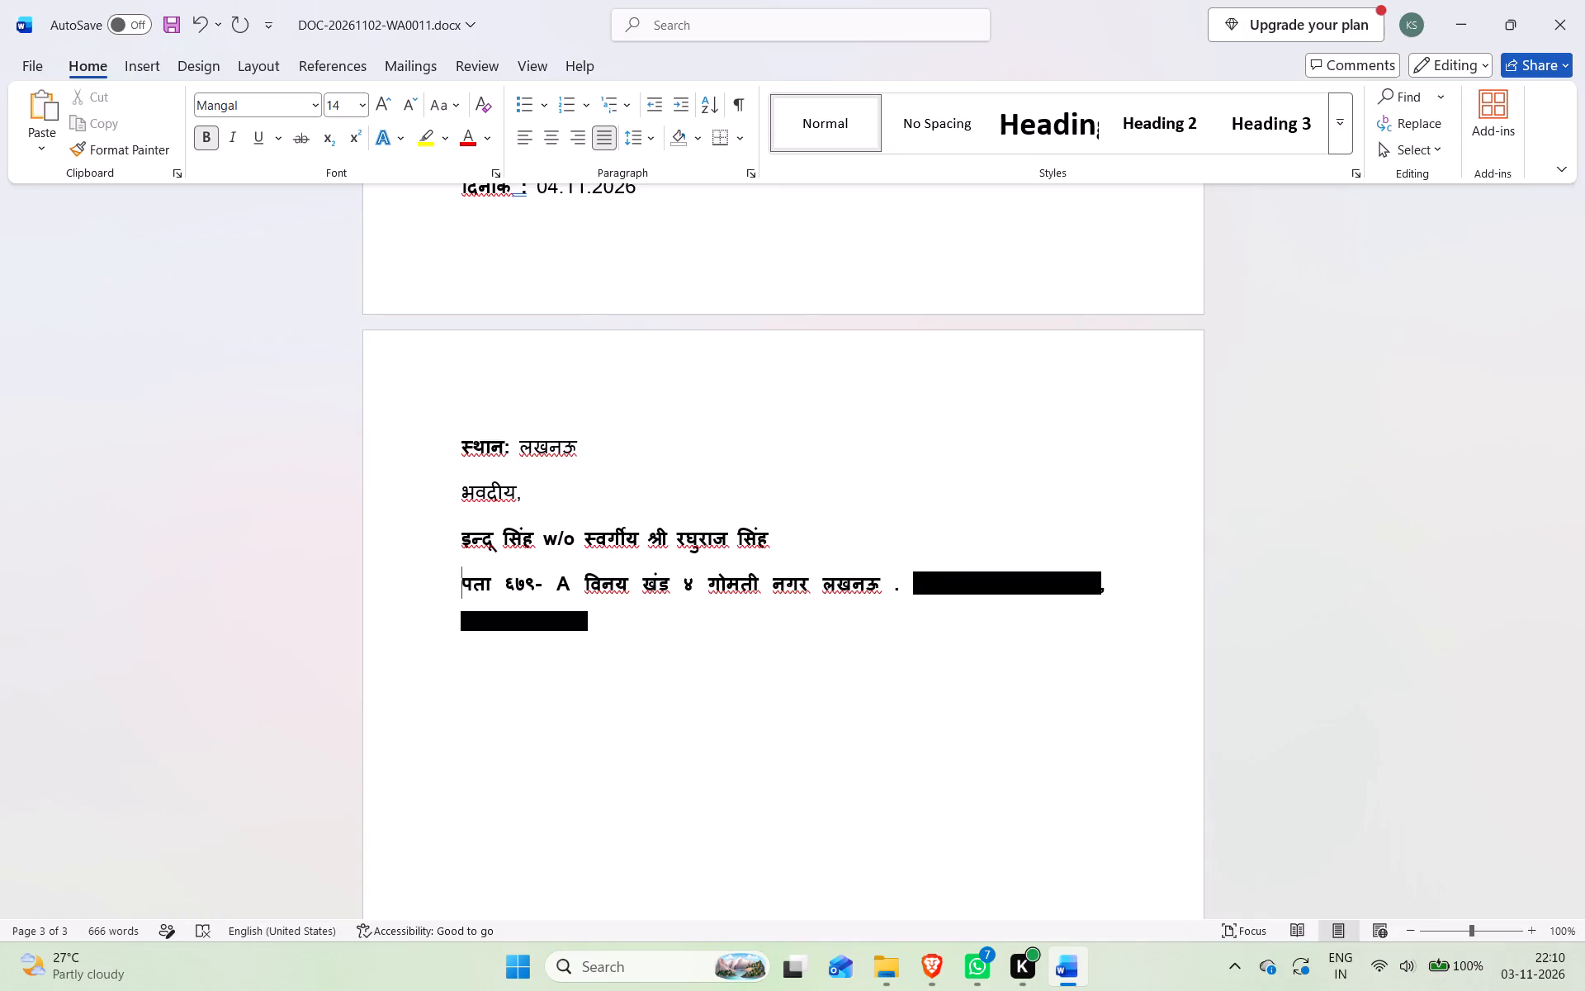
Delete the label "पता" before the signature block address, keeping the address on its own line.
{"action": "key", "text": "Right"}
{"action": "key", "text": "Right"}
{"action": "key", "text": "BackSpace"}
{"action": "key", "text": "BackSpace"}
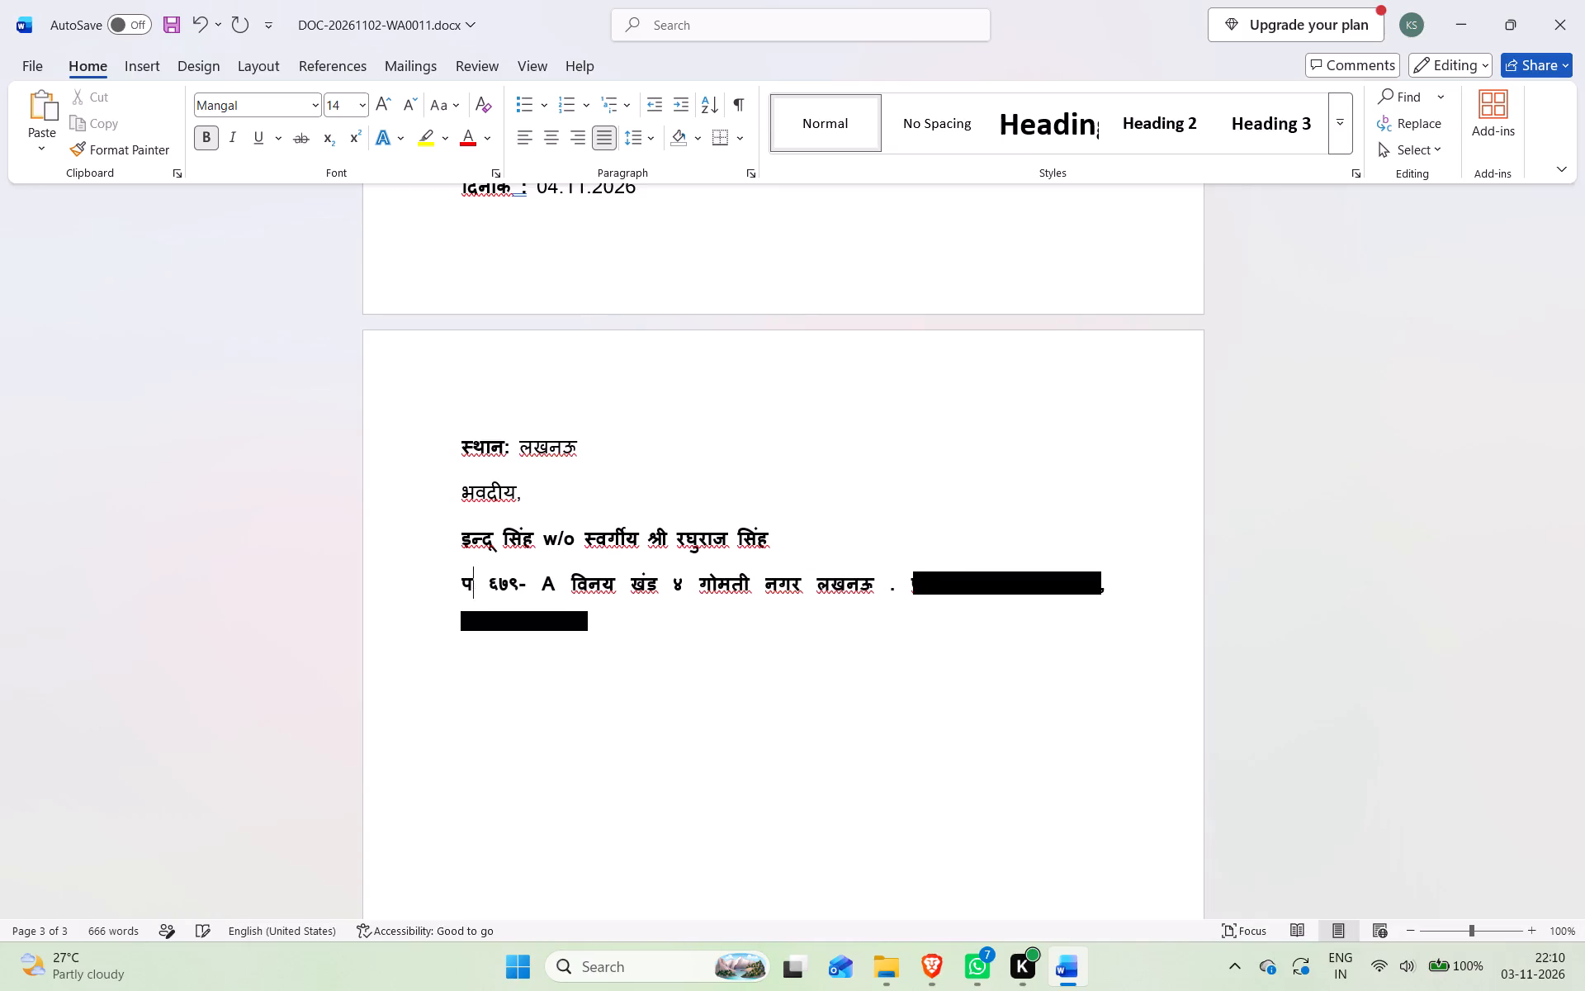
{"action": "key", "text": "BackSpace"}
{"action": "key", "text": "BackSpace"}
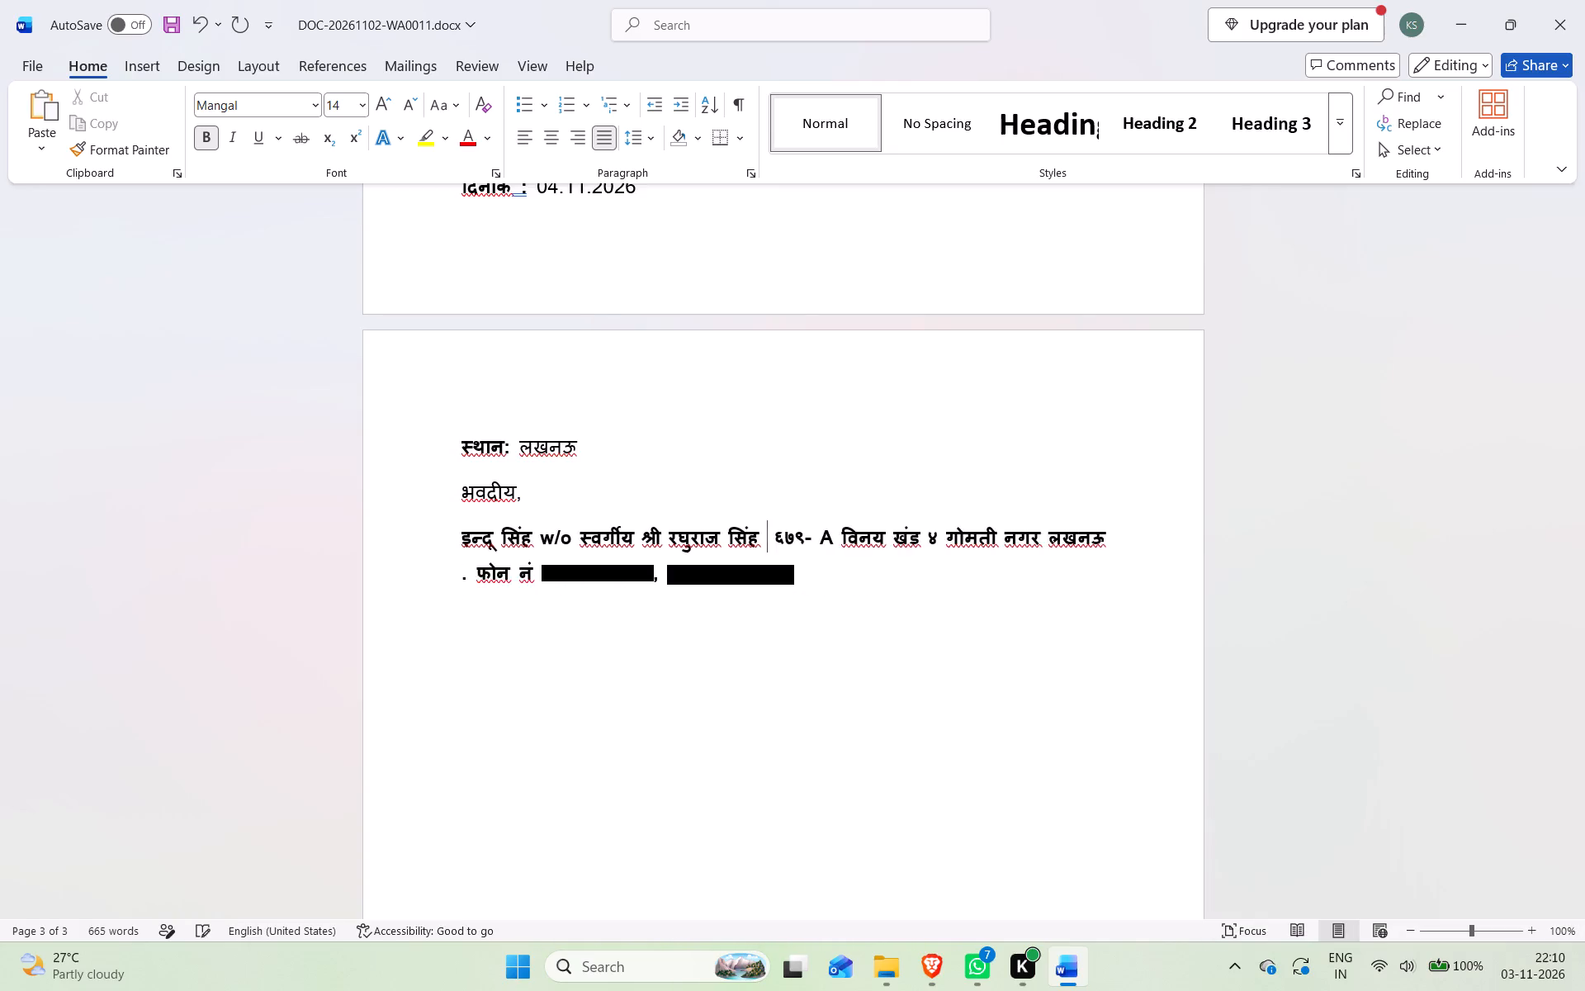
{"action": "key", "text": "Return"}
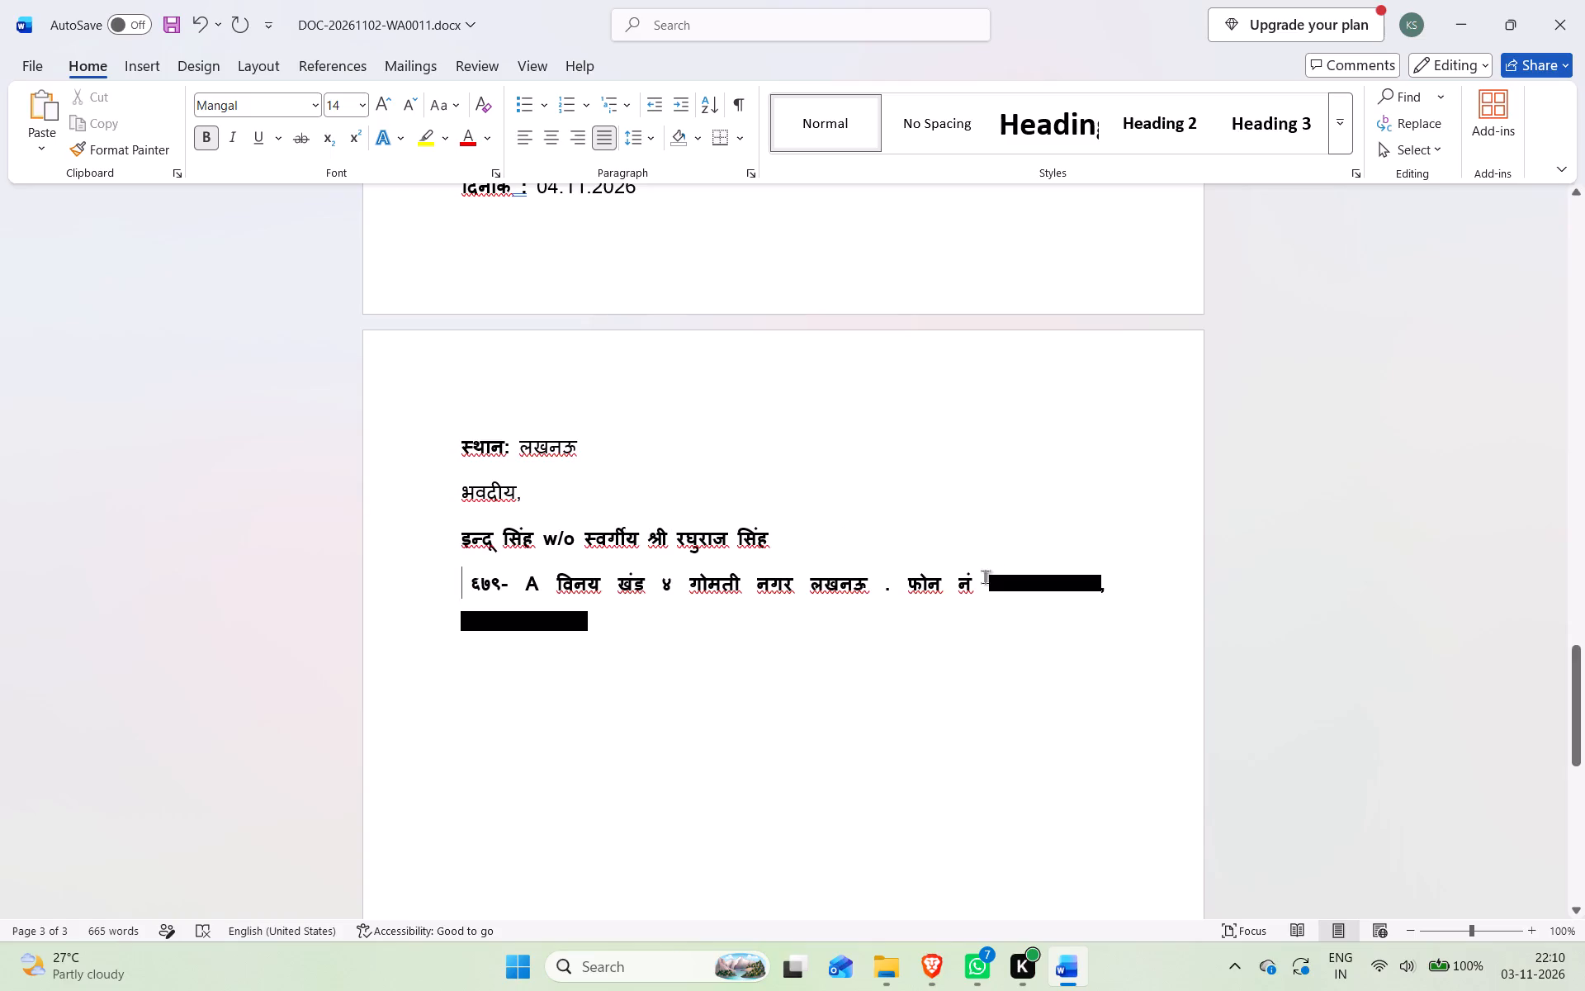
Delete the full stop between the city name and the phone number label in the signature block.
{"action": "left_click", "coordinate": [906, 585]}
{"action": "key", "text": "BackSpace"}
{"action": "key", "text": "BackSpace"}
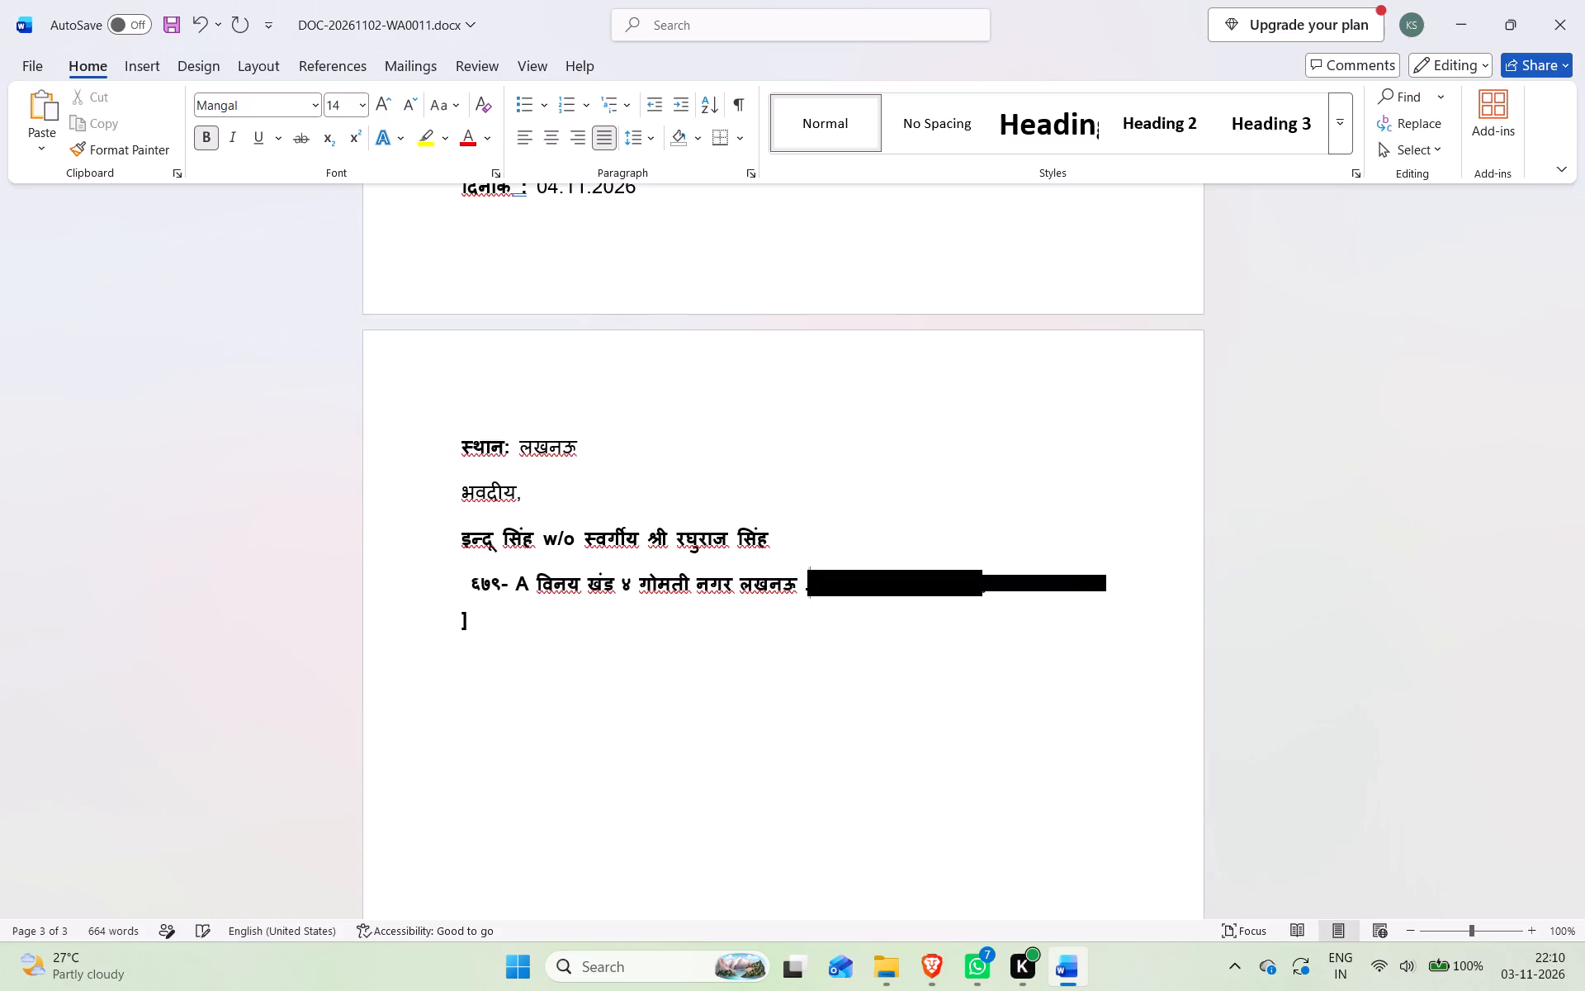
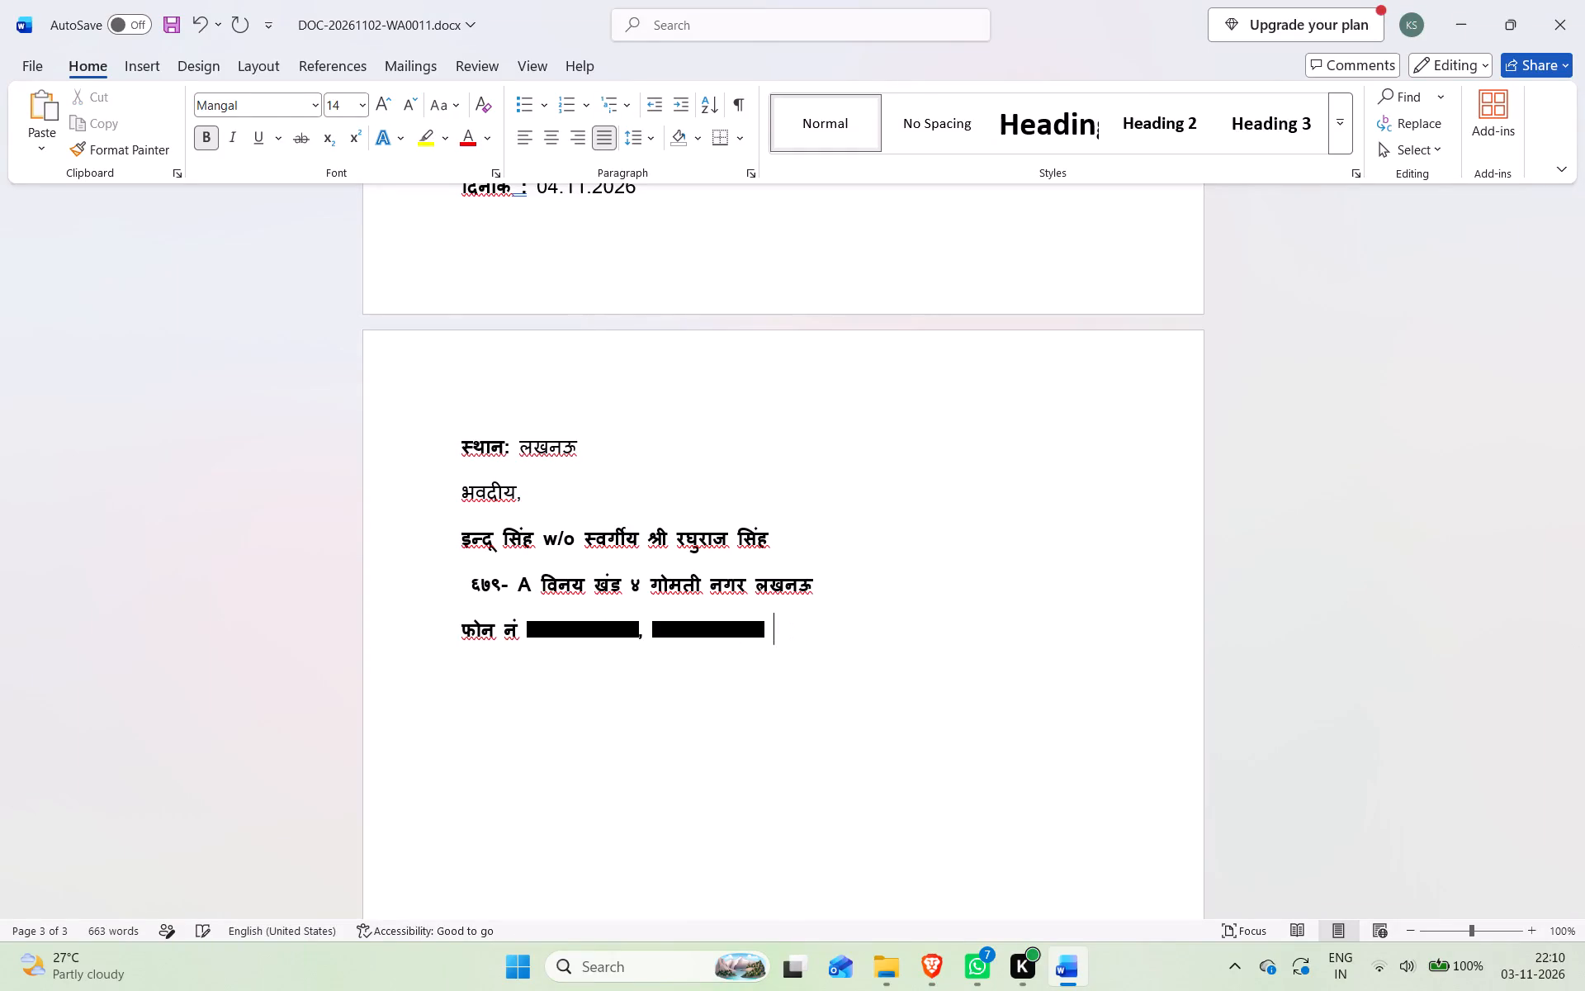
Place the text cursor directly before the house number on the signature block's address line, after the leading space.
{"action": "left_click", "coordinate": [471, 583]}
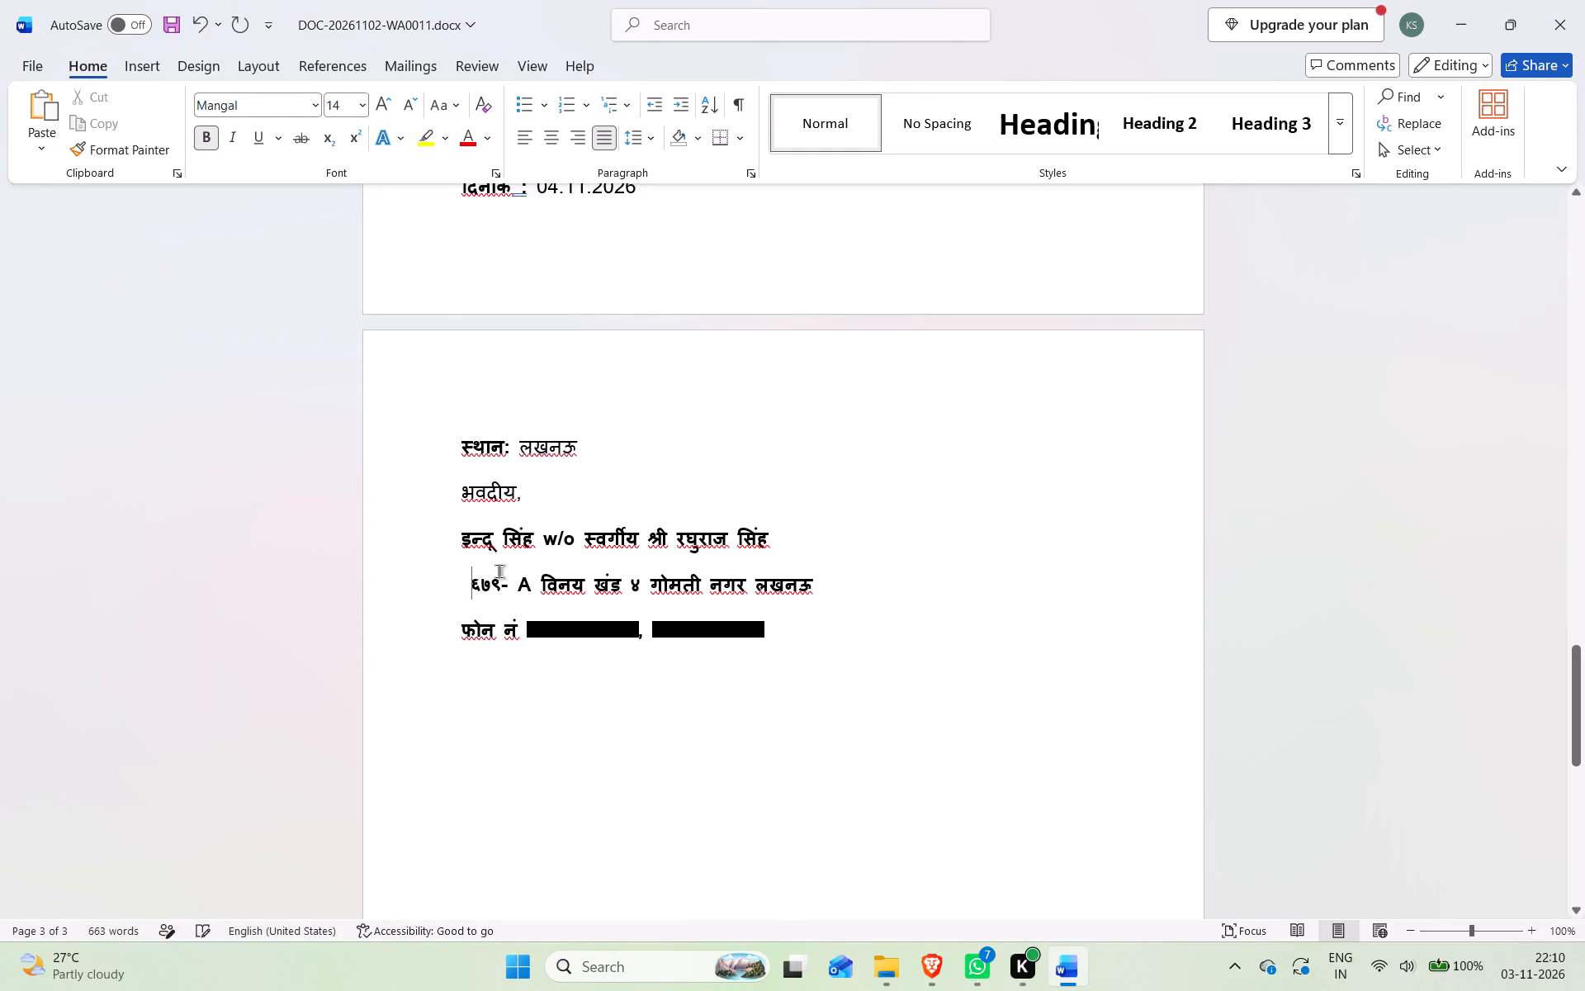
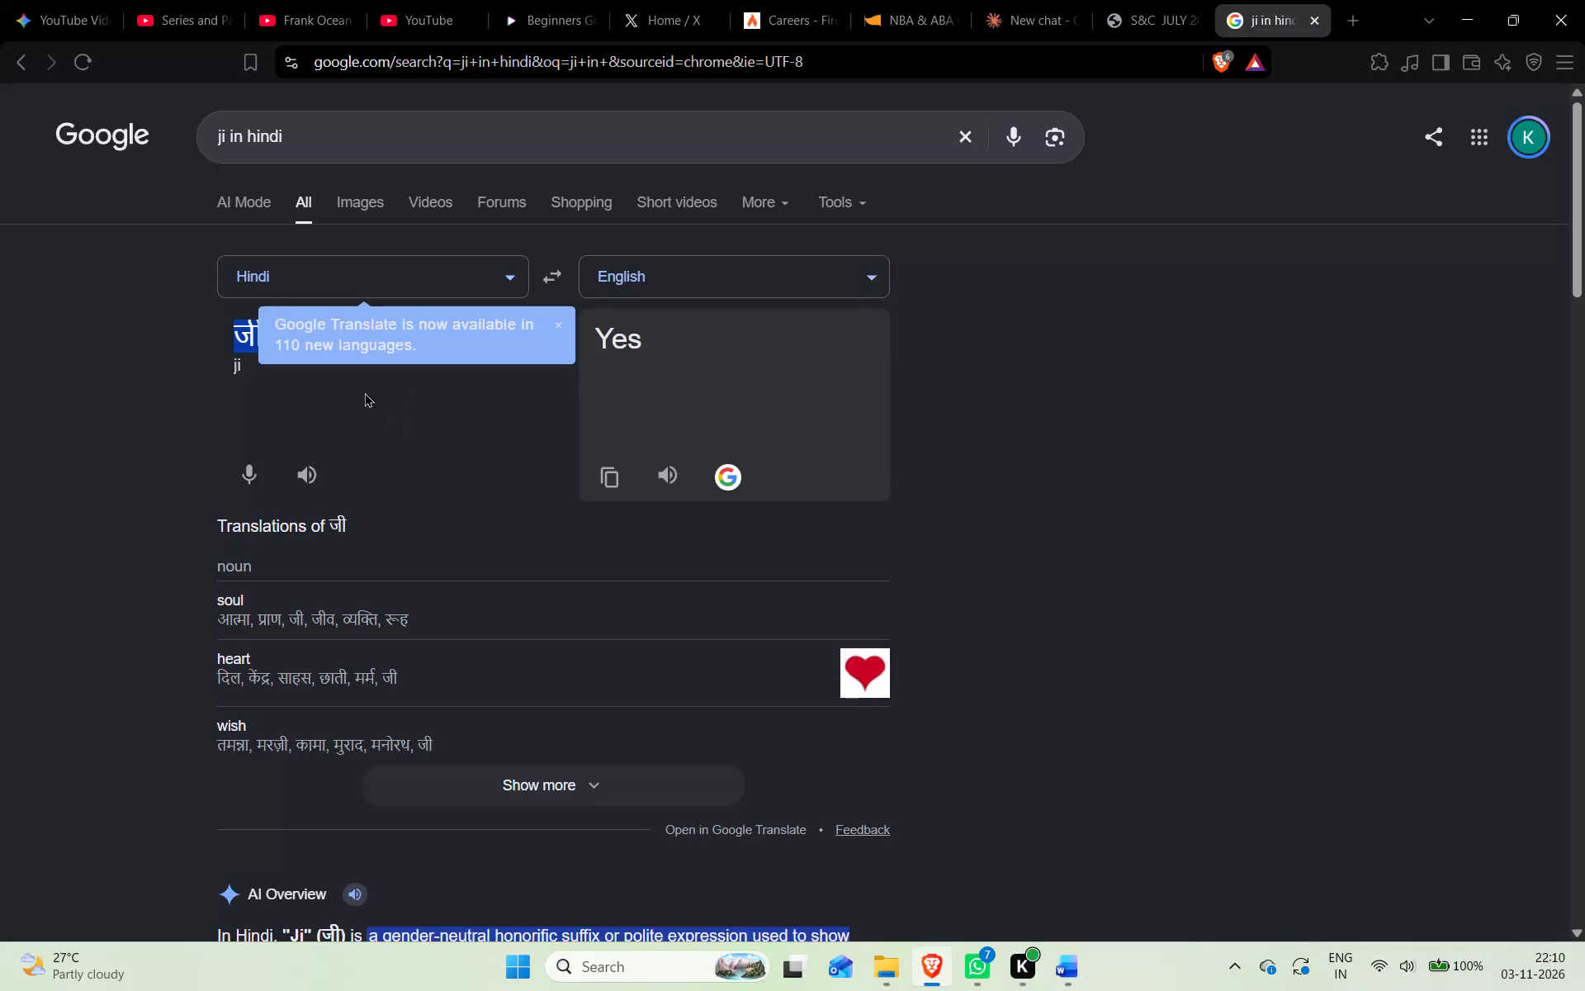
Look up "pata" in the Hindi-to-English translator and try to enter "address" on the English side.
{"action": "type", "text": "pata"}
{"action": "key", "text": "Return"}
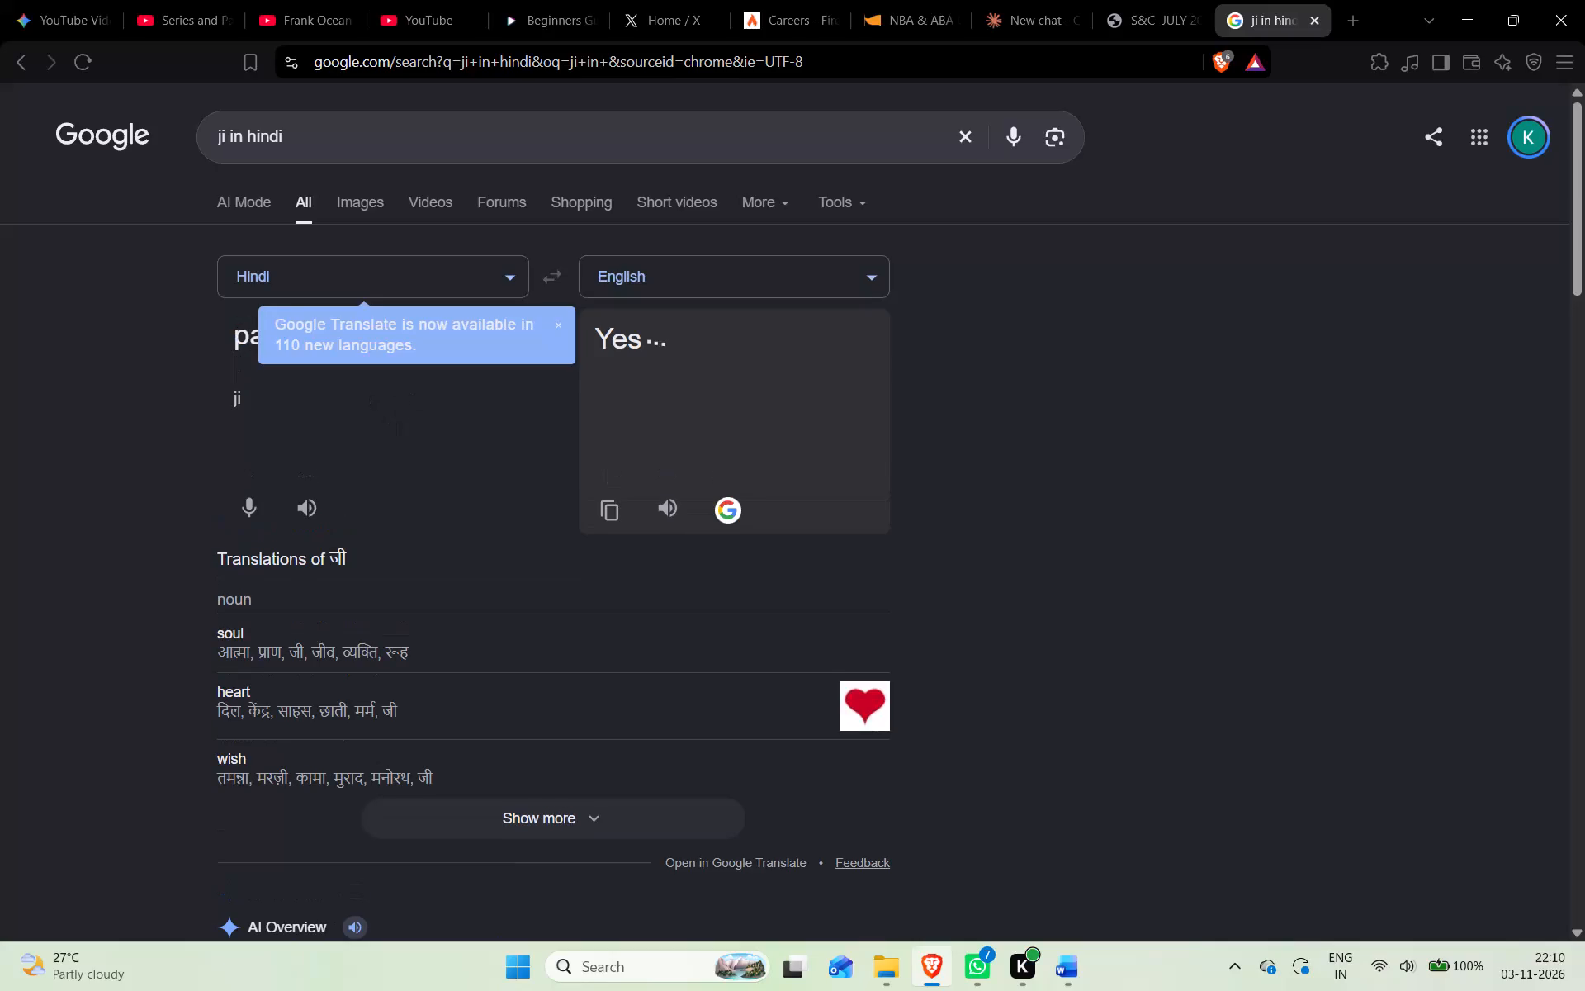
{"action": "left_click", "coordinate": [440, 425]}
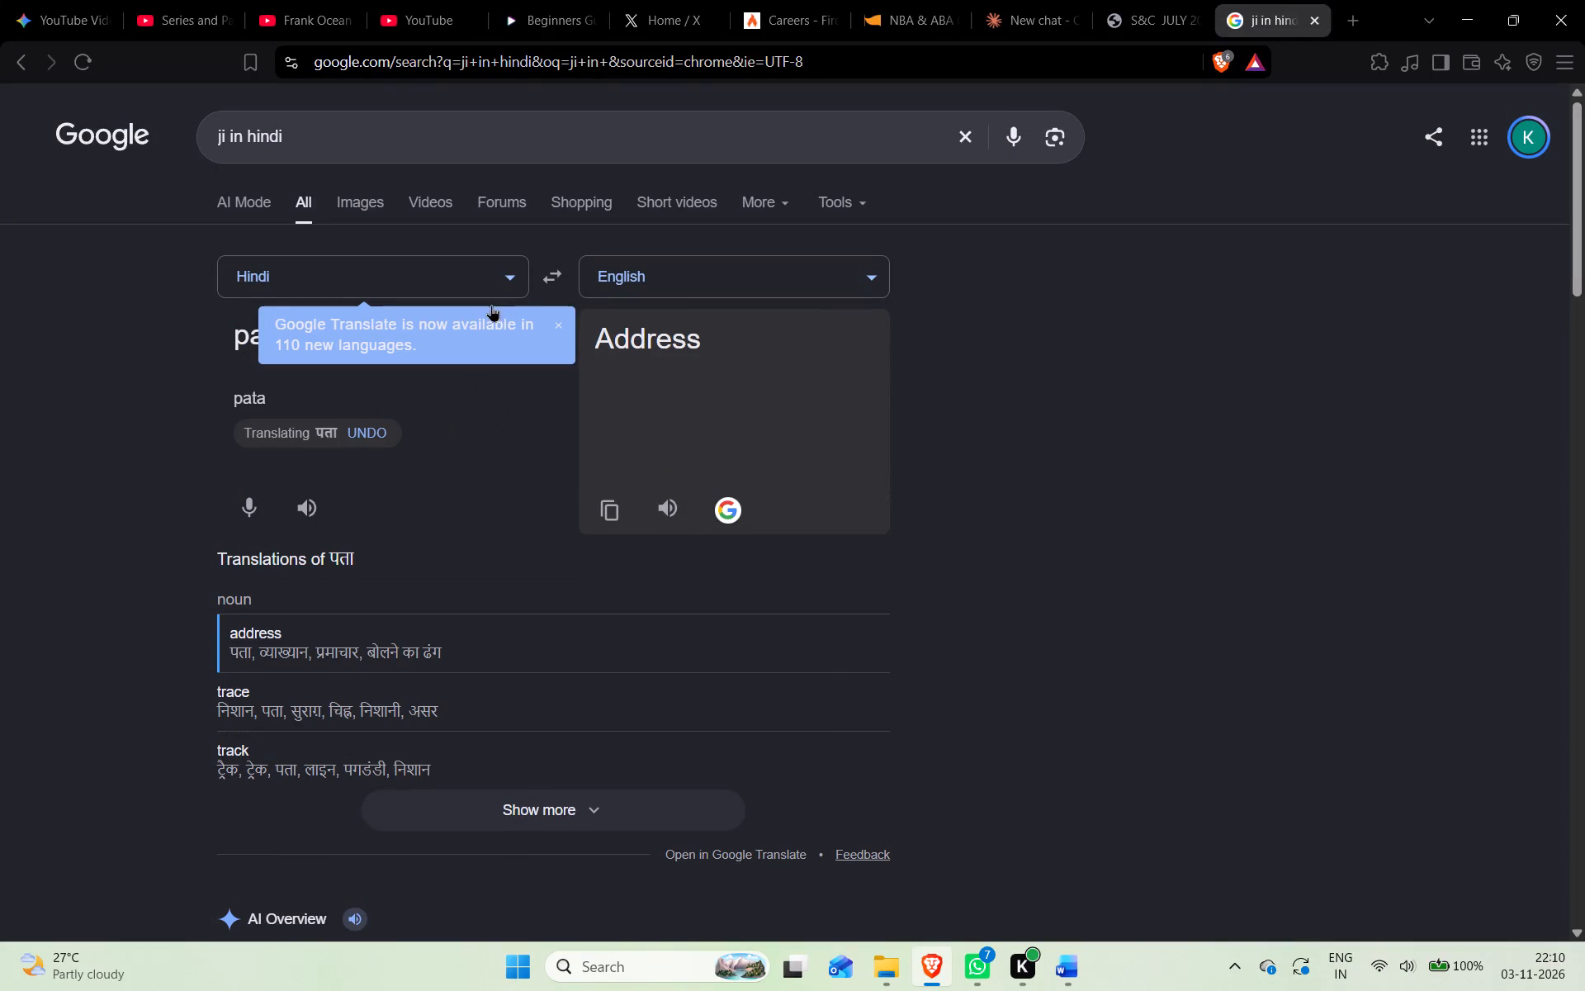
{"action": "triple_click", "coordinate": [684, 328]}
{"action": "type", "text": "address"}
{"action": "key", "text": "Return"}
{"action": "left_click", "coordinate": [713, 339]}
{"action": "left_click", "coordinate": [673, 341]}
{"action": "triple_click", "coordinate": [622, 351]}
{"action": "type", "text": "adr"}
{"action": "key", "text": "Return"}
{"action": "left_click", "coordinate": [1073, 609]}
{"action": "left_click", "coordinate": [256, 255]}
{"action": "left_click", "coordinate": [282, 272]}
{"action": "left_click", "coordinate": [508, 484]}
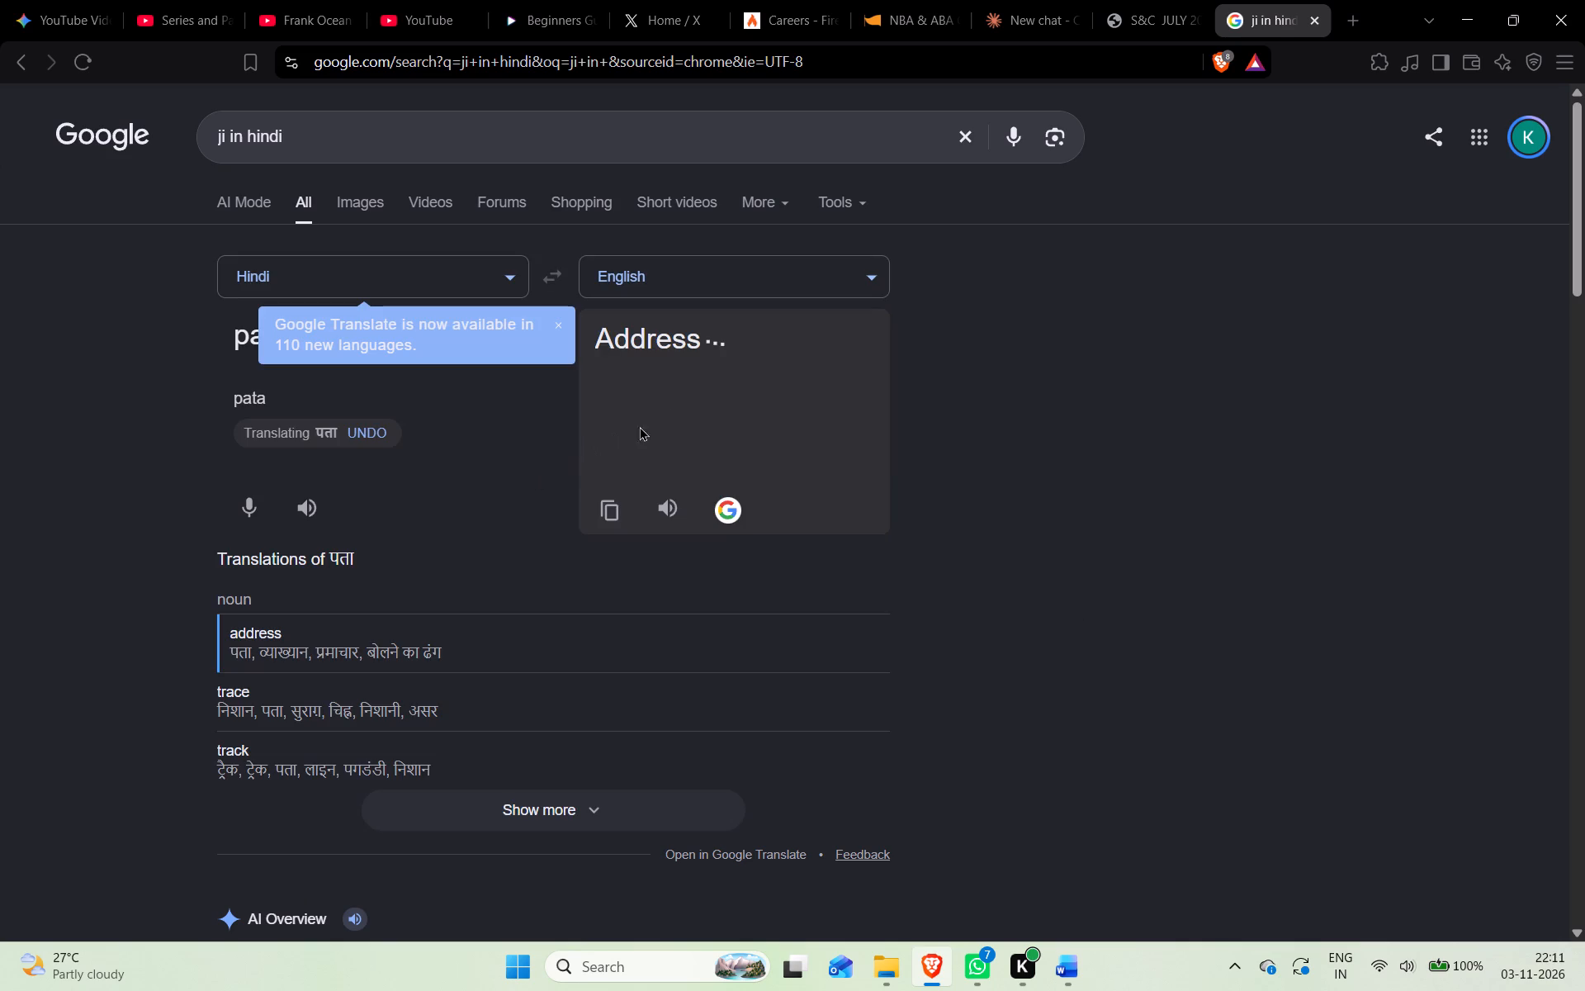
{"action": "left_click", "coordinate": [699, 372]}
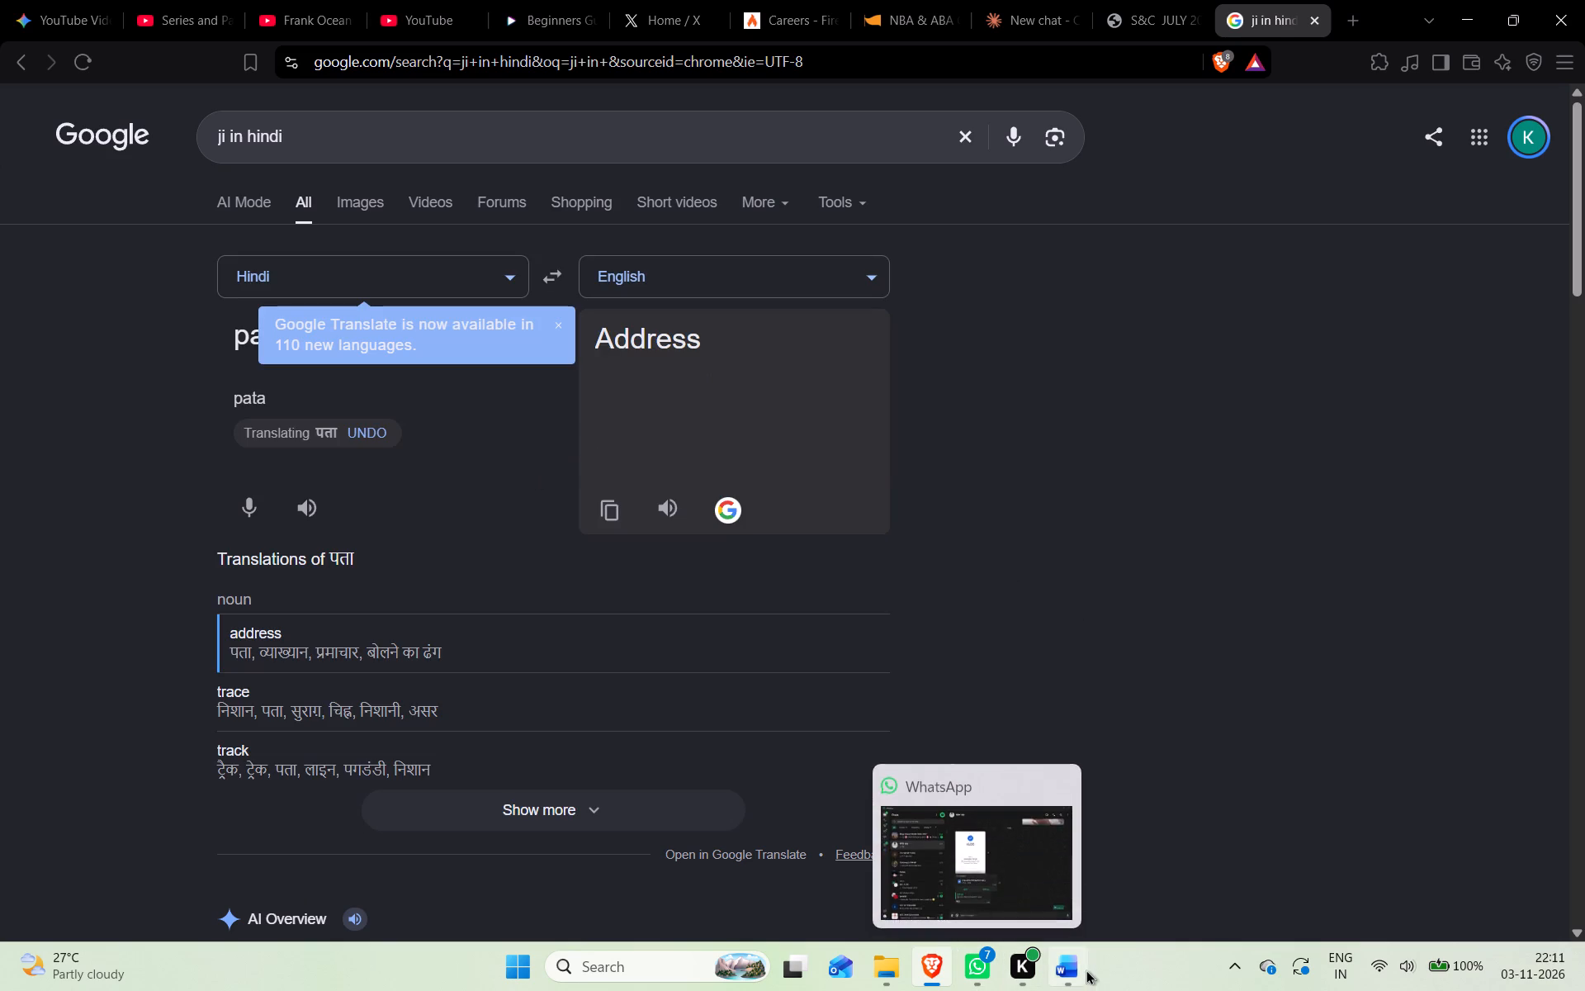
Switch to the Word letter and insert a spaced colon after नं on the signature block's phone line, removing the extra space.
{"action": "left_click", "coordinate": [1076, 967]}
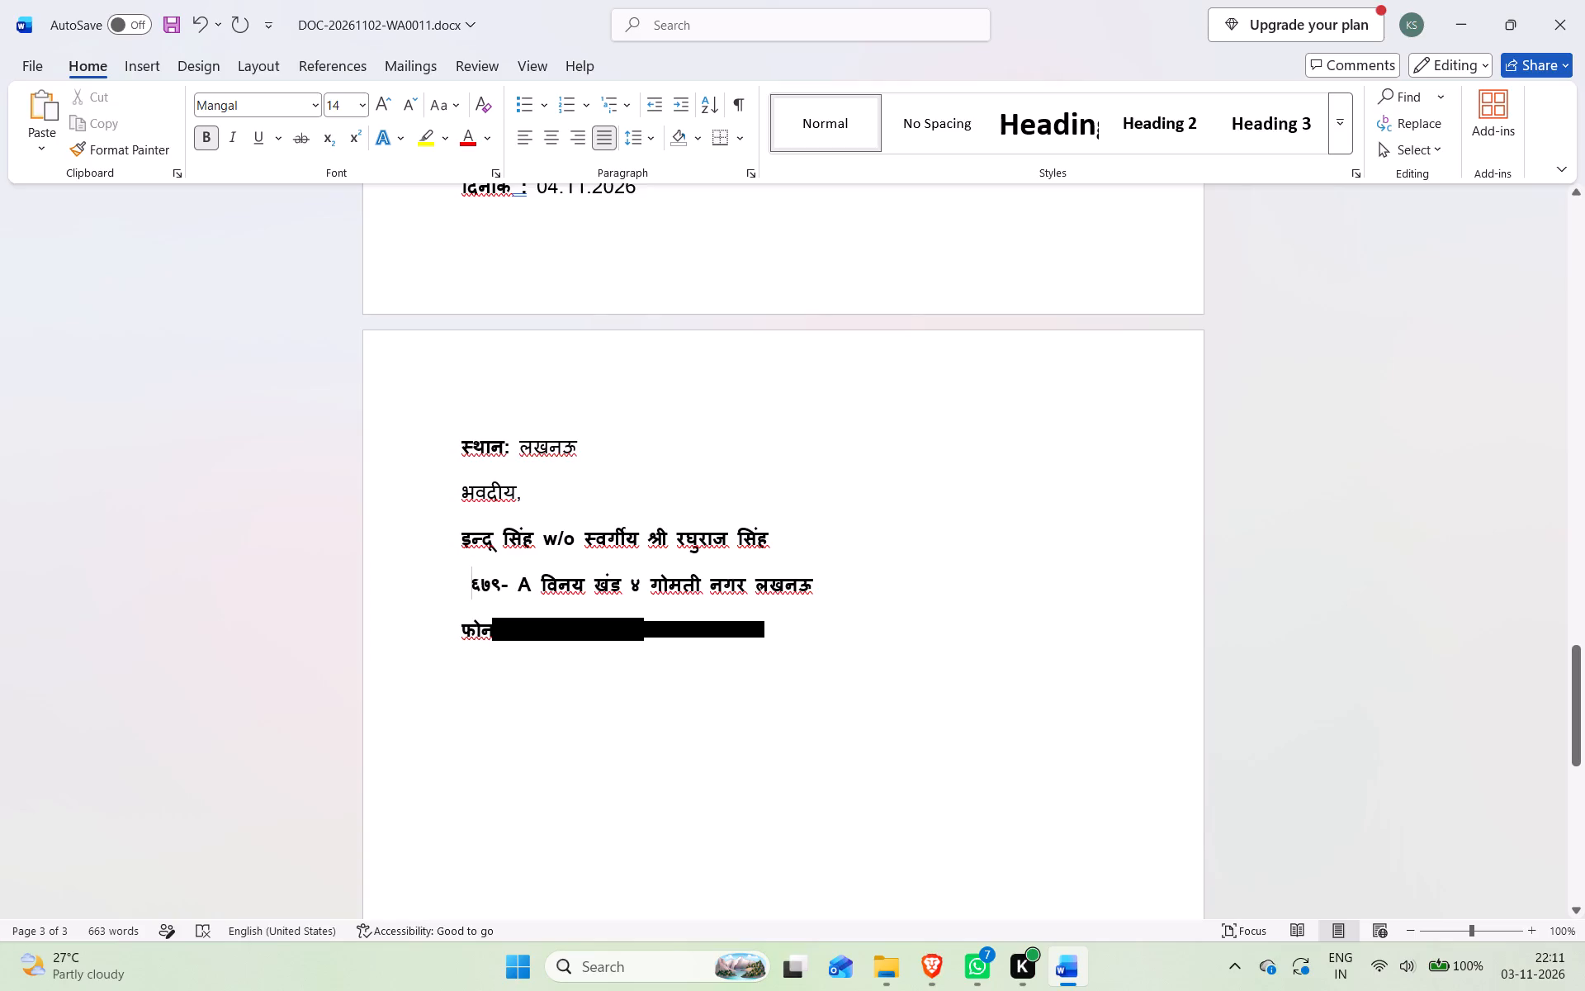
{"action": "left_click", "coordinate": [523, 632]}
{"action": "key", "text": "Left"}
{"action": "type", "text": ":"}
{"action": "key", "text": "space"}
{"action": "key", "text": "Left"}
{"action": "key", "text": "Left"}
{"action": "key", "text": "space"}
{"action": "key", "text": "Right"}
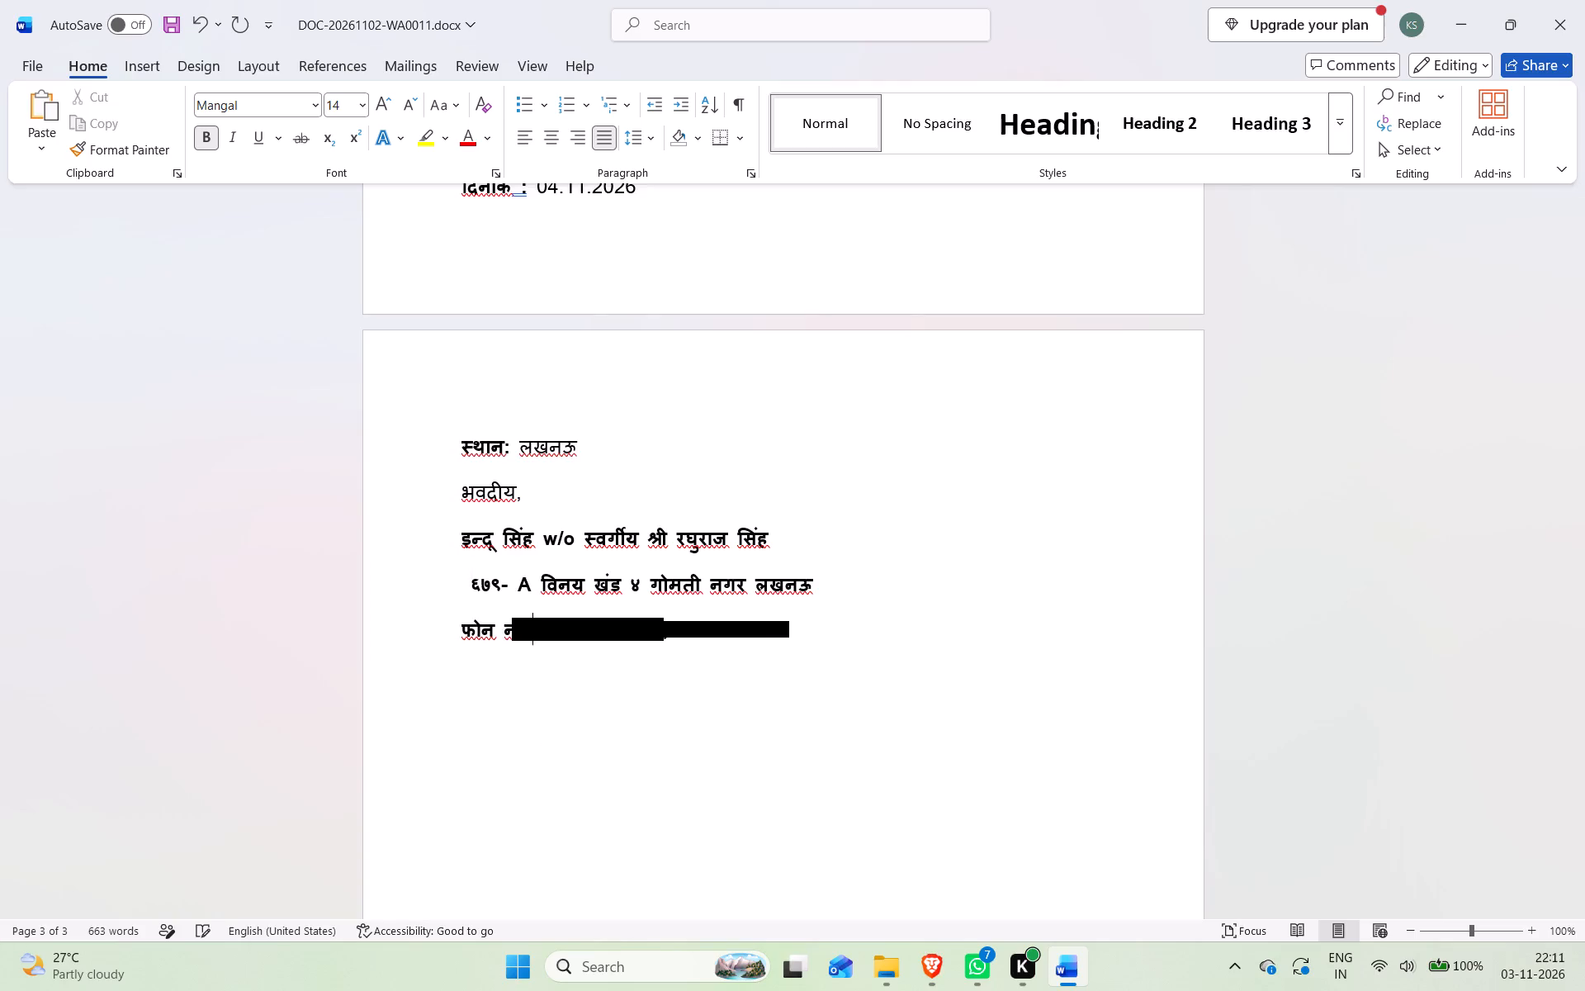
{"action": "key", "text": "Right"}
{"action": "key", "text": "Right"}
{"action": "key", "text": "BackSpace"}
Delete the word फोन from the beginning of the signature block's phone line, keeping नं.
{"action": "key", "text": "Up"}
{"action": "key", "text": "Left"}
{"action": "key", "text": "Left"}
{"action": "key", "text": "Left"}
{"action": "key", "text": "Left"}
{"action": "key", "text": "Left"}
{"action": "key", "text": "Left"}
{"action": "key", "text": "Left"}
{"action": "key", "text": "Down"}
{"action": "key", "text": "Right"}
{"action": "key", "text": "BackSpace"}
{"action": "key", "text": "BackSpace"}
{"action": "key", "text": "BackSpace"}
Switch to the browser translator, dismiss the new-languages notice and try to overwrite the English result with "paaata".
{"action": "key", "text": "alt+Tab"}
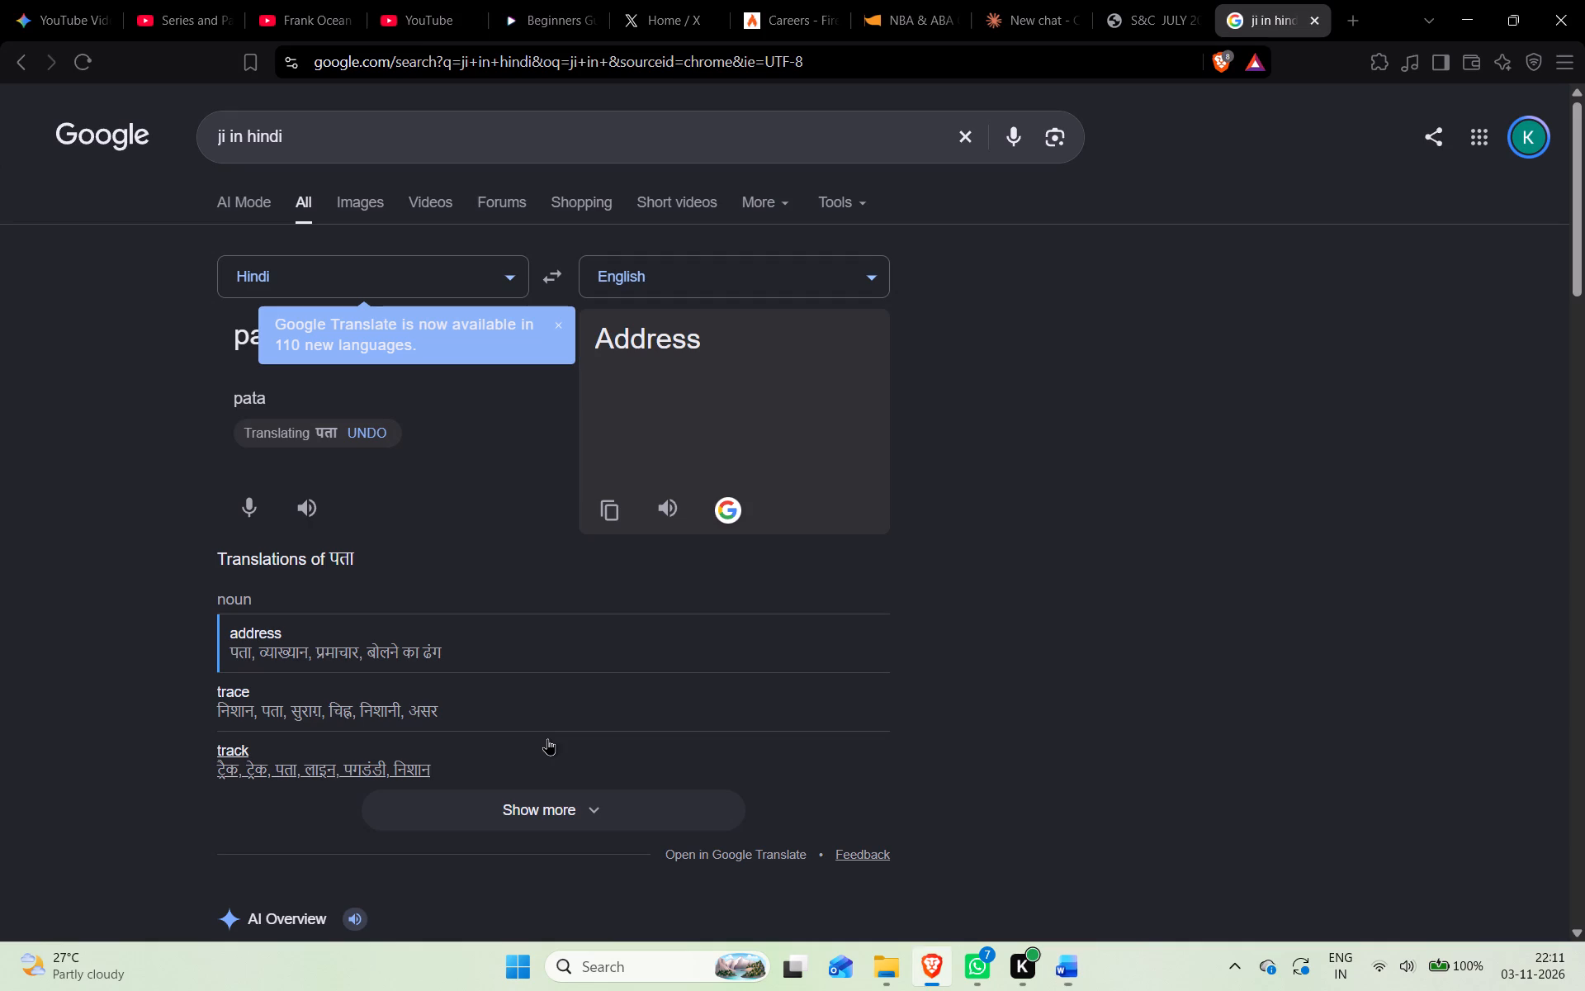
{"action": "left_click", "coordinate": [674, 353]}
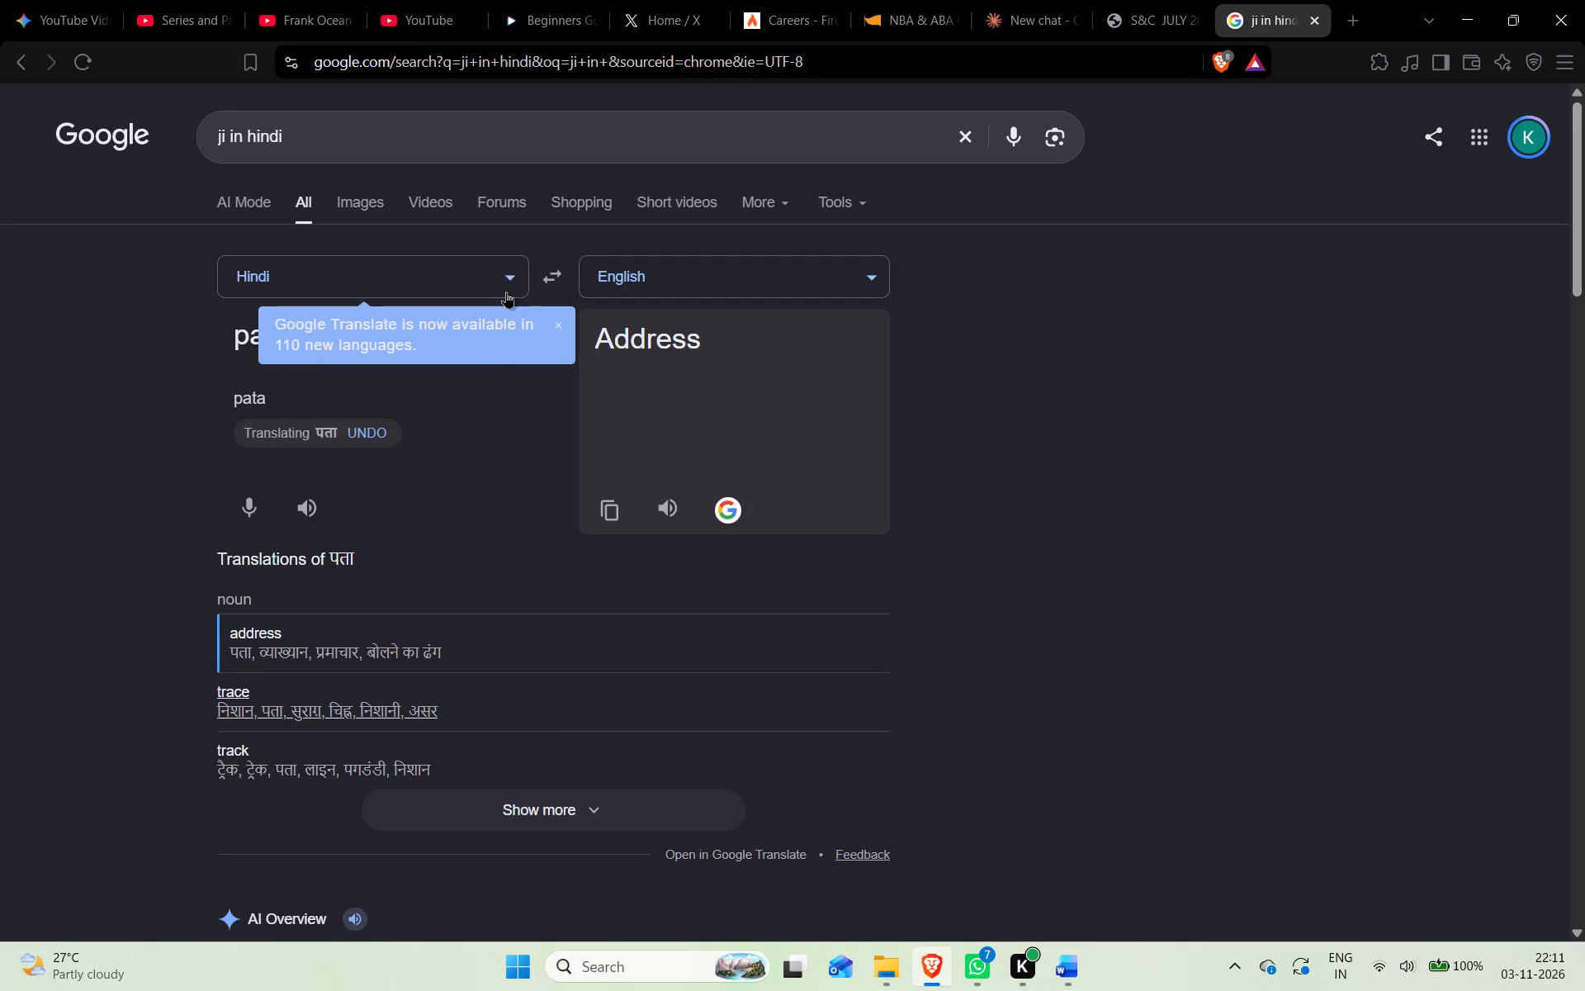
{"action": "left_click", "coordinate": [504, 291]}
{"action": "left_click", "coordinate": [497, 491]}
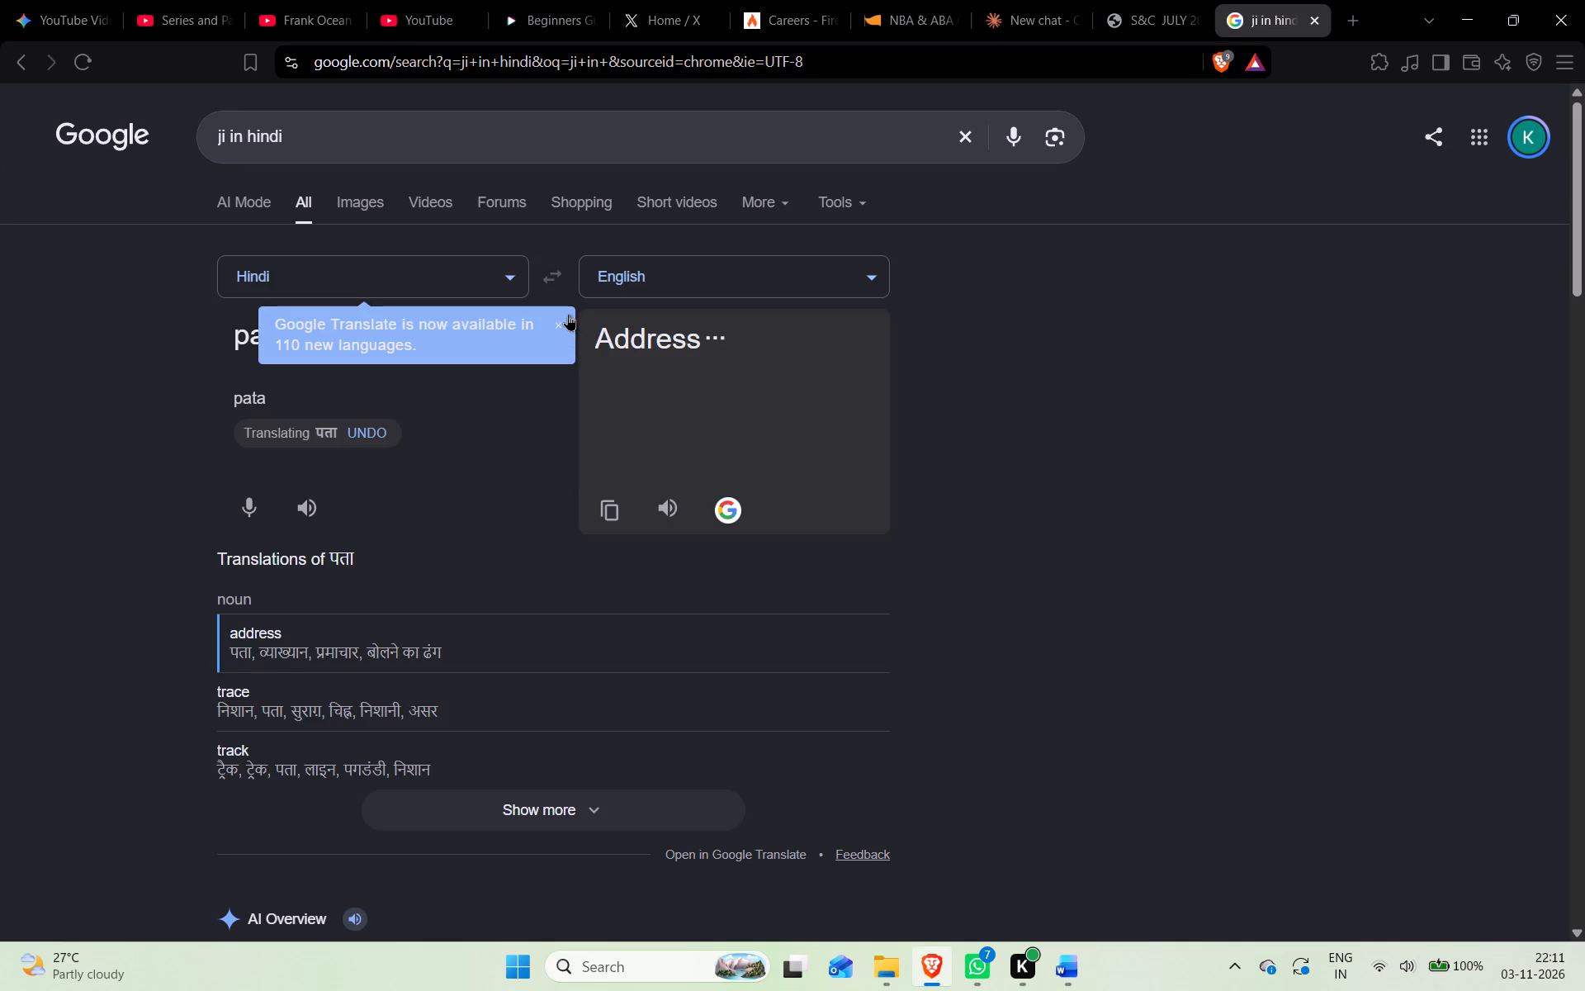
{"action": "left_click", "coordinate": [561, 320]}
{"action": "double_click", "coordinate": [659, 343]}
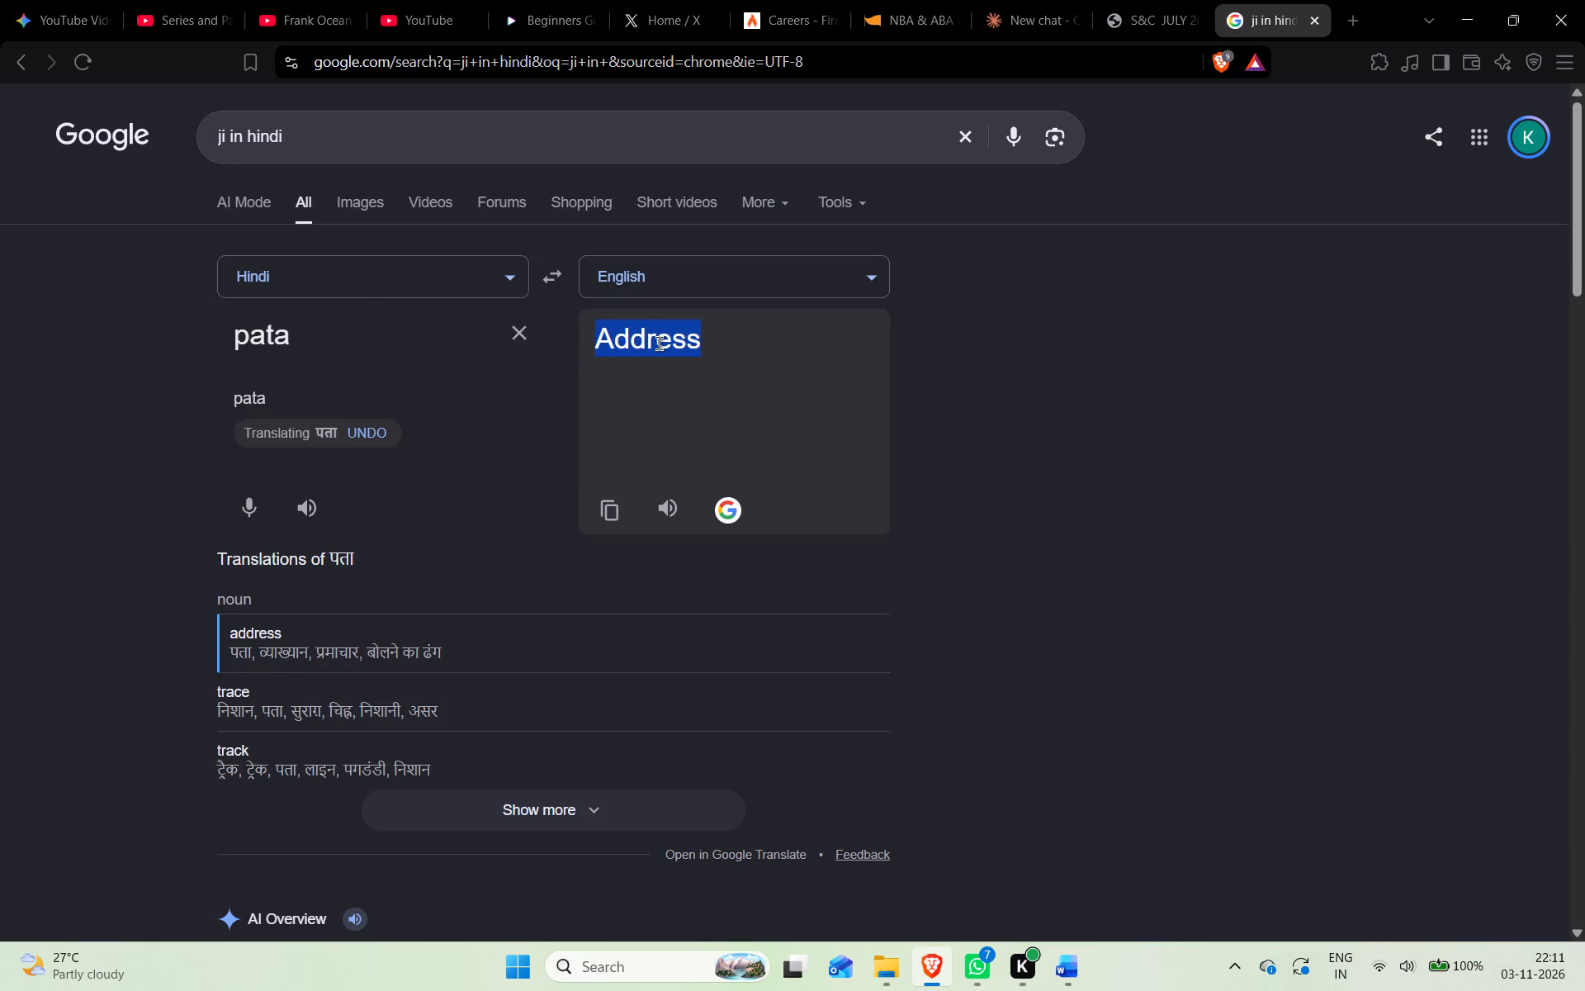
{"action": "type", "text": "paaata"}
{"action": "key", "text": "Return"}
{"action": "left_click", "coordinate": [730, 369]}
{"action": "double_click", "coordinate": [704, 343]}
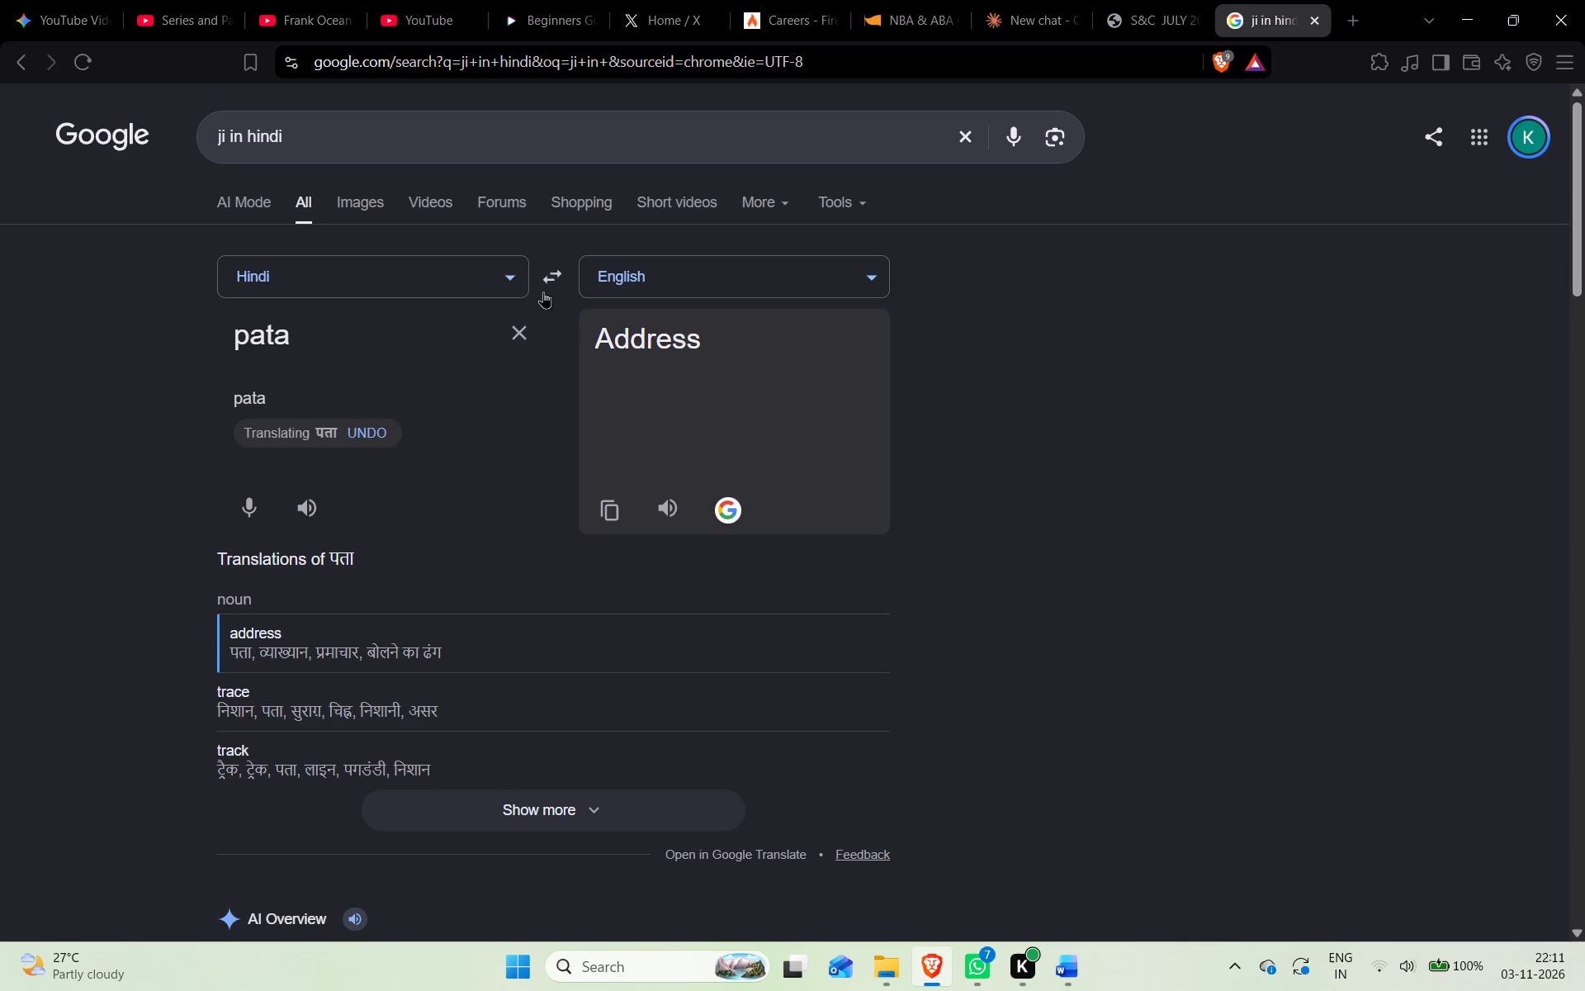
Swap the translator to English-to-Hindi, translate "address" and copy the Hindi word पता.
{"action": "left_click", "coordinate": [547, 281]}
{"action": "left_click", "coordinate": [362, 347]}
{"action": "key", "text": "BackSpace"}
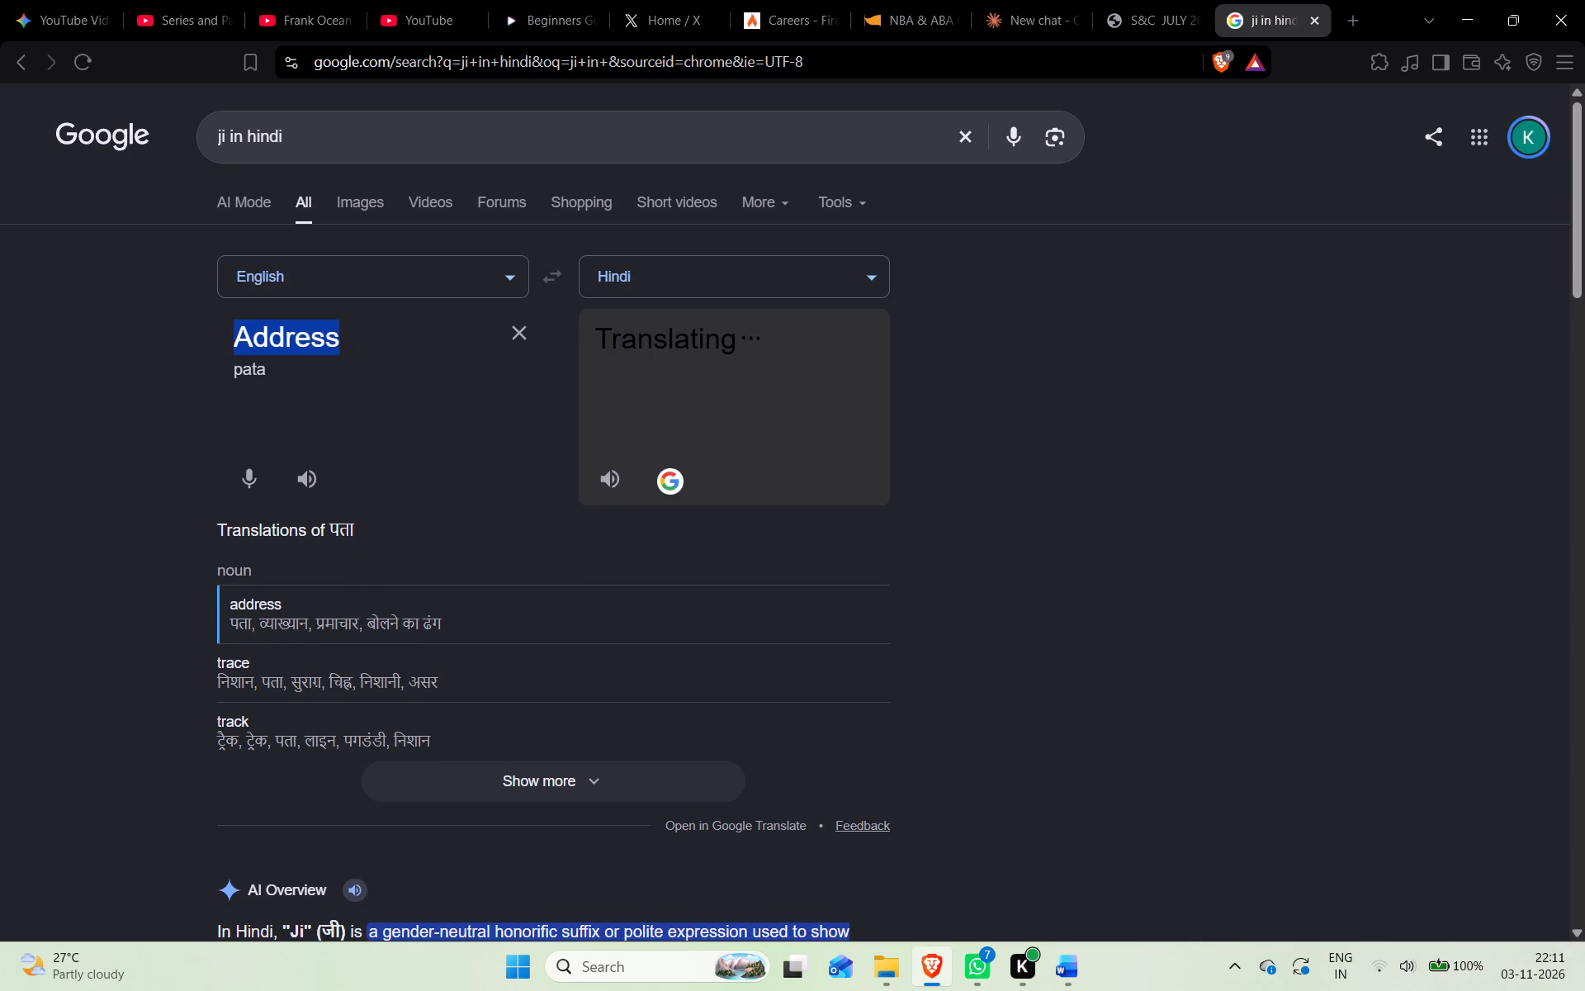
{"action": "type", "text": "pata"}
{"action": "key", "text": "Return"}
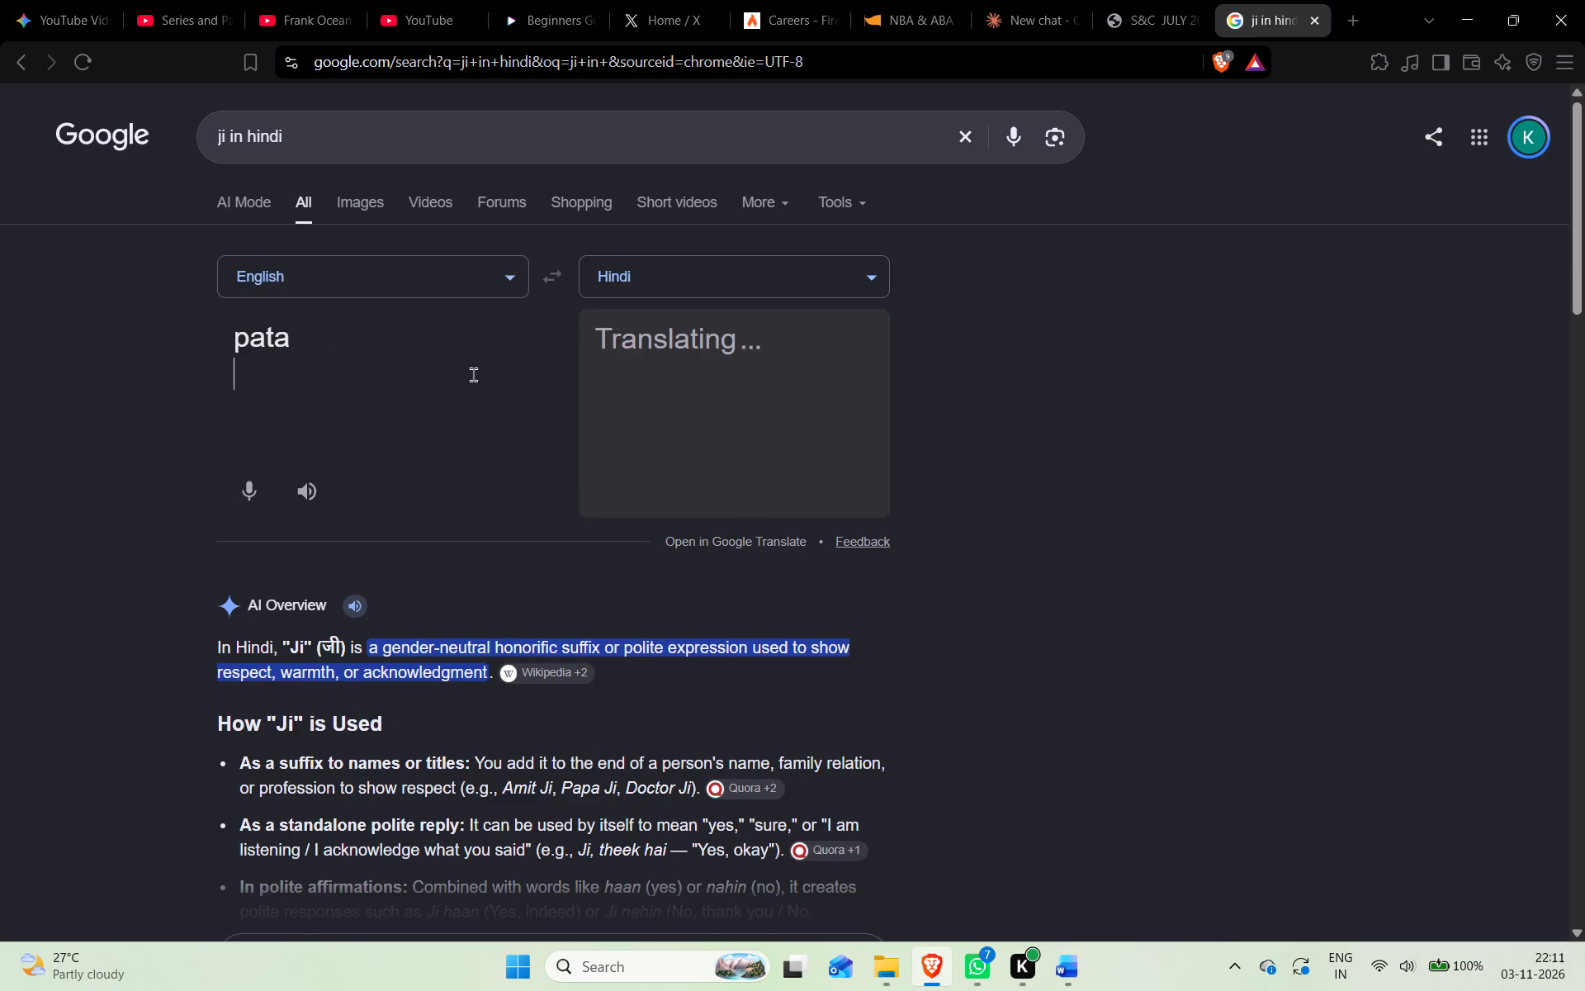
{"action": "double_click", "coordinate": [261, 347]}
{"action": "type", "text": "addd"}
{"action": "key", "text": "BackSpace"}
{"action": "type", "text": "ress"}
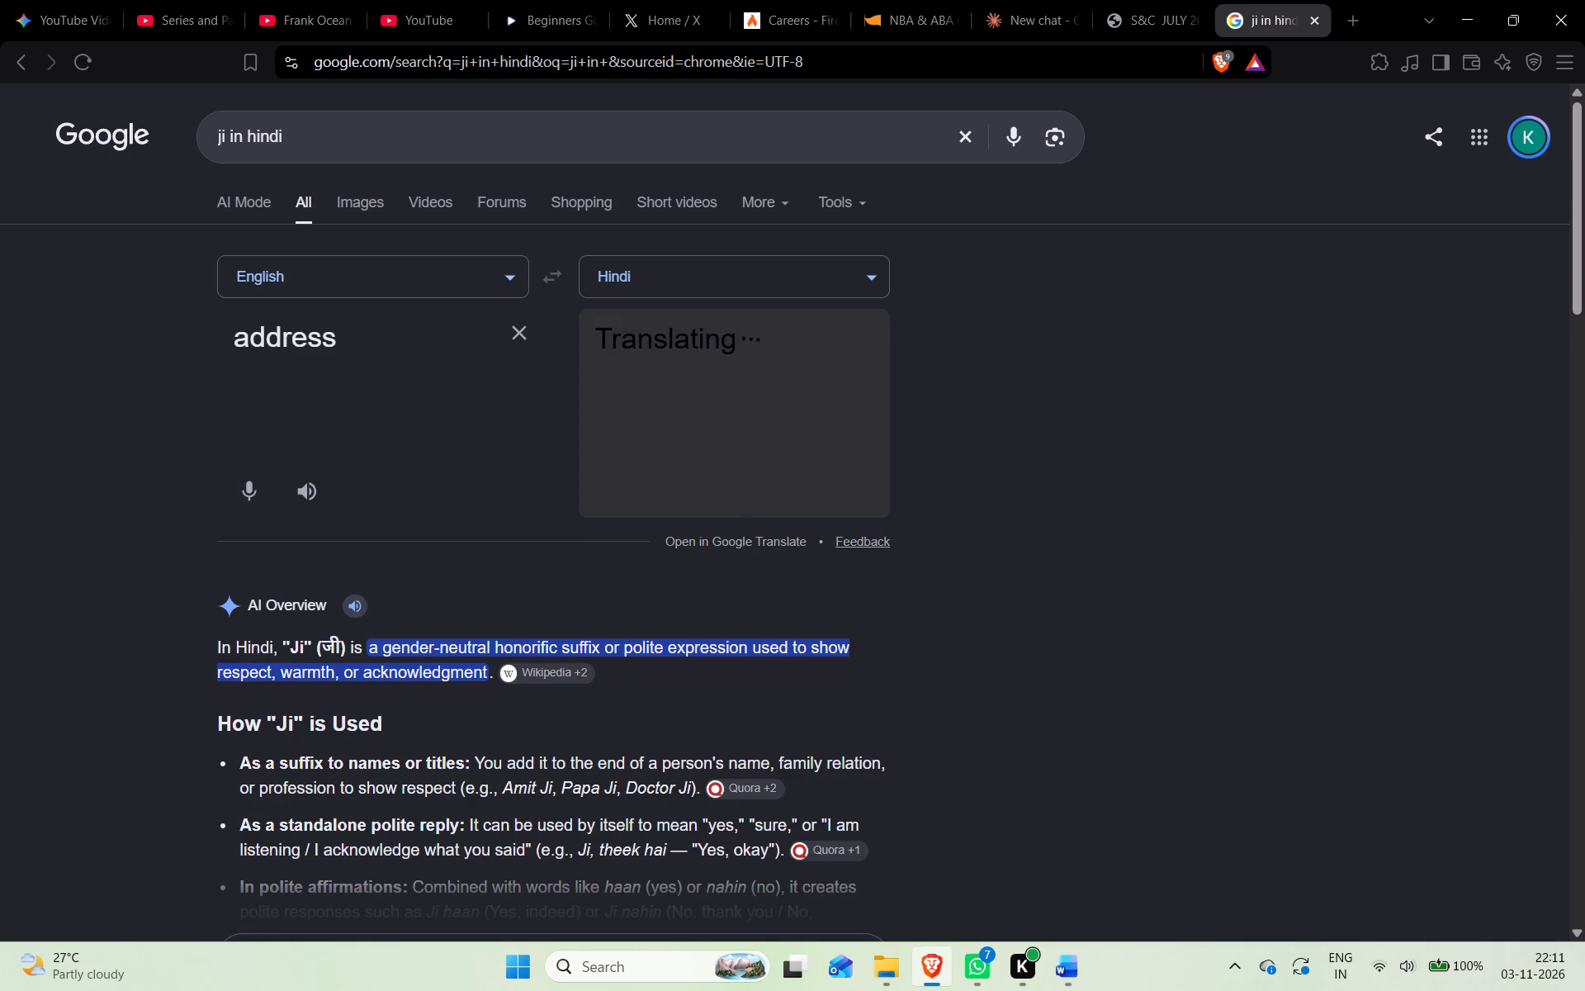
{"action": "double_click", "coordinate": [630, 334]}
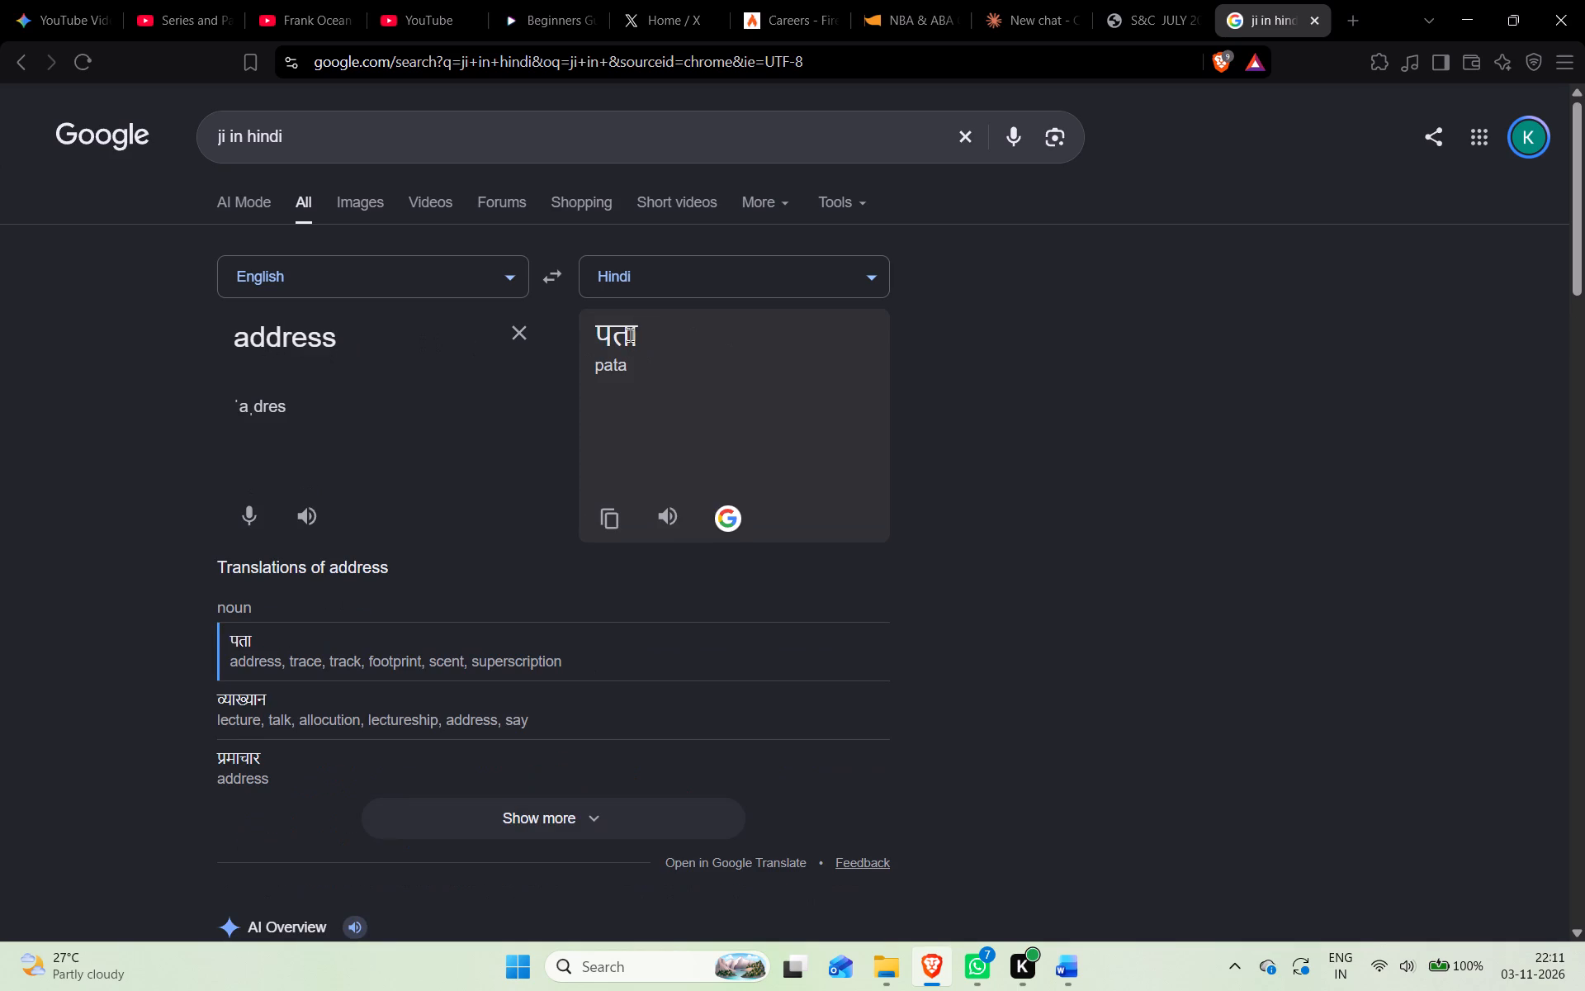
{"action": "triple_click", "coordinate": [613, 334]}
{"action": "key", "text": "ctrl+c"}
Switch to Word and insert the label "पता : " at the start of the signature block's address line, on the same line.
{"action": "key", "text": "alt+Tab"}
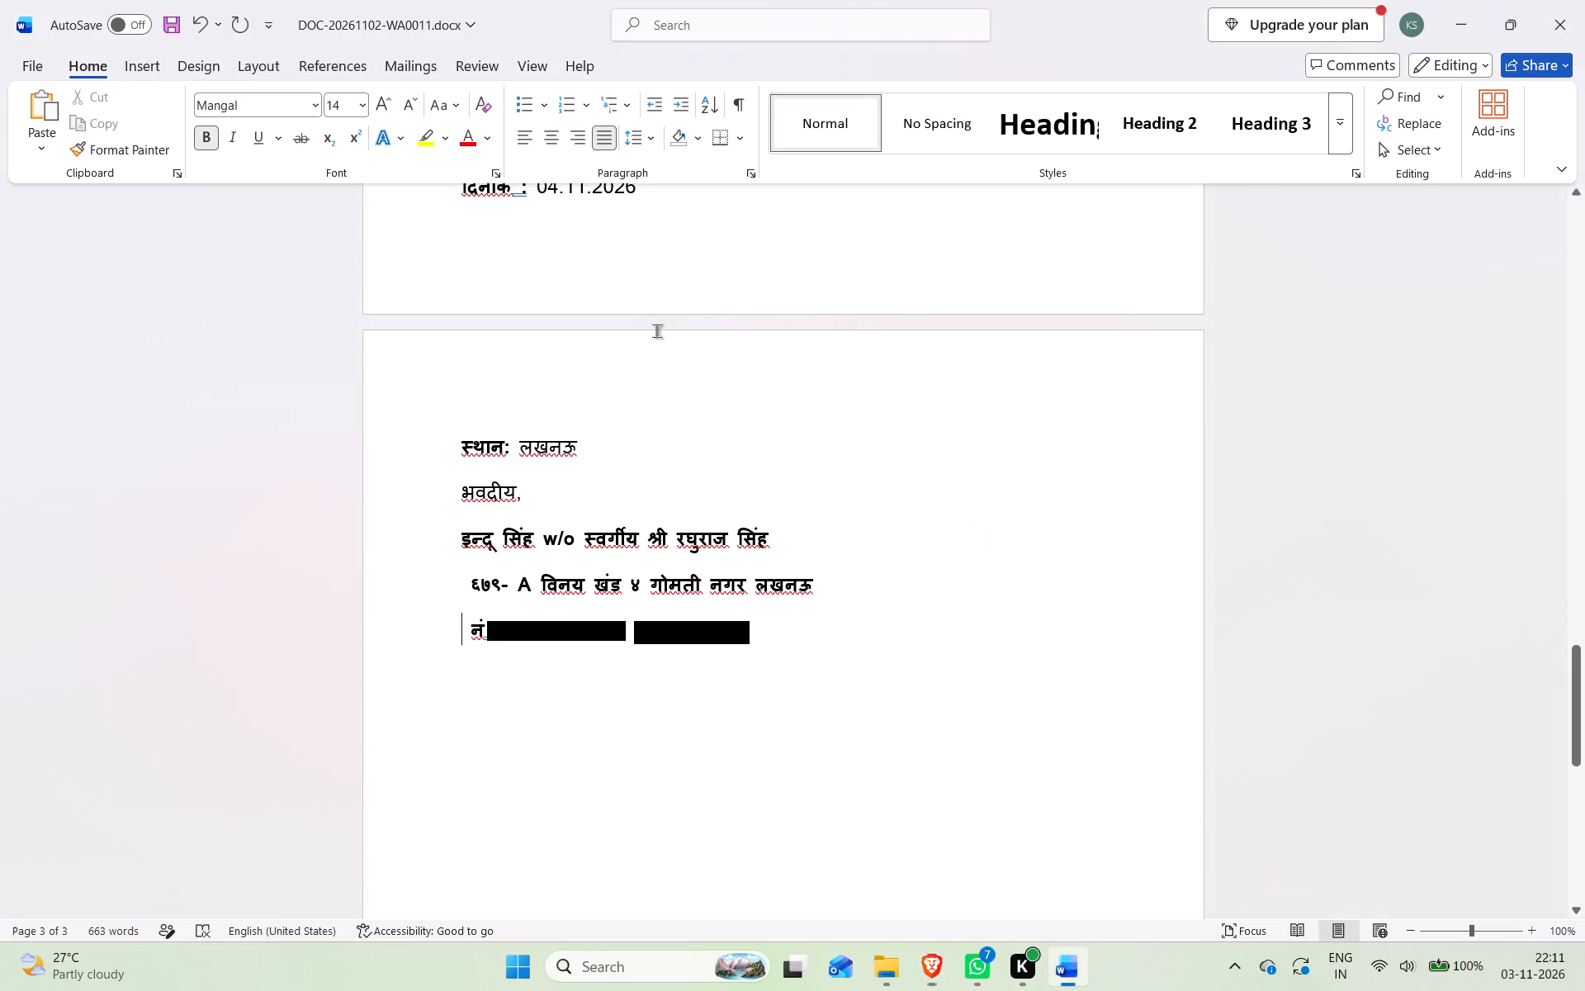
{"action": "left_click", "coordinate": [463, 590]}
{"action": "key", "text": "ctrl+v"}
{"action": "key", "text": "Right"}
{"action": "key", "text": "BackSpace"}
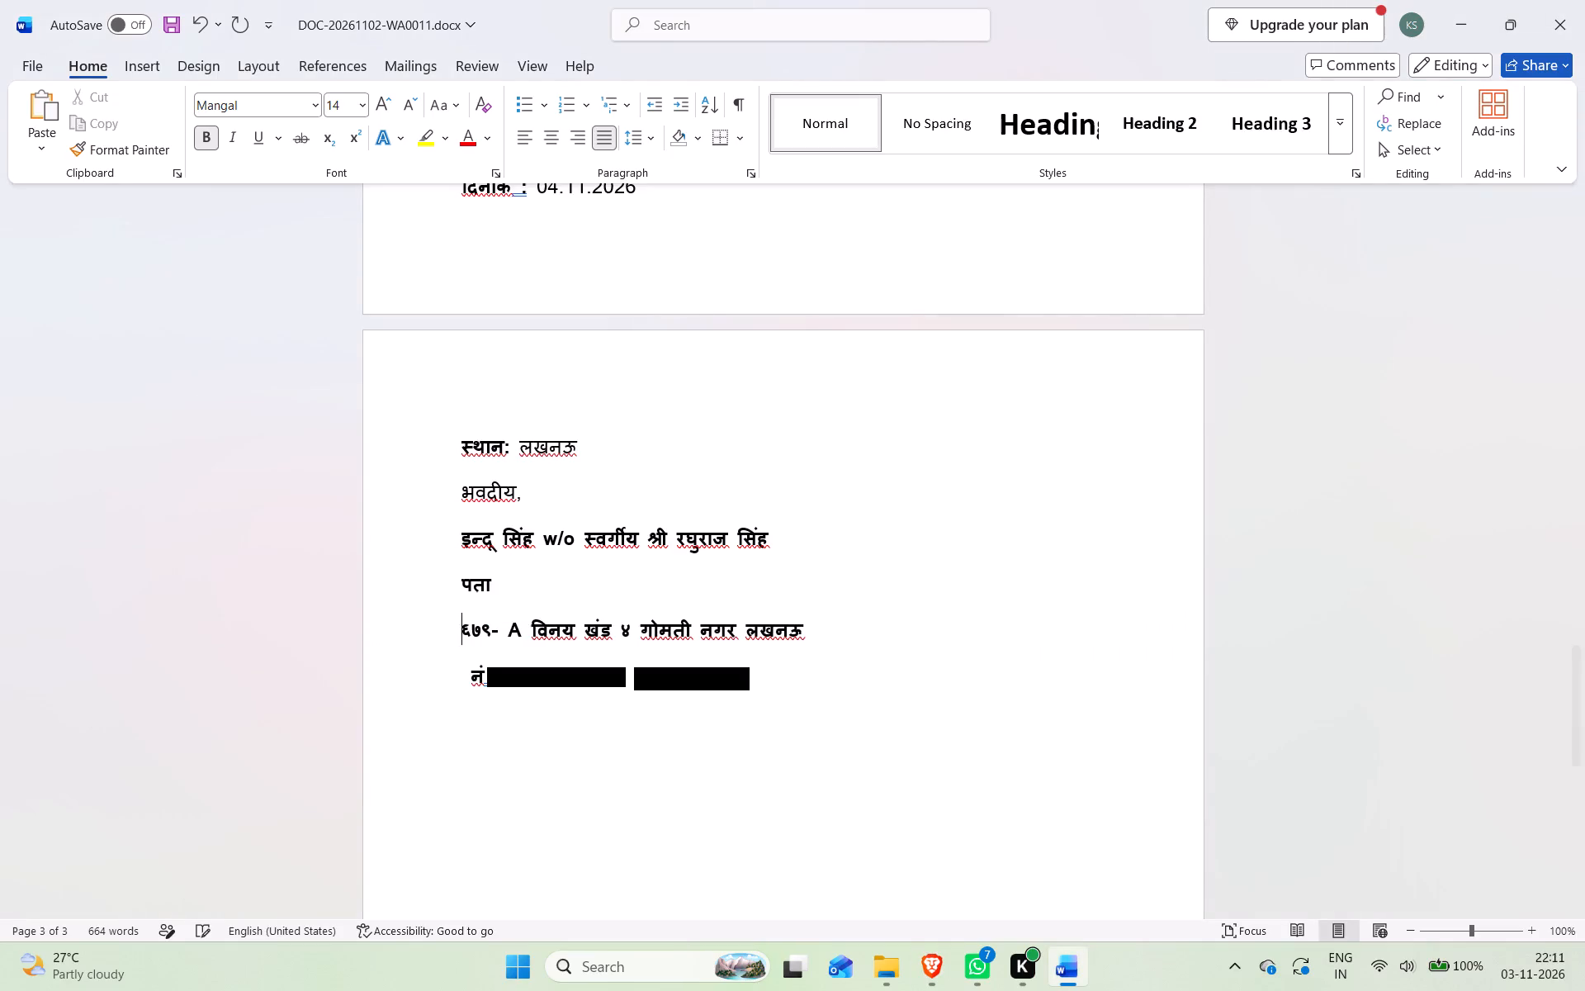
{"action": "key", "text": "BackSpace"}
{"action": "key", "text": "space"}
{"action": "type", "text": ":"}
{"action": "key", "text": "space"}
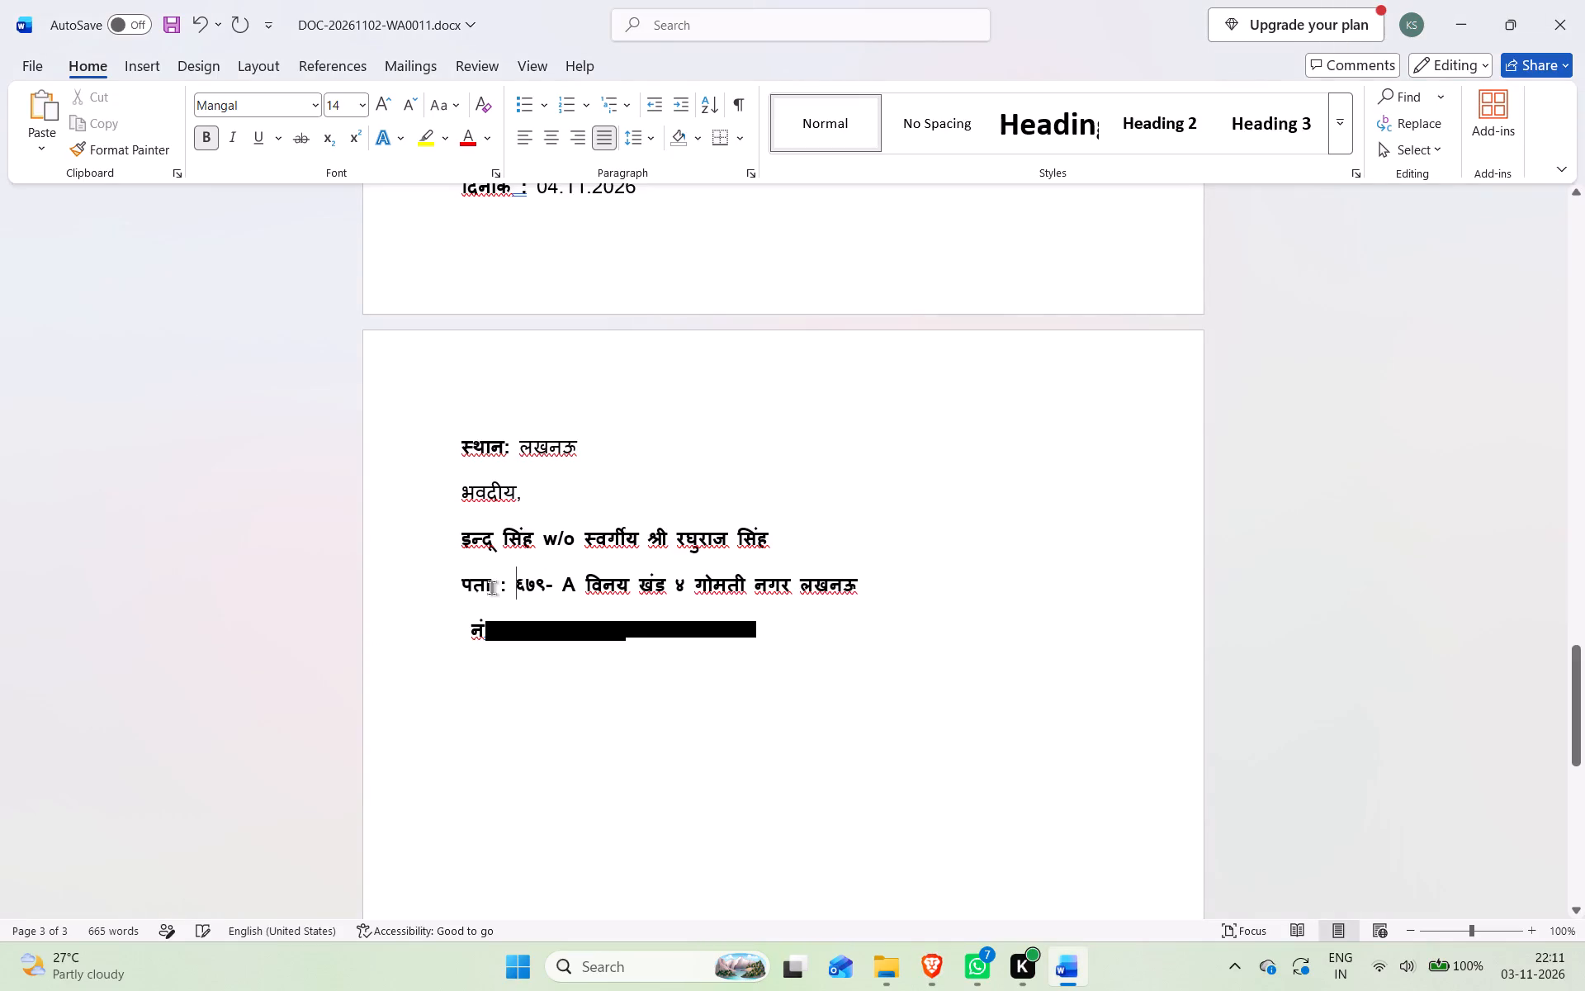
Add commas after the block number and after the locality name in the signature block's address line.
{"action": "left_click", "coordinate": [685, 589]}
{"action": "key", "text": "comma"}
{"action": "left_click", "coordinate": [797, 583]}
{"action": "key", "text": "comma"}
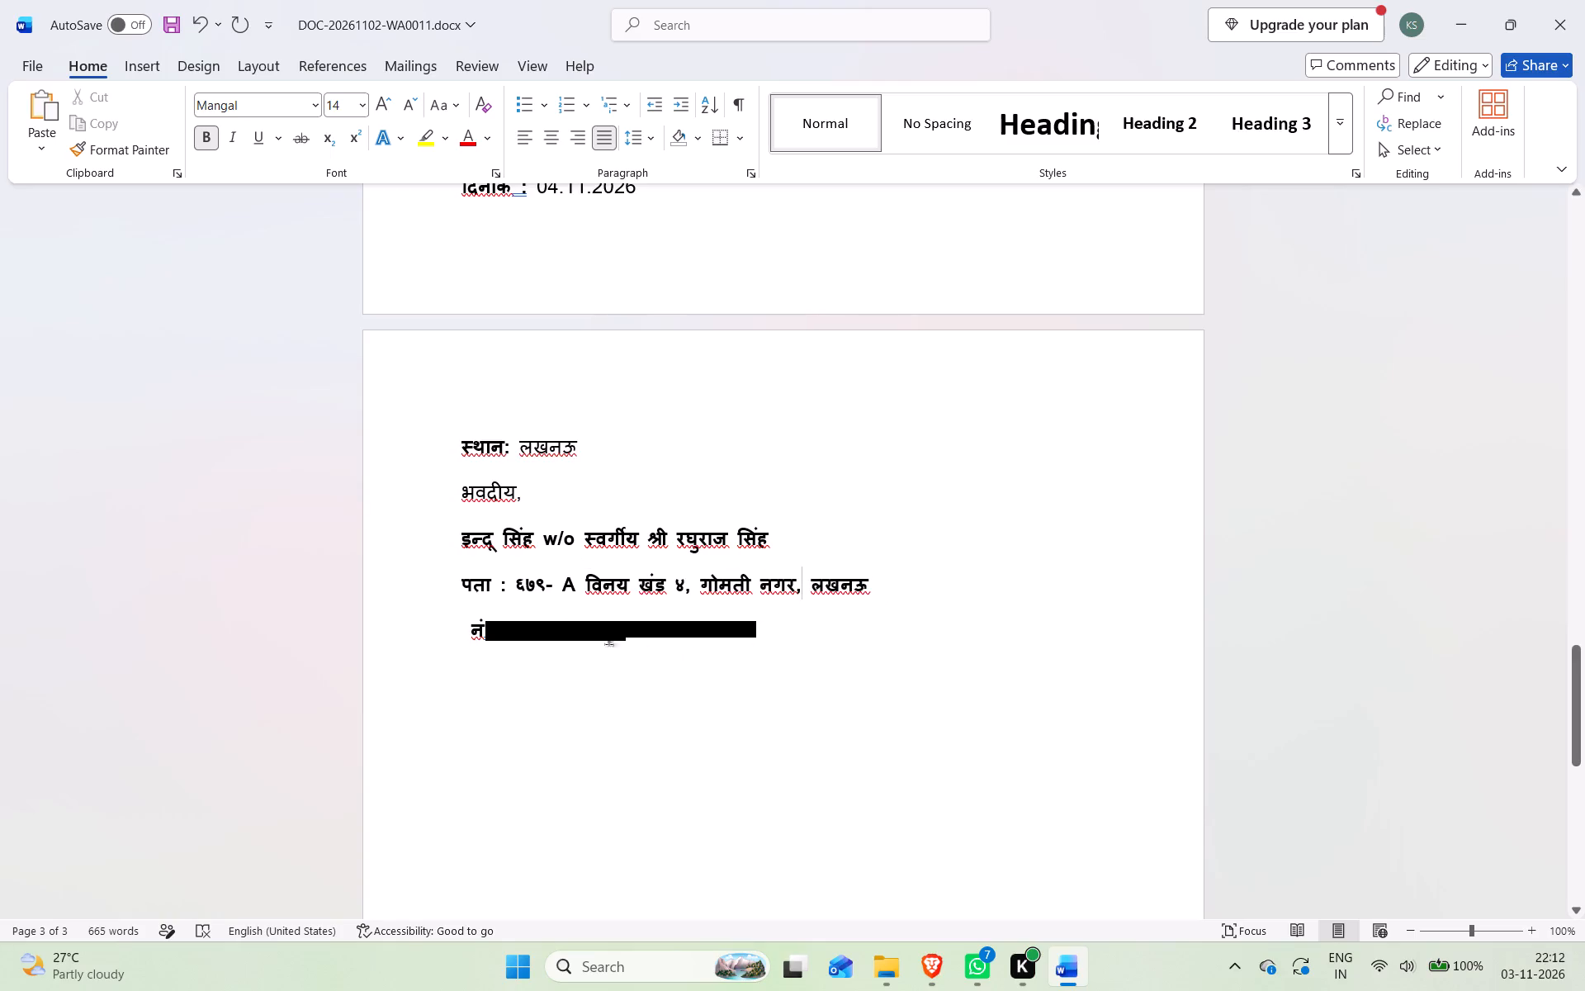
Mark the insertion point before नं, translate "mobile" into Hindi in the browser, choose the alternative मोबाइल and copy it.
{"action": "left_click", "coordinate": [473, 629]}
{"action": "key", "text": "alt+Tab"}
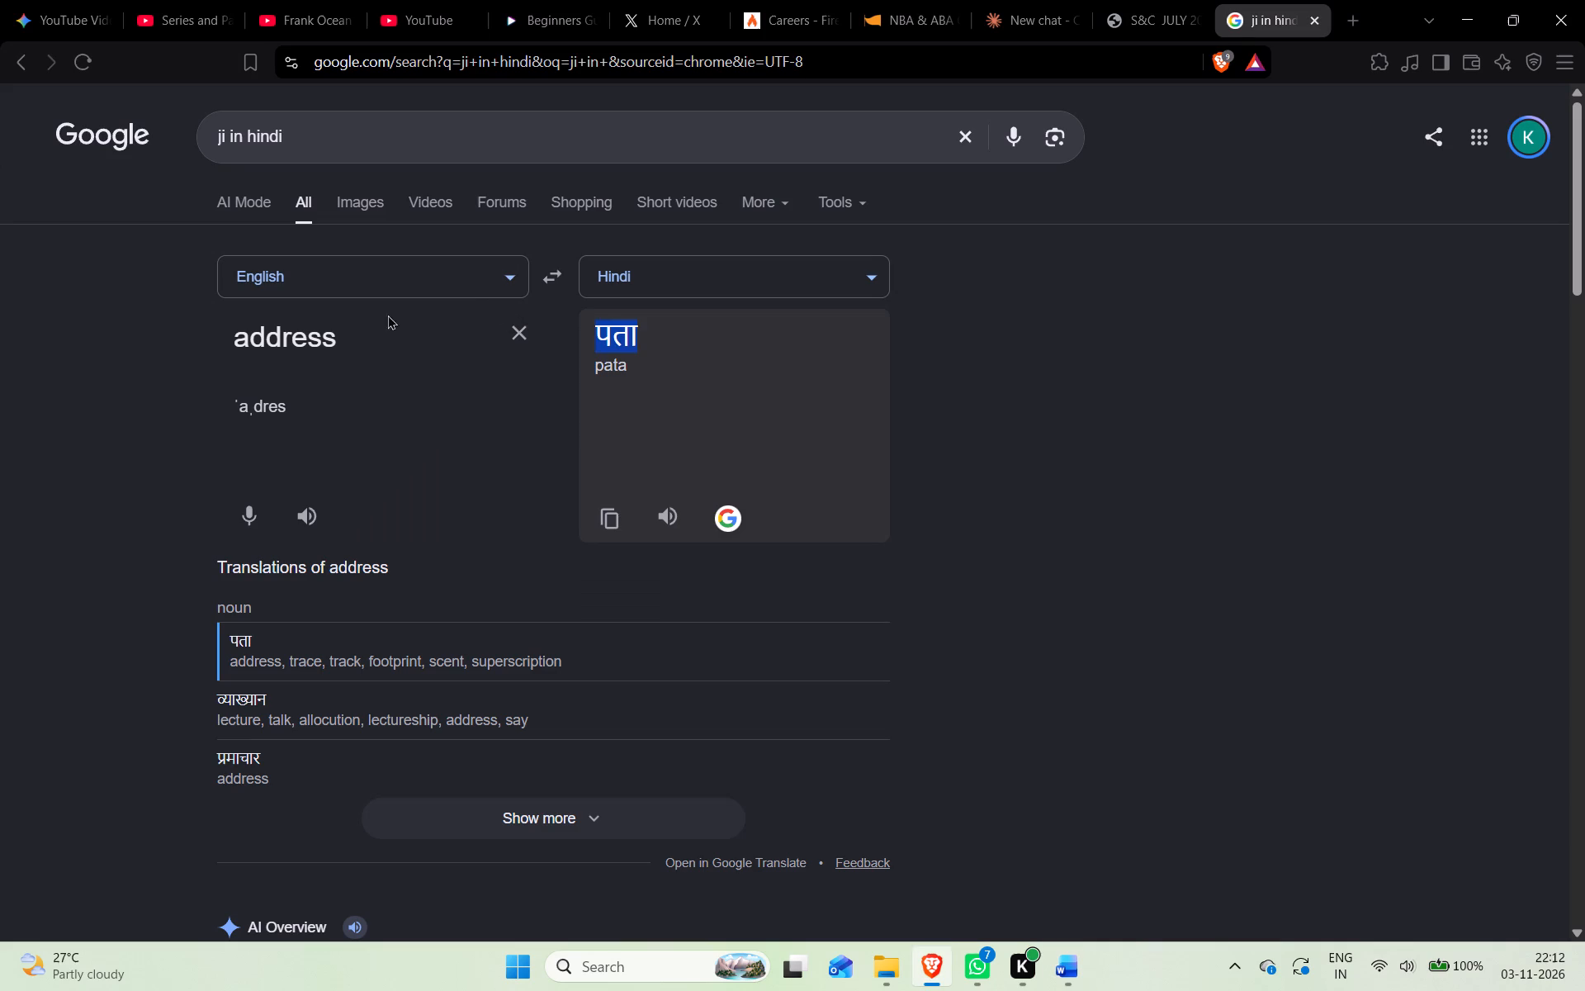
{"action": "double_click", "coordinate": [308, 339]}
{"action": "type", "text": "mobilw"}
{"action": "key", "text": "BackSpace"}
{"action": "key", "text": "e"}
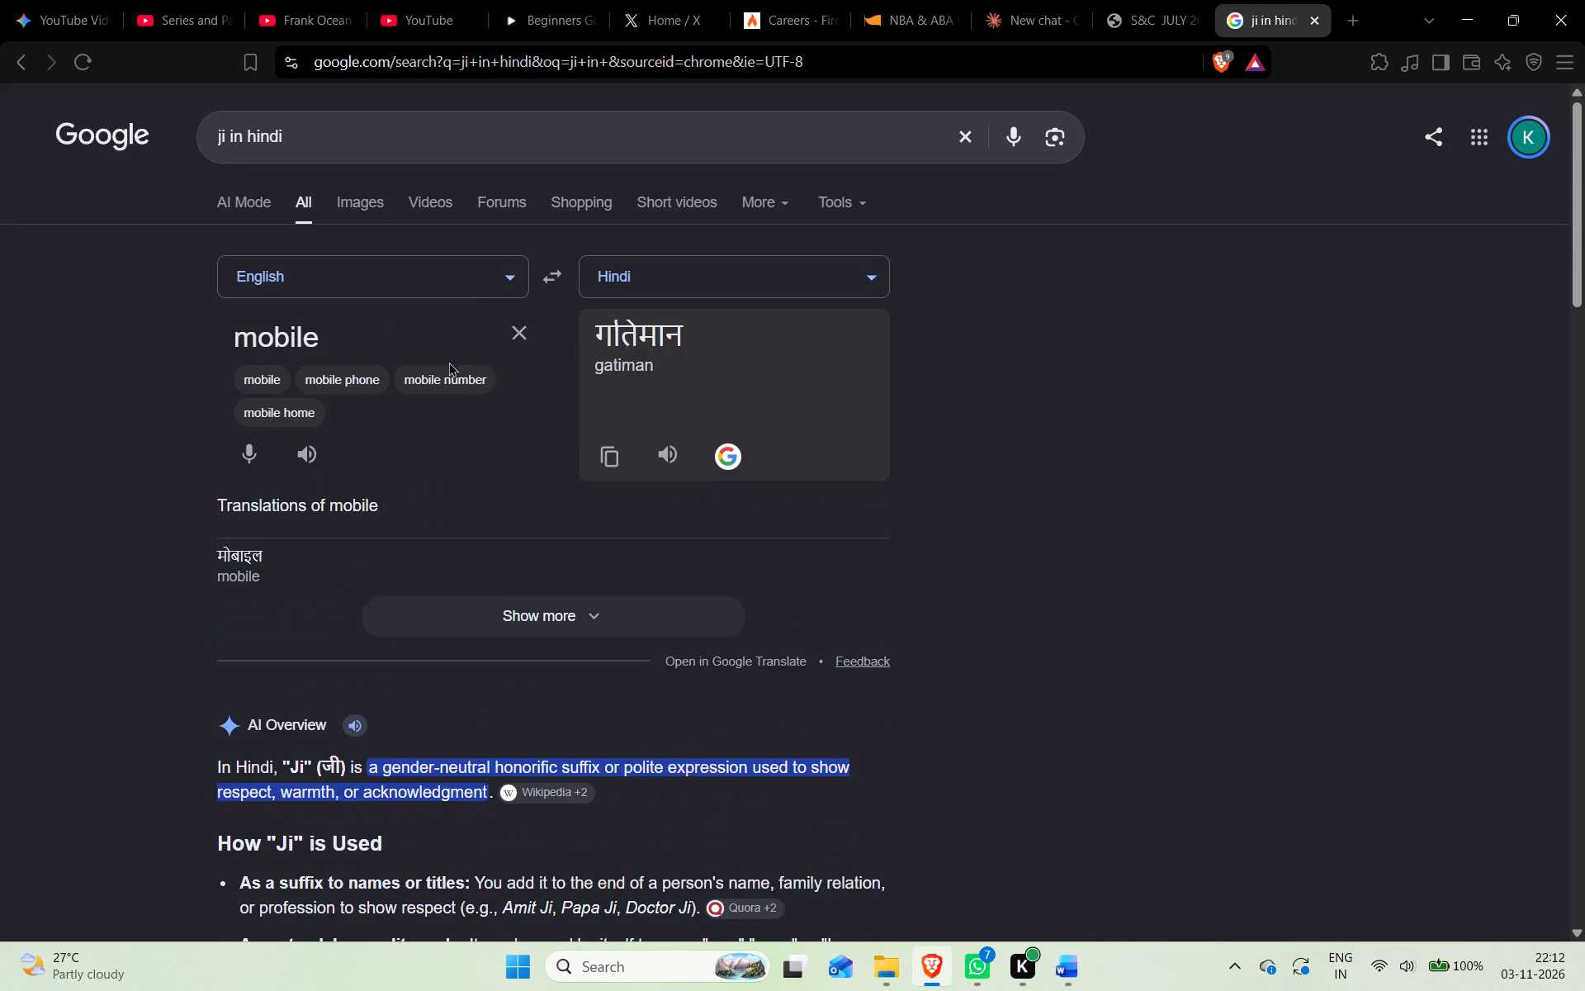
{"action": "scroll", "coordinate": [676, 383], "scroll_direction": "up", "scroll_amount": 1}
{"action": "key", "text": "alt+Tab"}
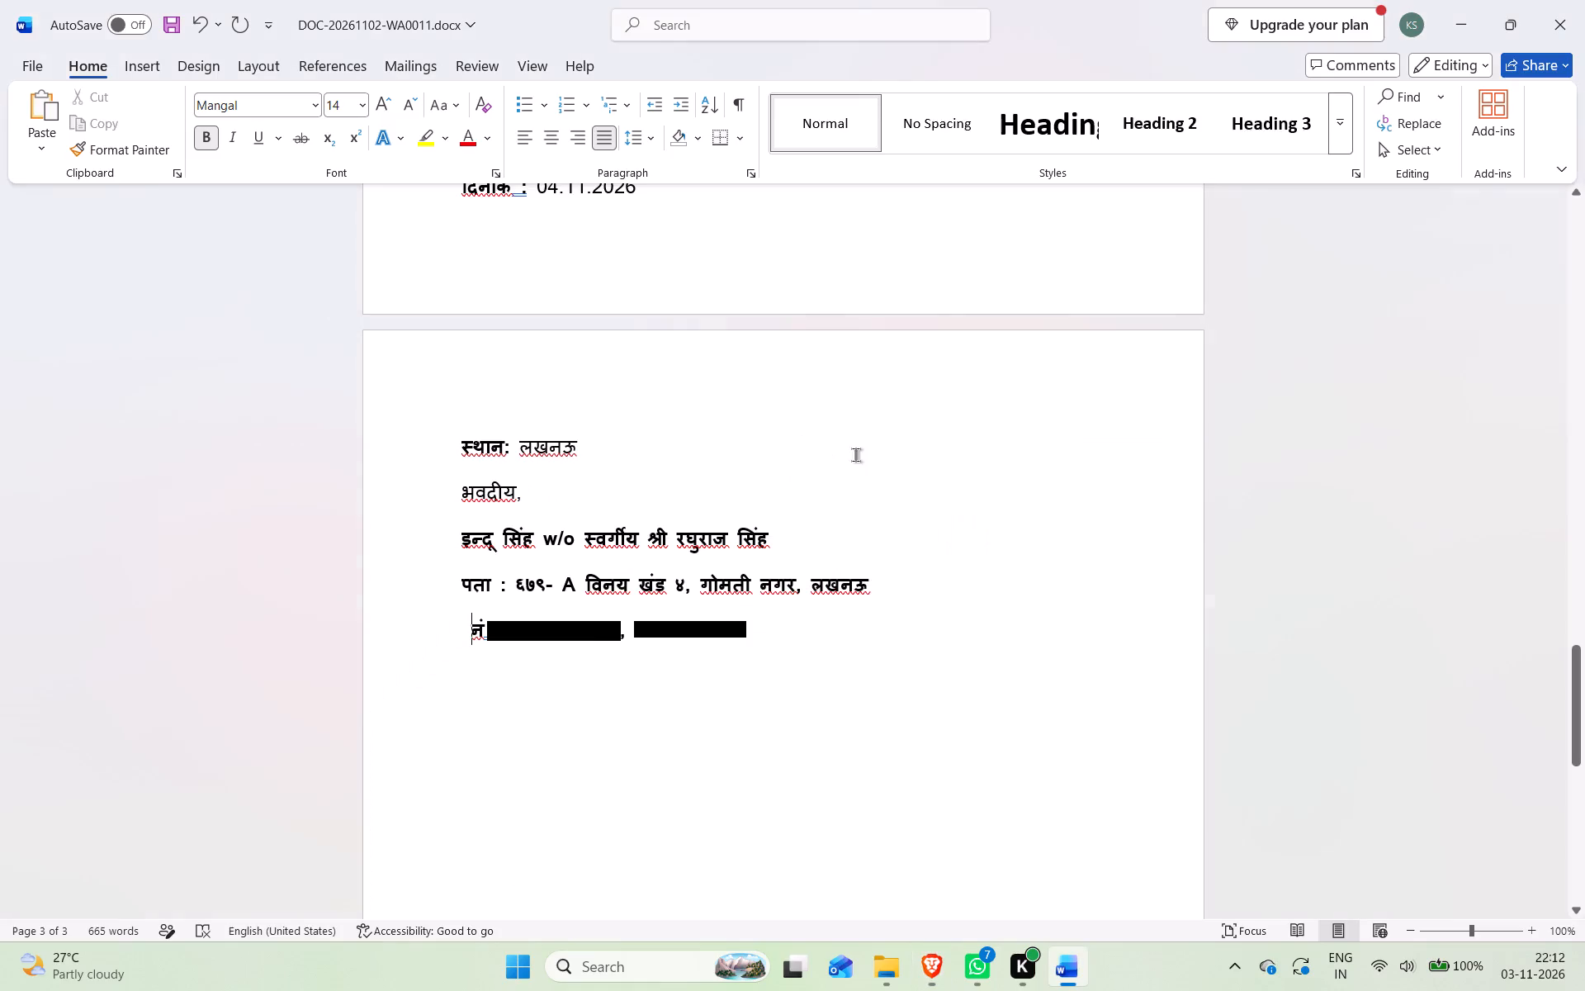
{"action": "key", "text": "alt+Tab"}
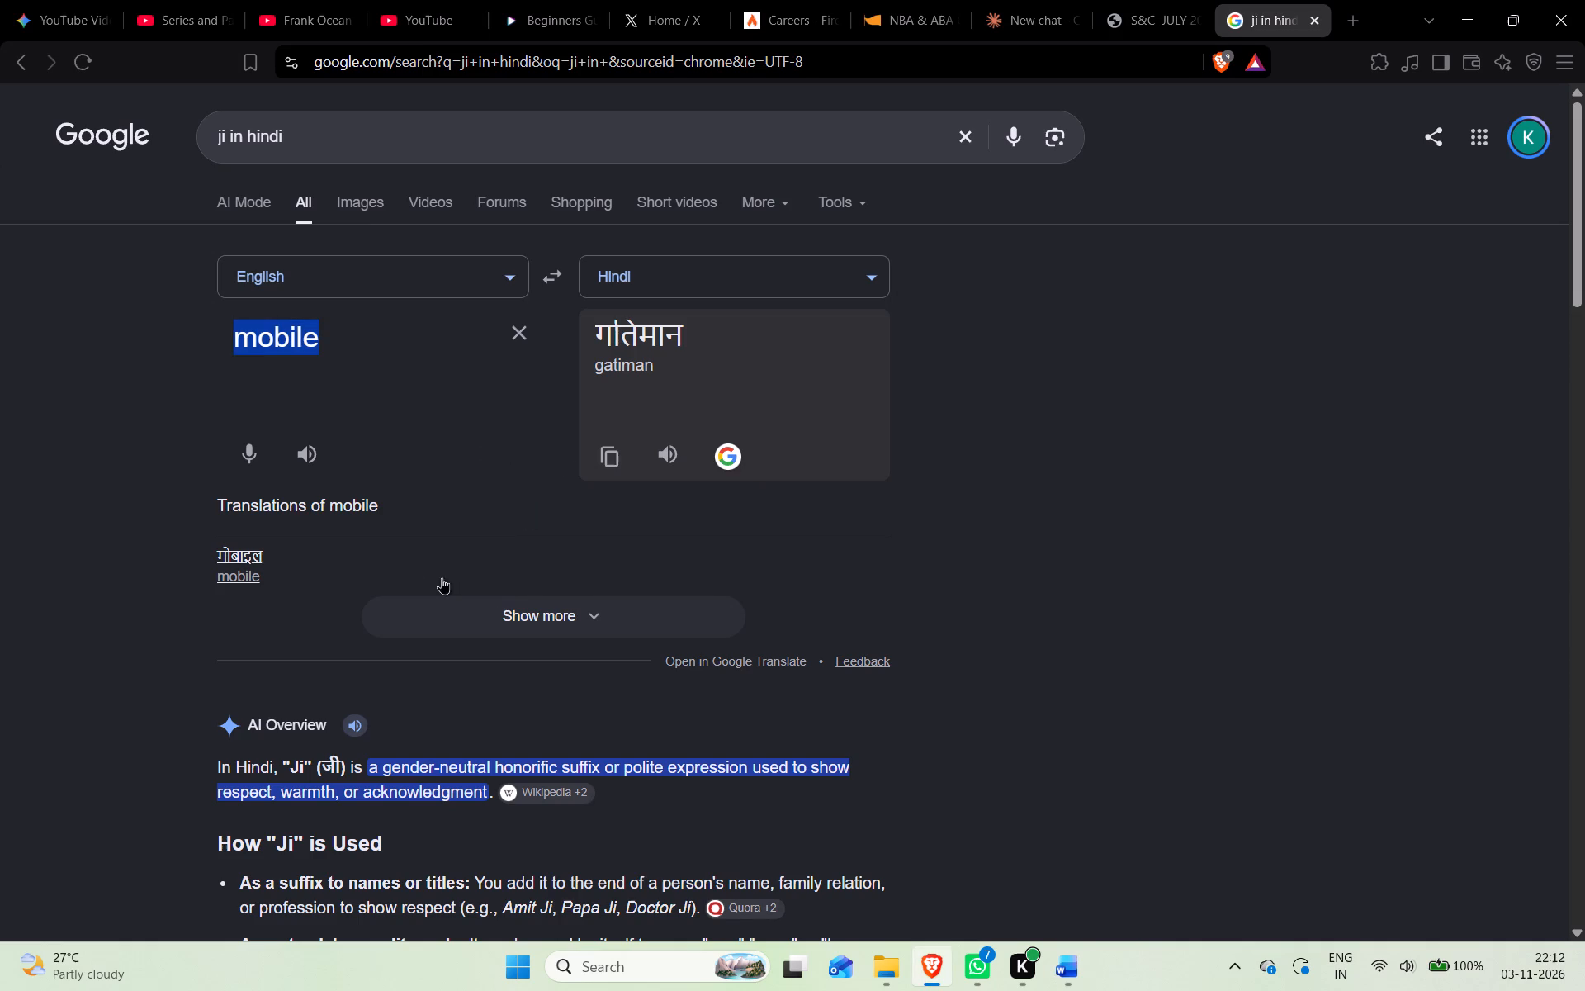
{"action": "left_click", "coordinate": [252, 562]}
{"action": "double_click", "coordinate": [626, 252]}
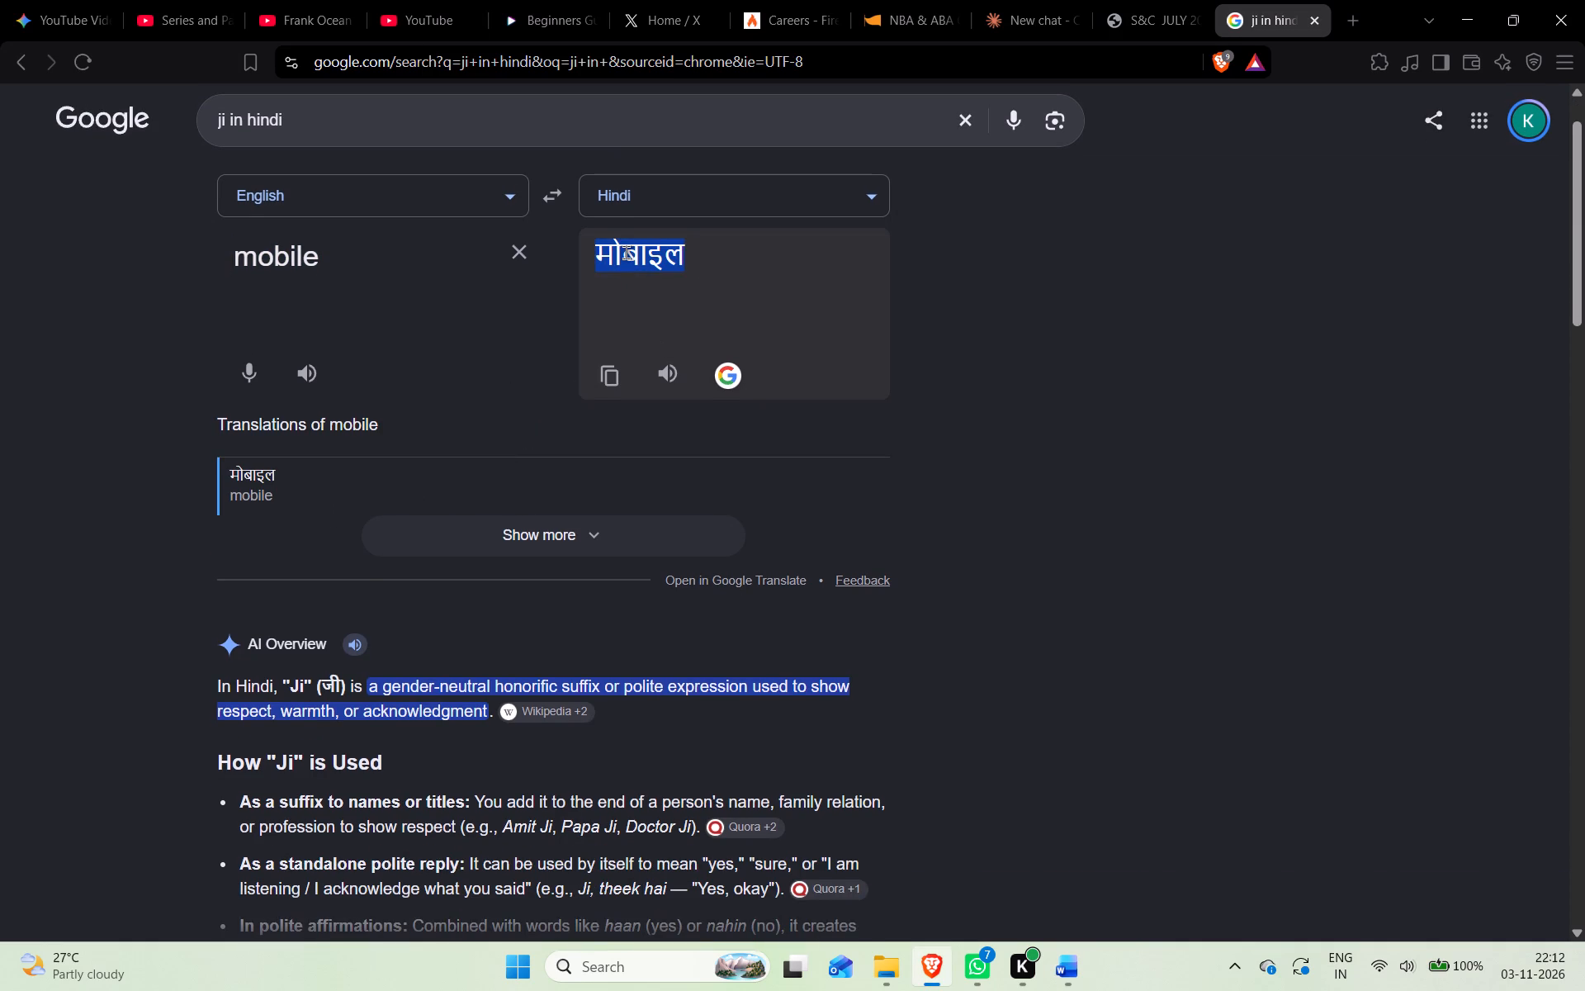
{"action": "key", "text": "ctrl+c"}
Switch to Word and paste मोबाइल before नं on the phone line, separated by a single space.
{"action": "key", "text": "alt+Tab"}
{"action": "key", "text": "ctrl+v"}
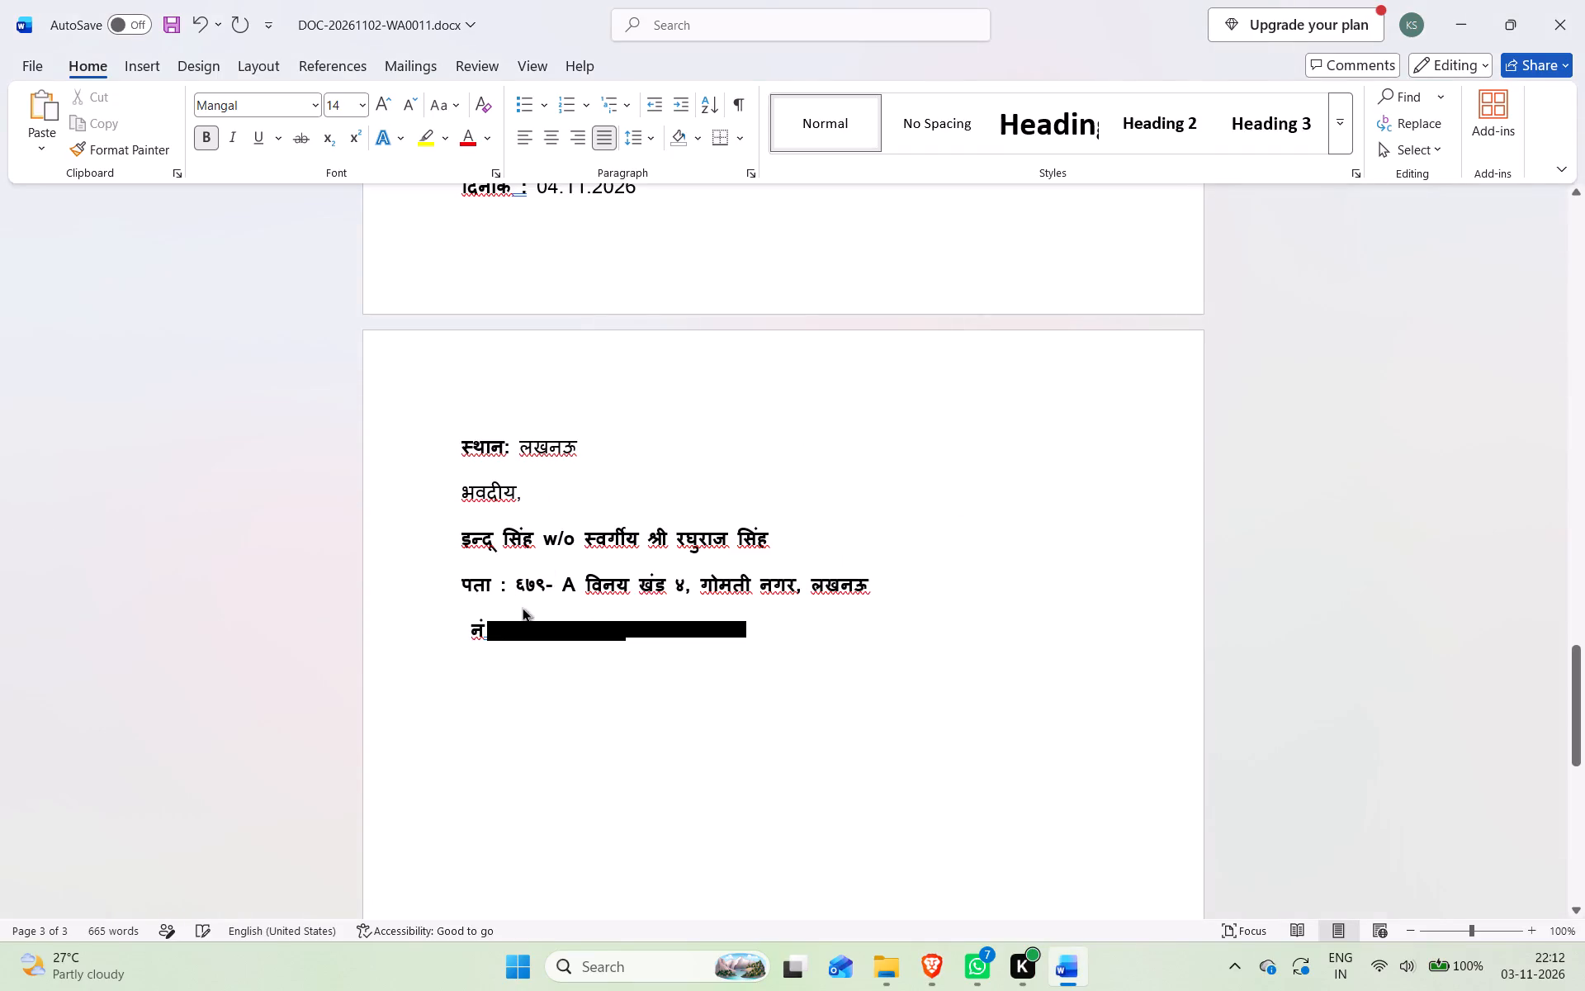
{"action": "key", "text": "BackSpace"}
{"action": "key", "text": "space"}
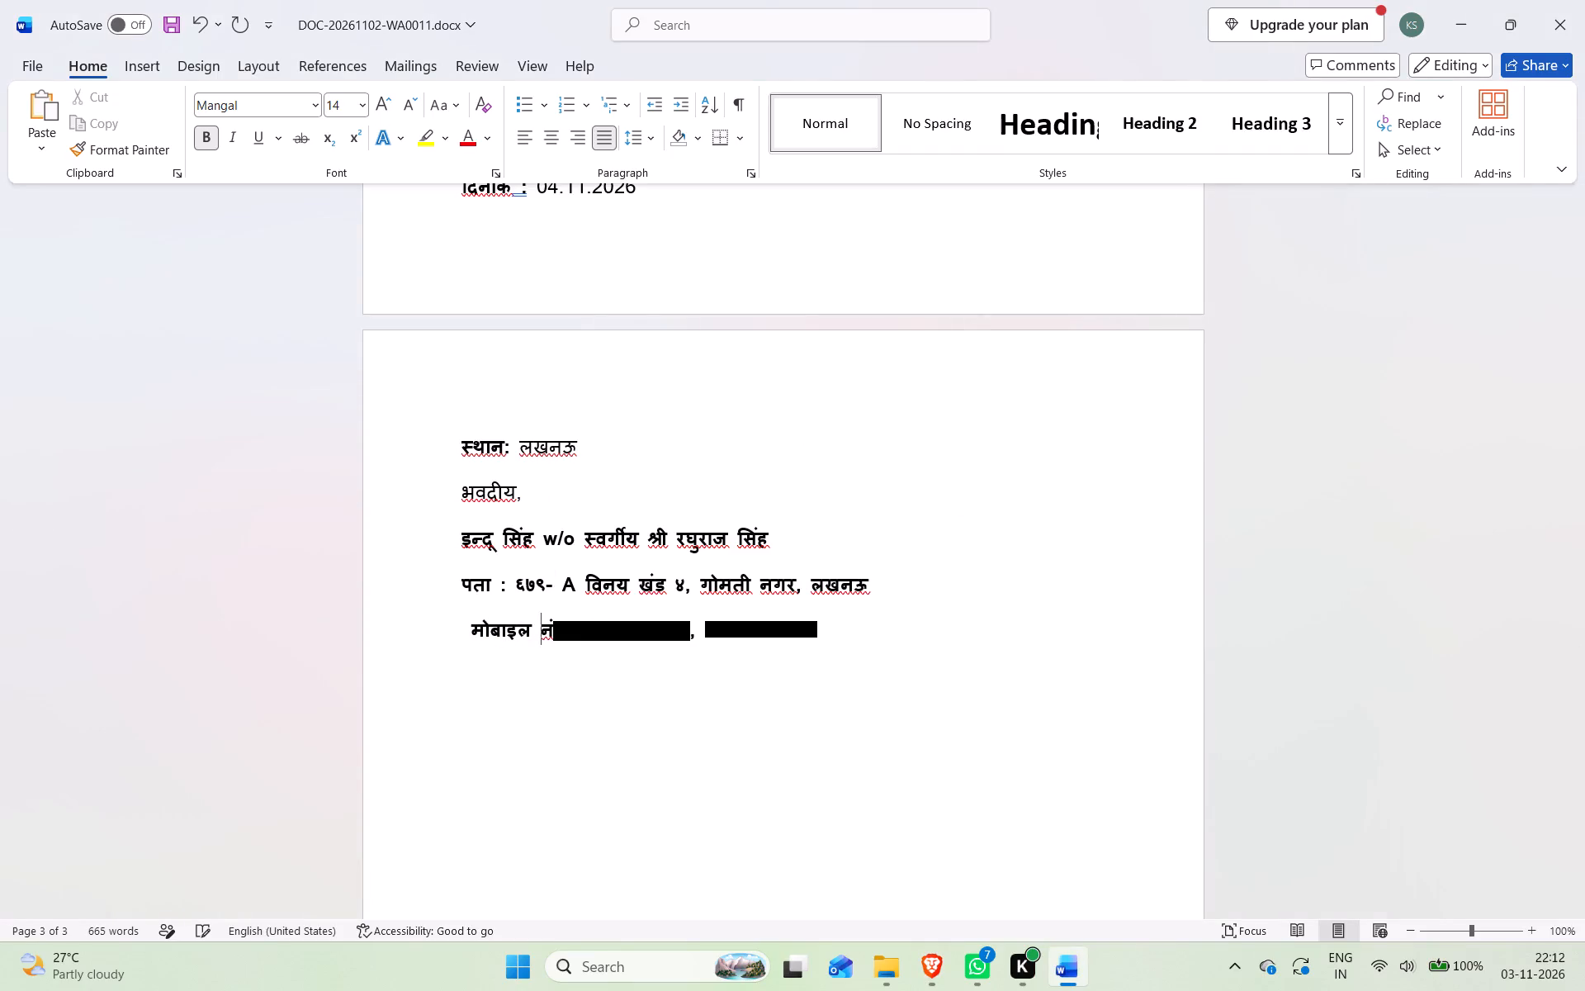
Remove the stray space before मोबाइल at the start of the signature block's mobile line.
{"action": "key", "text": "Left"}
{"action": "key", "text": "Left"}
{"action": "key", "text": "Left"}
{"action": "key", "text": "Left"}
{"action": "key", "text": "Left"}
{"action": "key", "text": "Left"}
{"action": "key", "text": "Right"}
{"action": "key", "text": "BackSpace"}
In the opening paragraph's bracketed address, delete the space after the house number's hyphen and the space before the closing bracket.
{"action": "scroll", "coordinate": [449, 571], "scroll_direction": "up", "scroll_amount": 15}
{"action": "scroll", "coordinate": [577, 552], "scroll_direction": "up", "scroll_amount": 3}
{"action": "scroll", "coordinate": [713, 611], "scroll_direction": "up", "scroll_amount": 5}
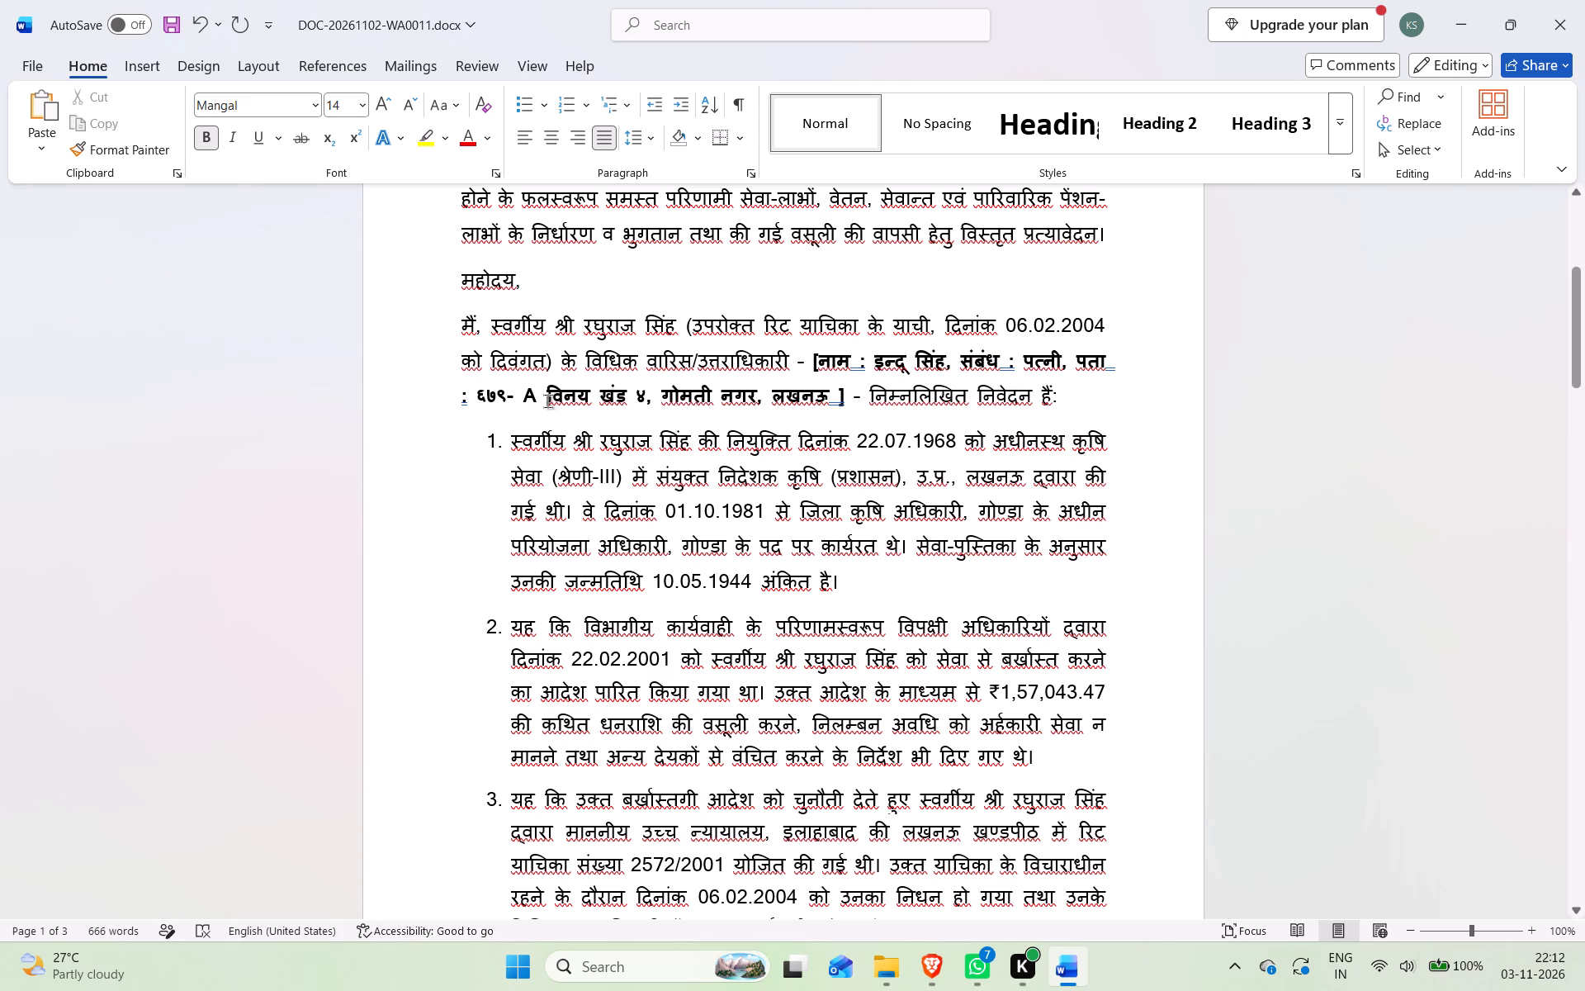
{"action": "left_click", "coordinate": [525, 400]}
{"action": "key", "text": "BackSpace"}
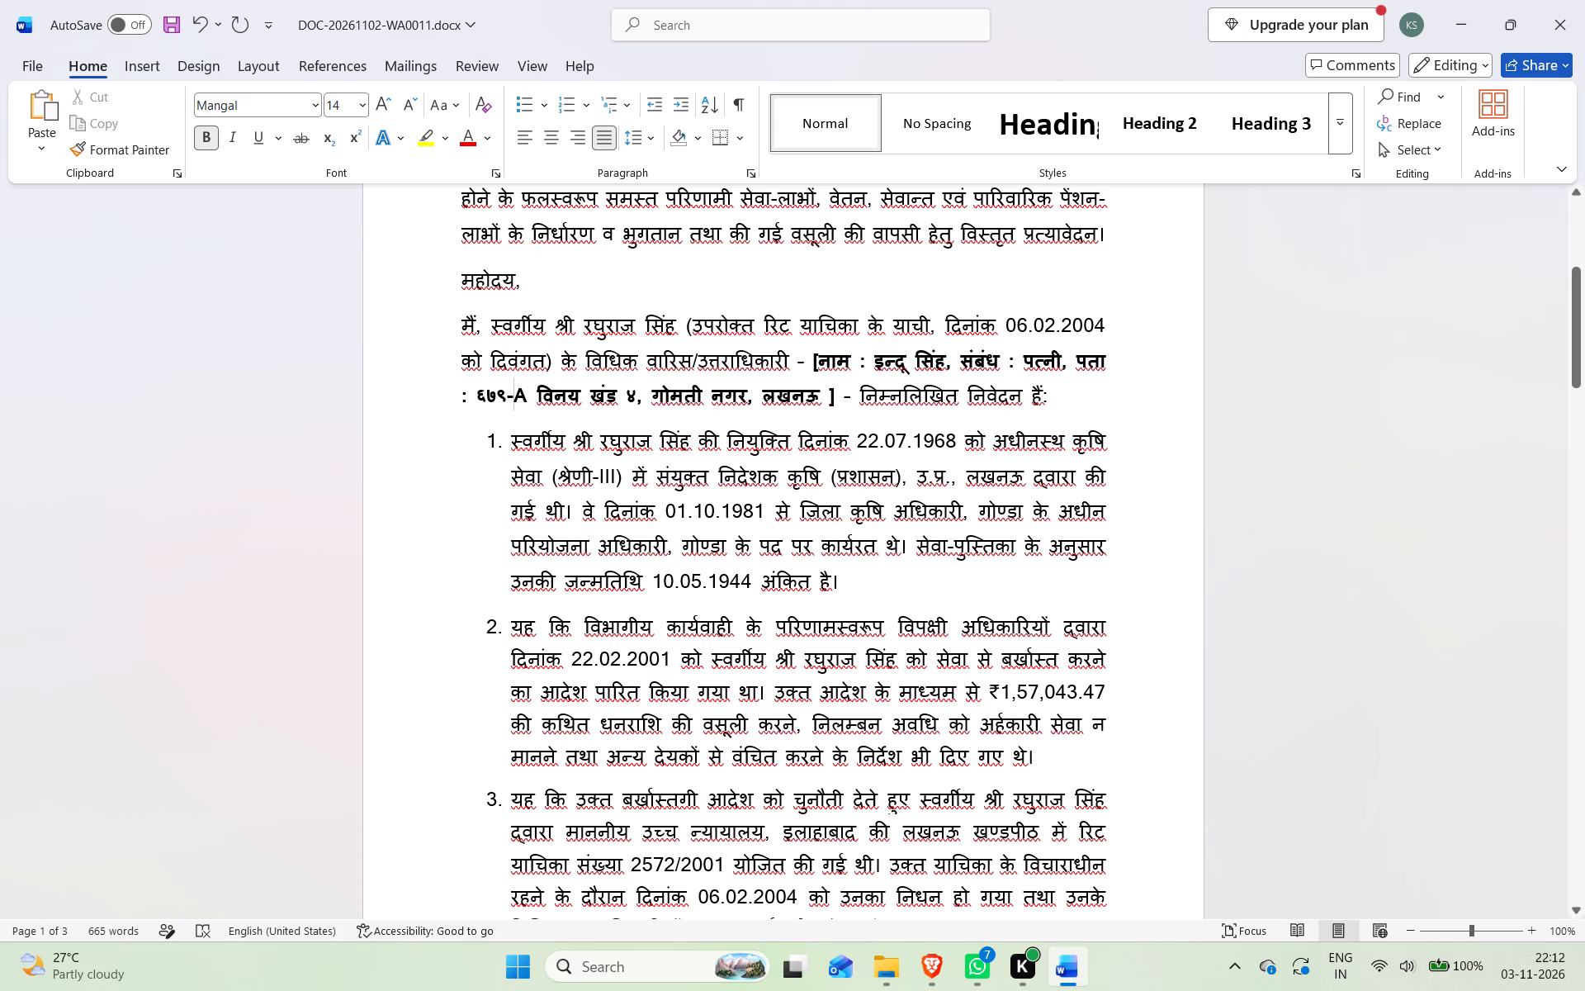
{"action": "scroll", "coordinate": [875, 433], "scroll_direction": "down", "scroll_amount": 1}
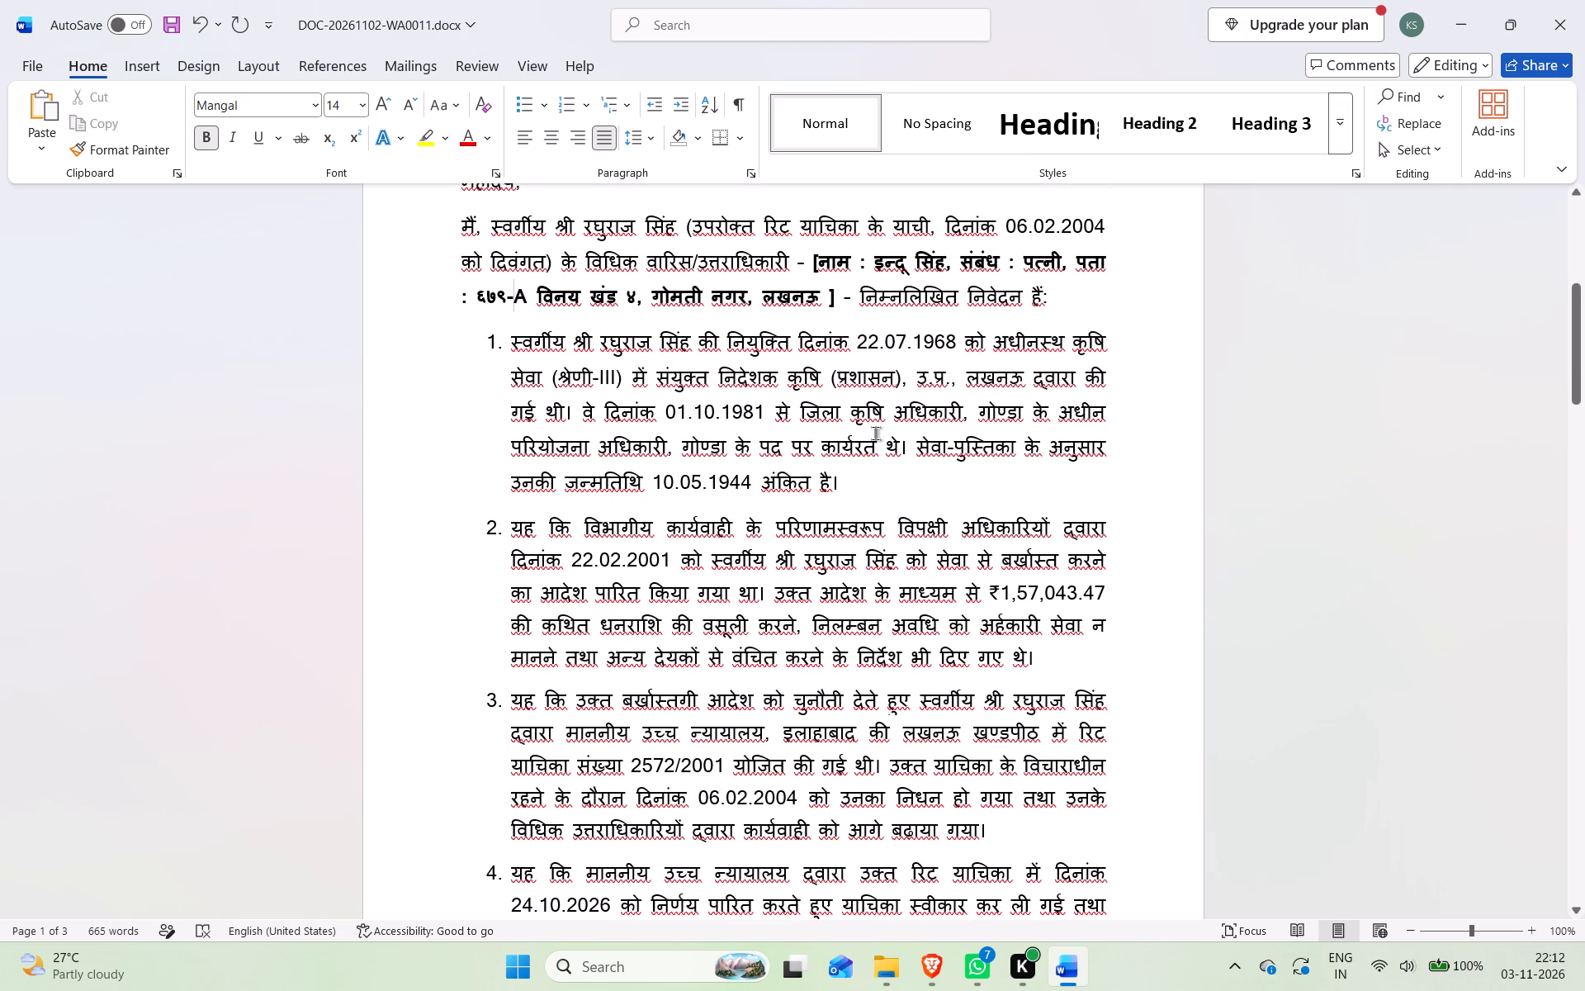
{"action": "left_click", "coordinate": [826, 300]}
{"action": "key", "text": "BackSpace"}
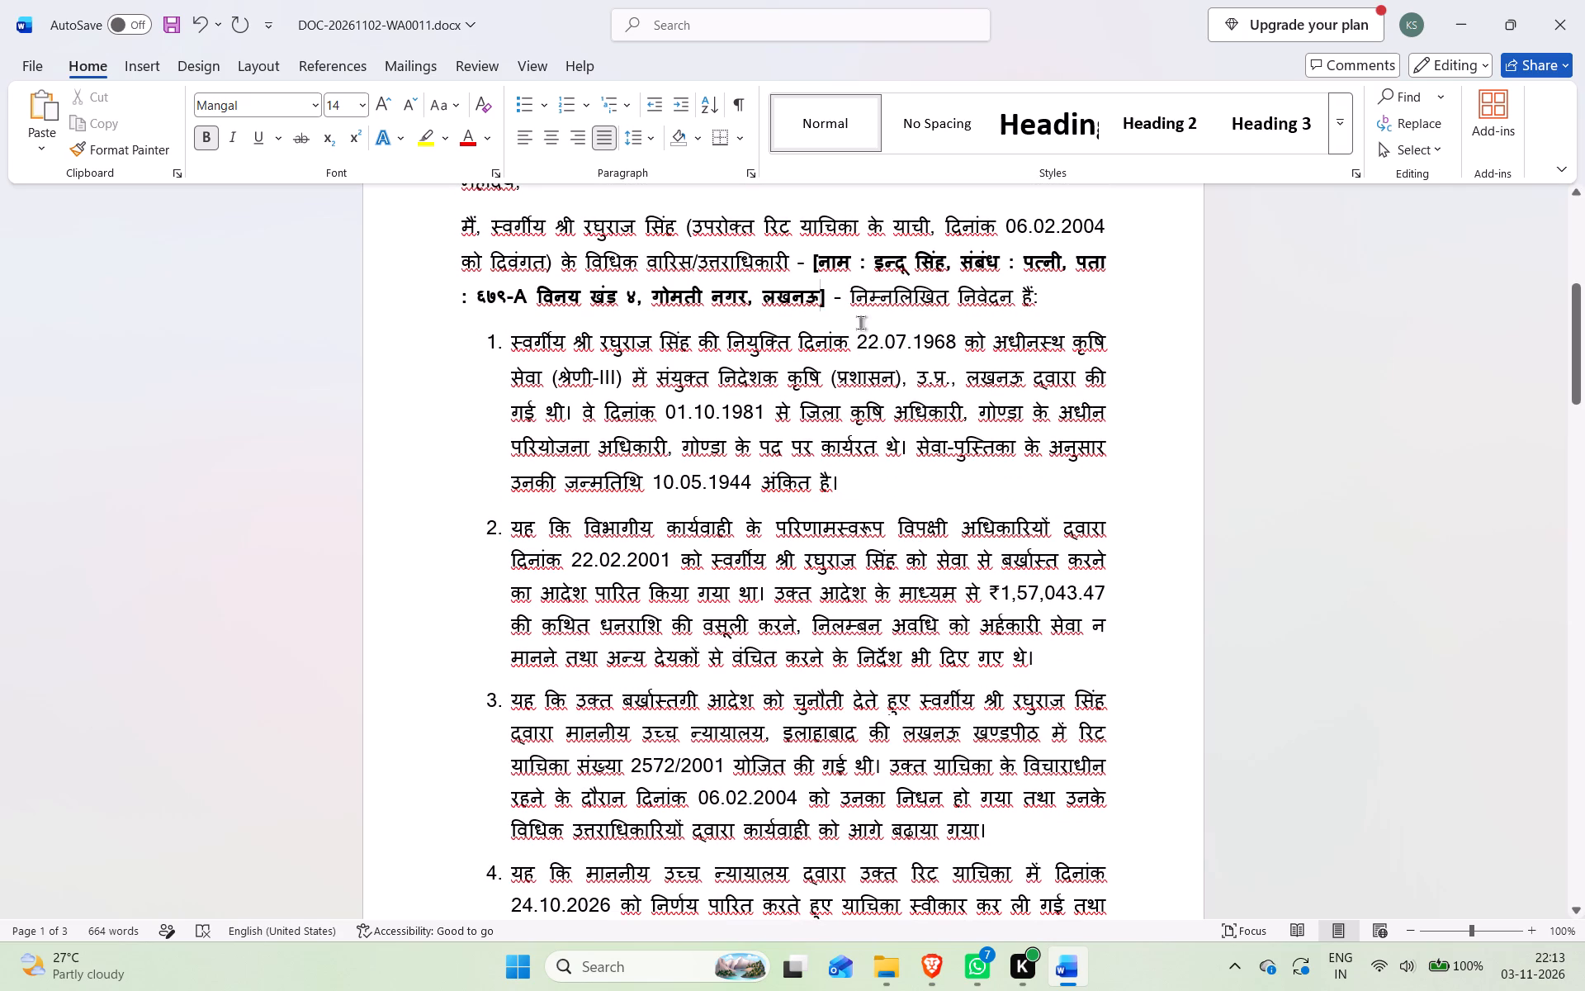
In the signature block's address line, remove the space after the house number's hyphen and replace the space before the block number with a hyphen.
{"action": "scroll", "coordinate": [1034, 330], "scroll_direction": "down", "scroll_amount": 6}
{"action": "scroll", "coordinate": [977, 458], "scroll_direction": "down", "scroll_amount": 5}
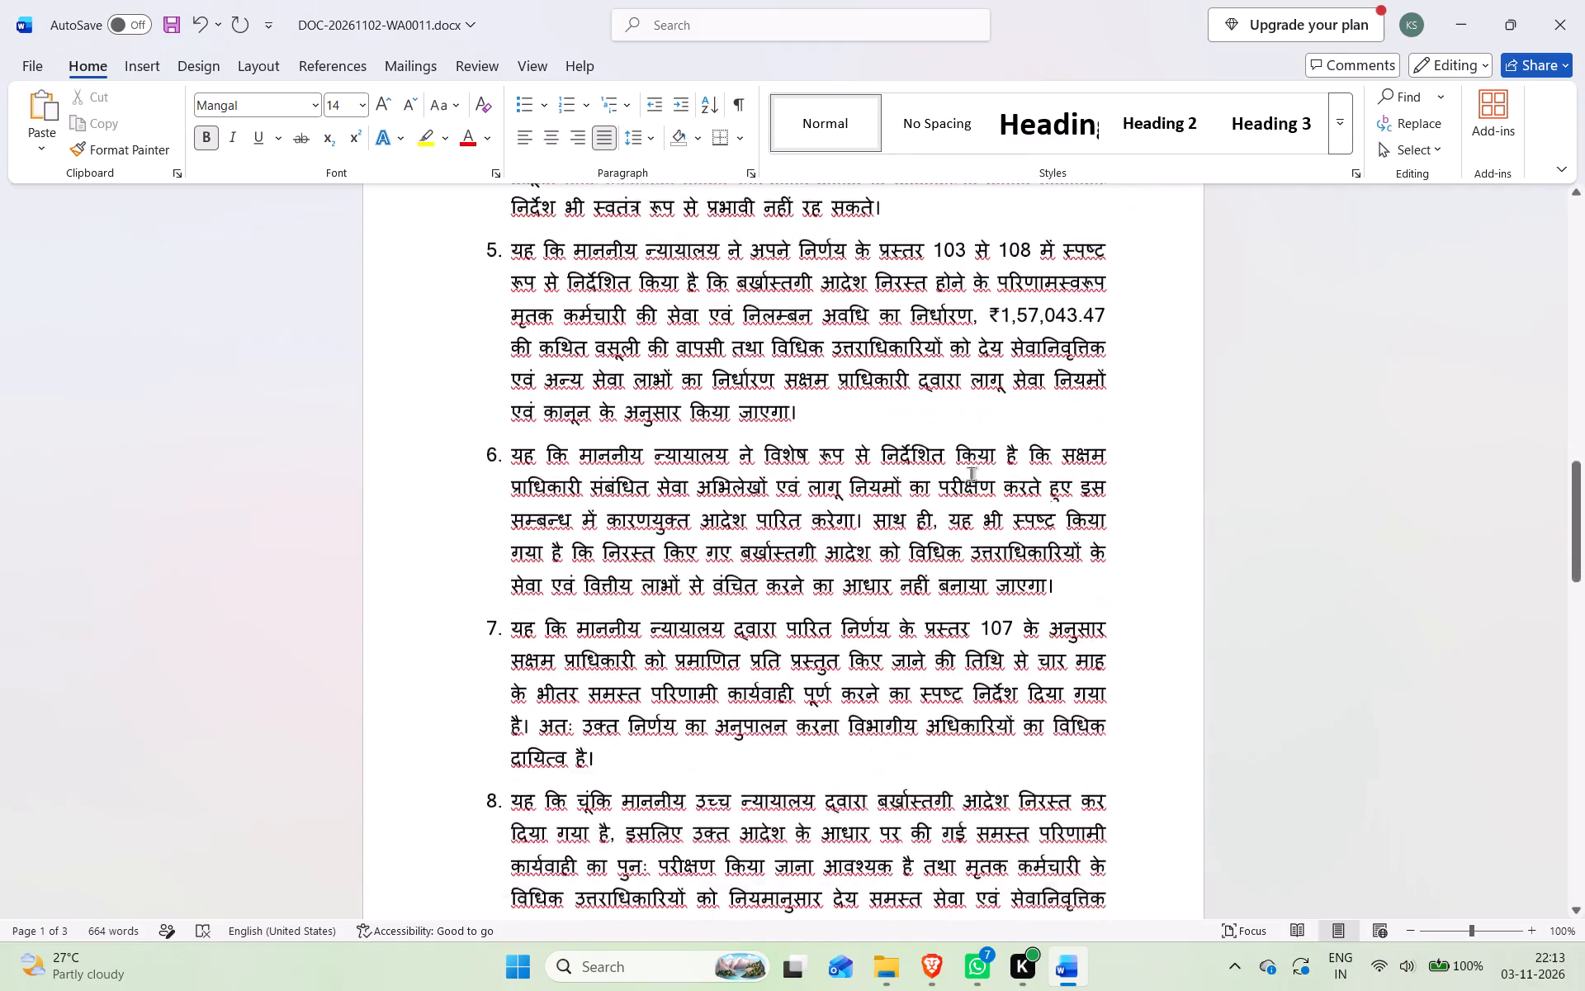
{"action": "scroll", "coordinate": [971, 473], "scroll_direction": "down", "scroll_amount": 8}
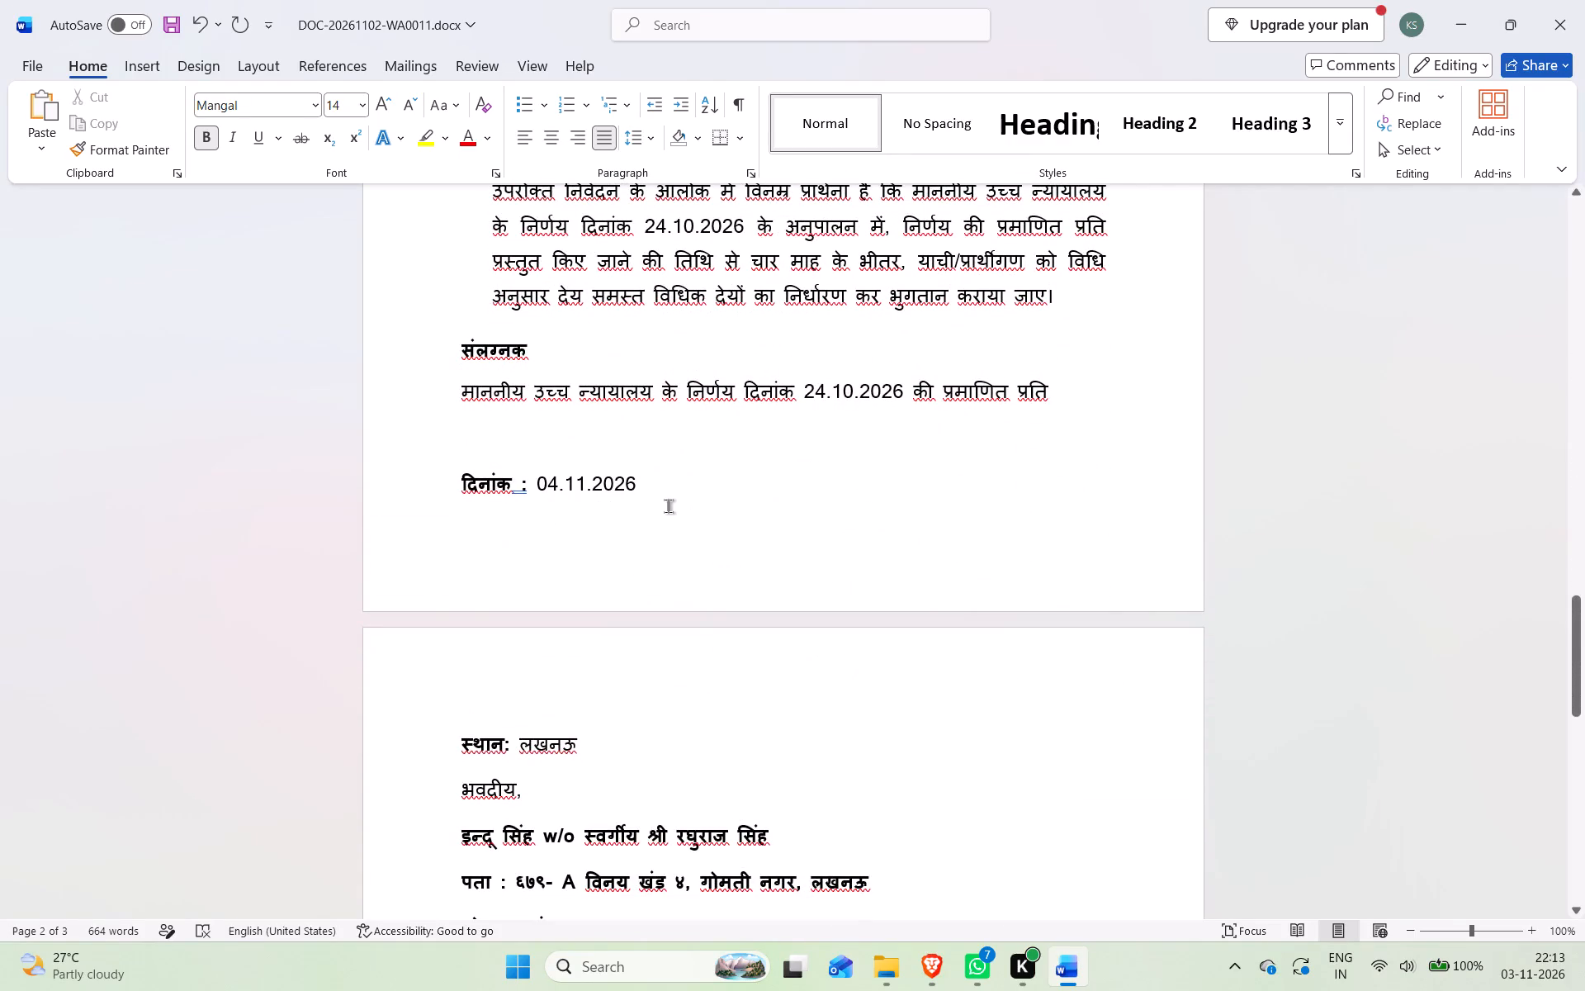
{"action": "scroll", "coordinate": [665, 523], "scroll_direction": "down", "scroll_amount": 1}
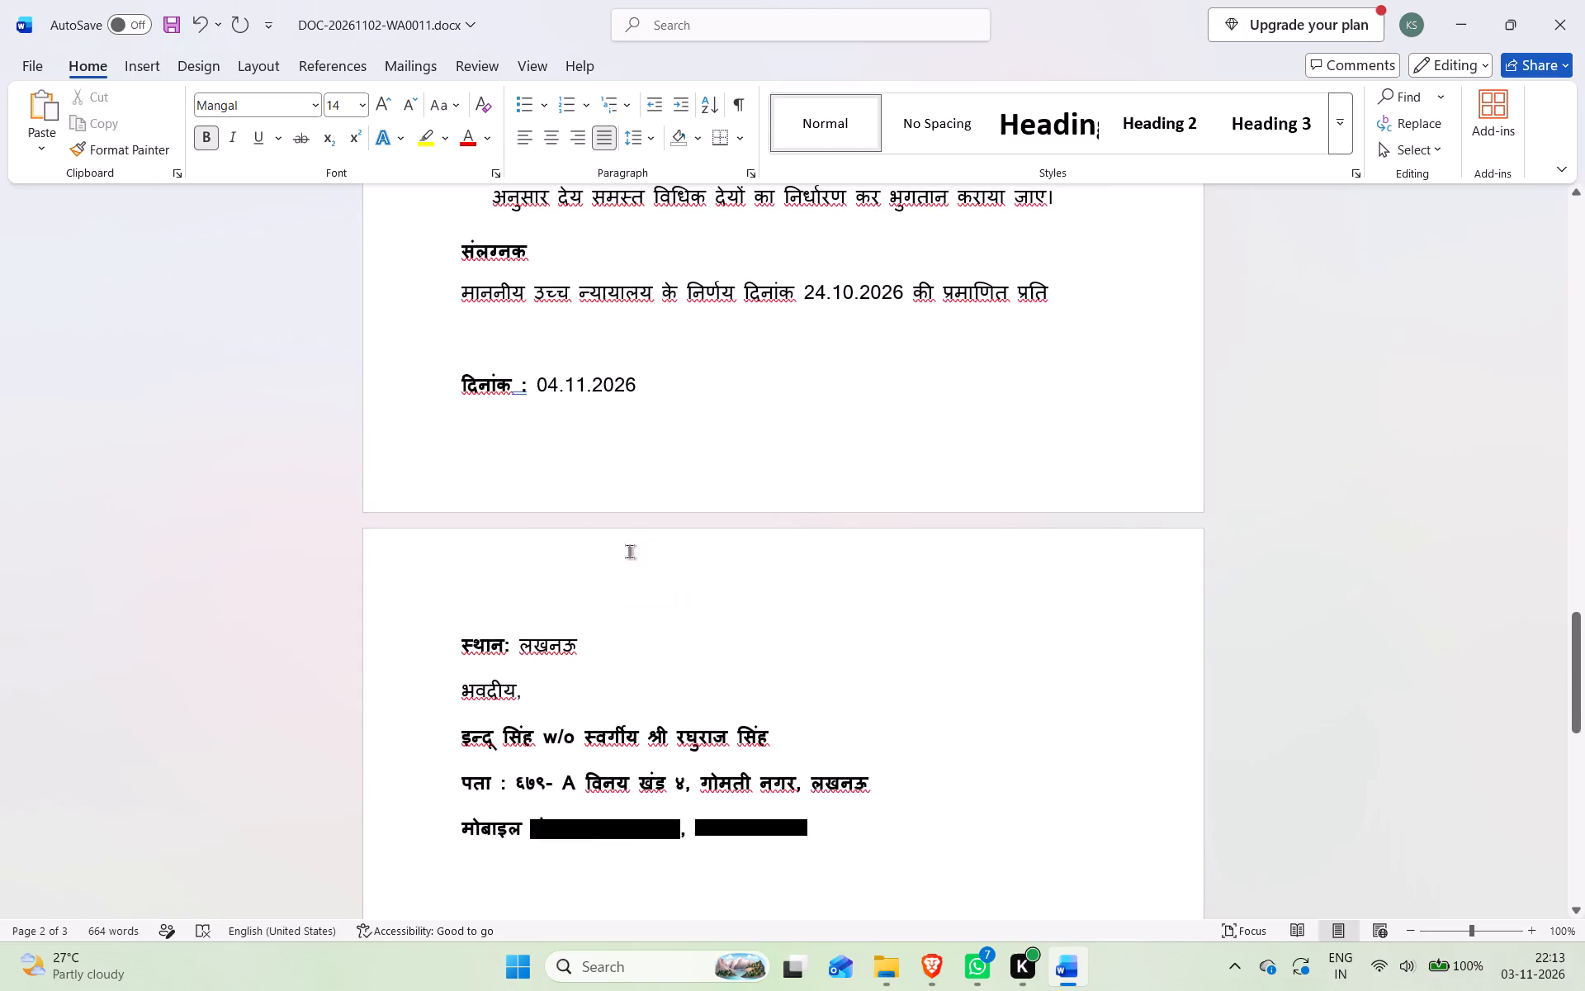
{"action": "scroll", "coordinate": [594, 602], "scroll_direction": "down", "scroll_amount": 1}
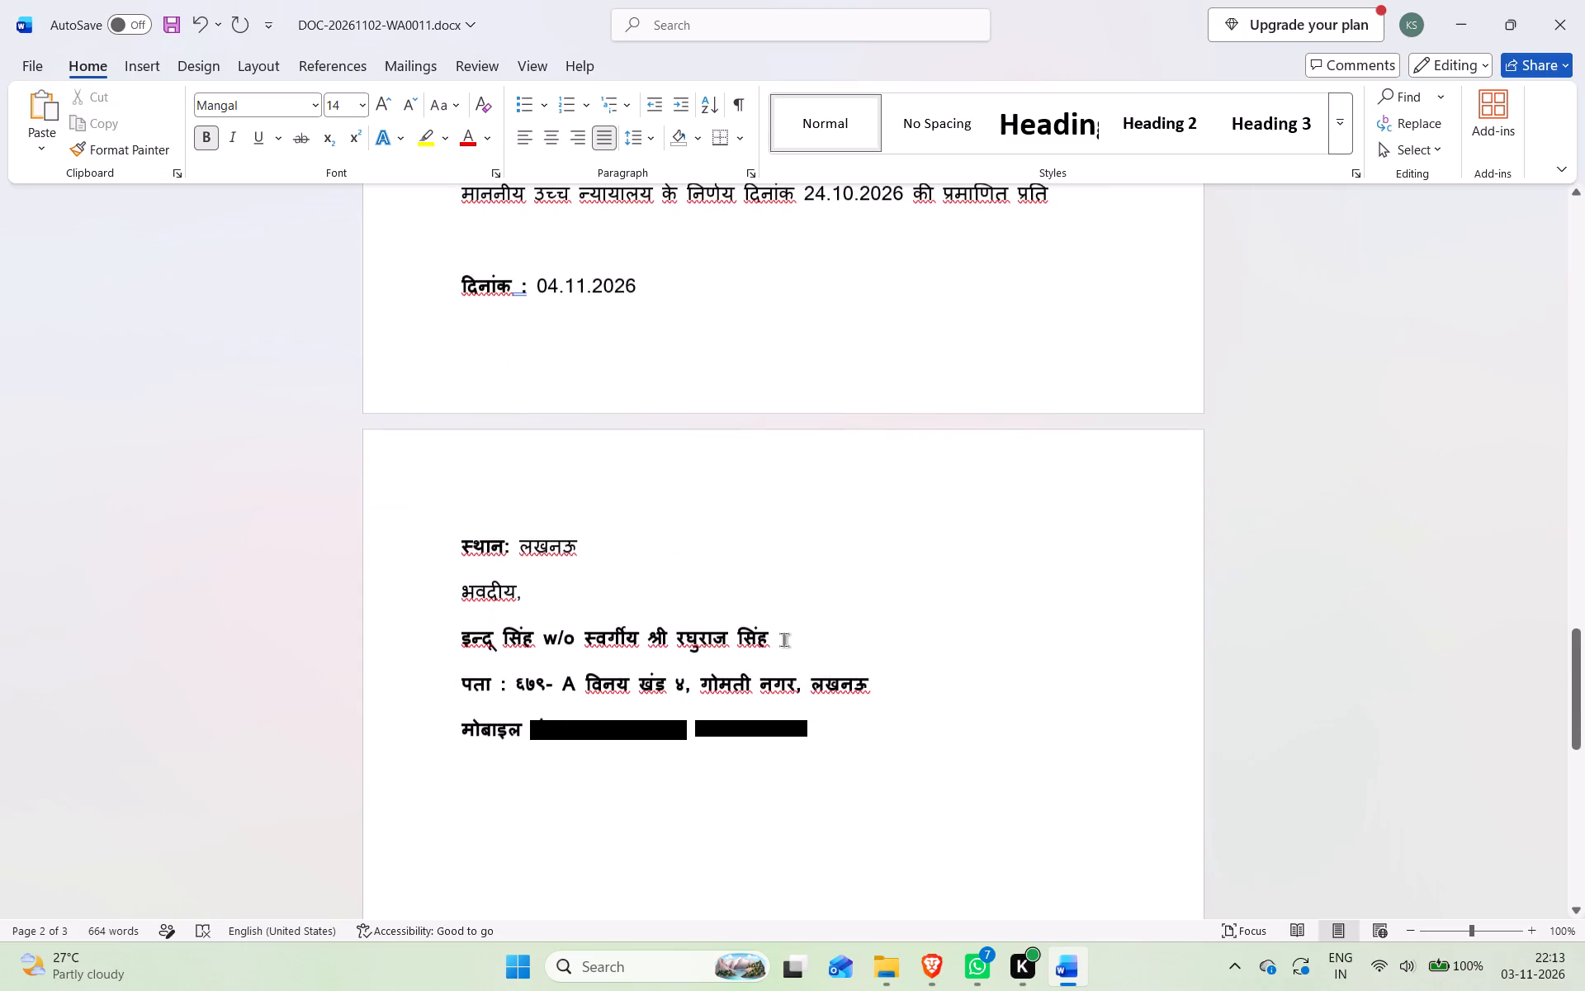
{"action": "left_click", "coordinate": [503, 690]}
{"action": "left_click", "coordinate": [562, 679]}
{"action": "key", "text": "BackSpace"}
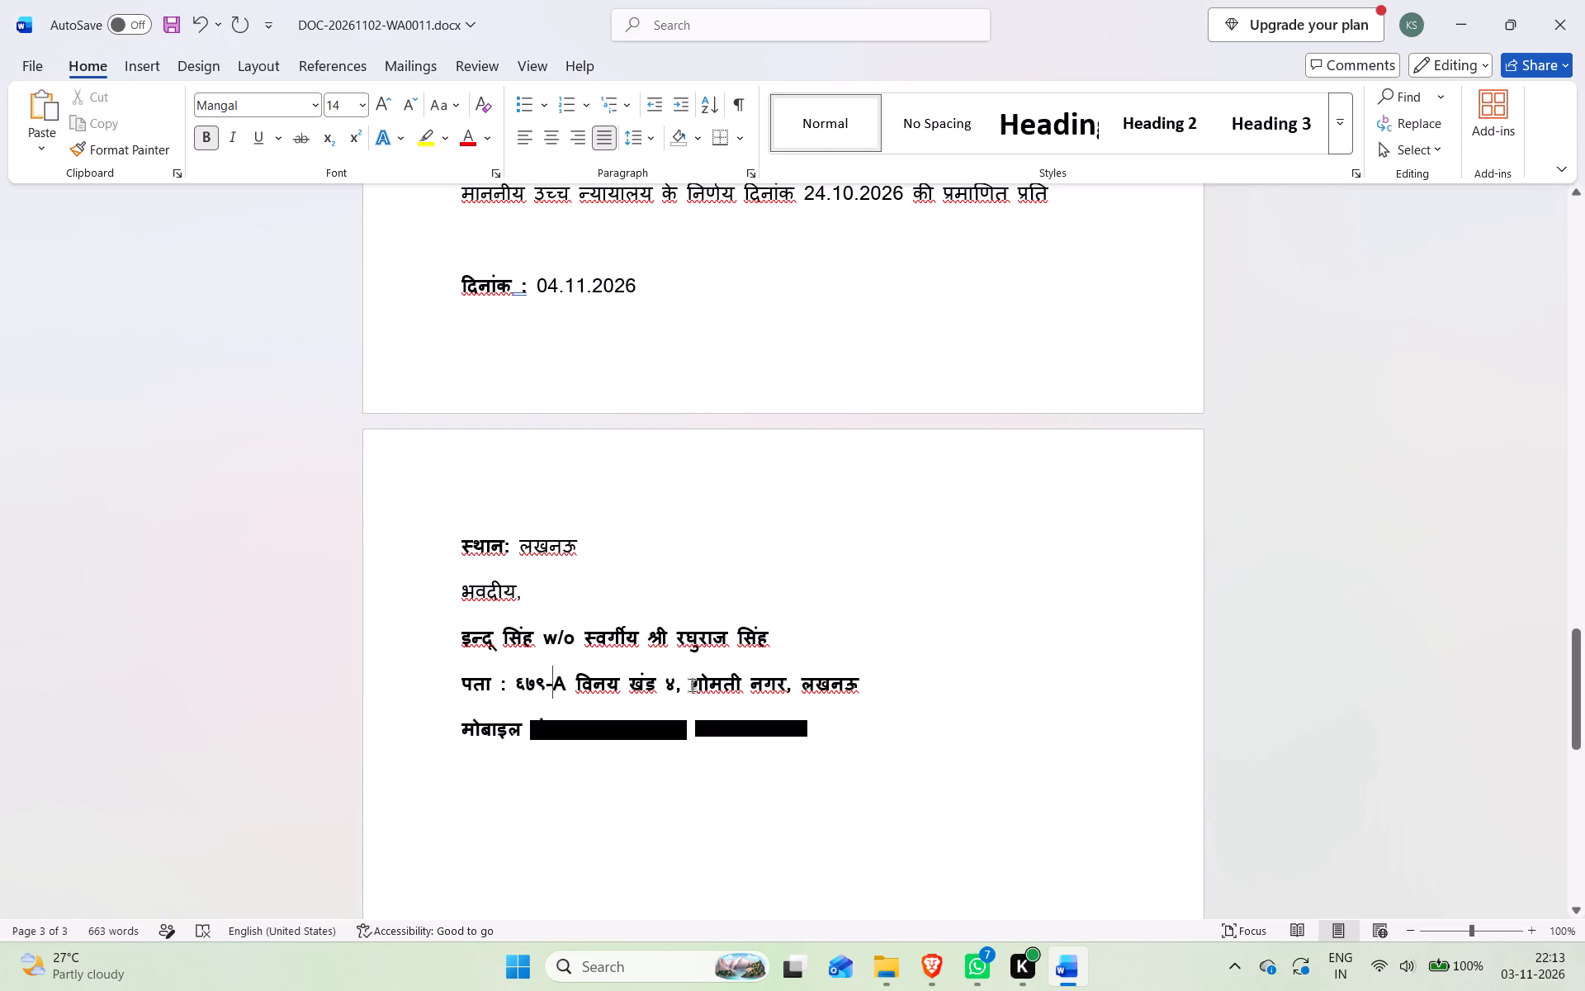
{"action": "left_click", "coordinate": [663, 684]}
{"action": "key", "text": "BackSpace"}
{"action": "key", "text": "minus"}
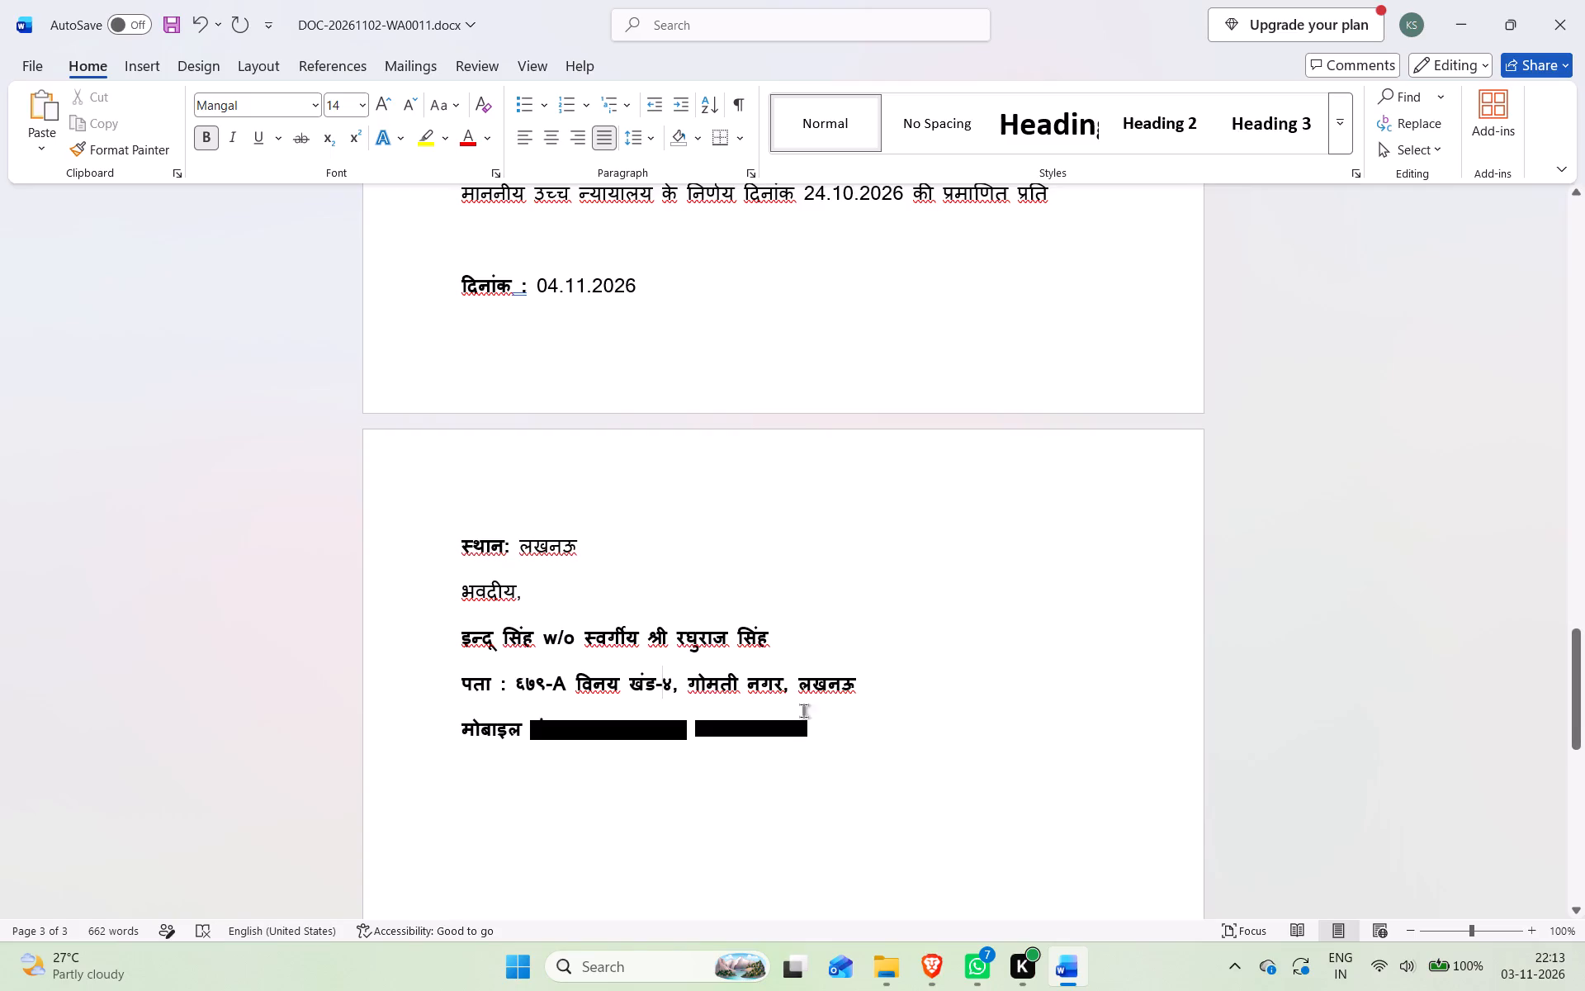
Swap the order of the two phone numbers on the signature block's mobile line, keeping them separated by a comma.
{"action": "double_click", "coordinate": [759, 732]}
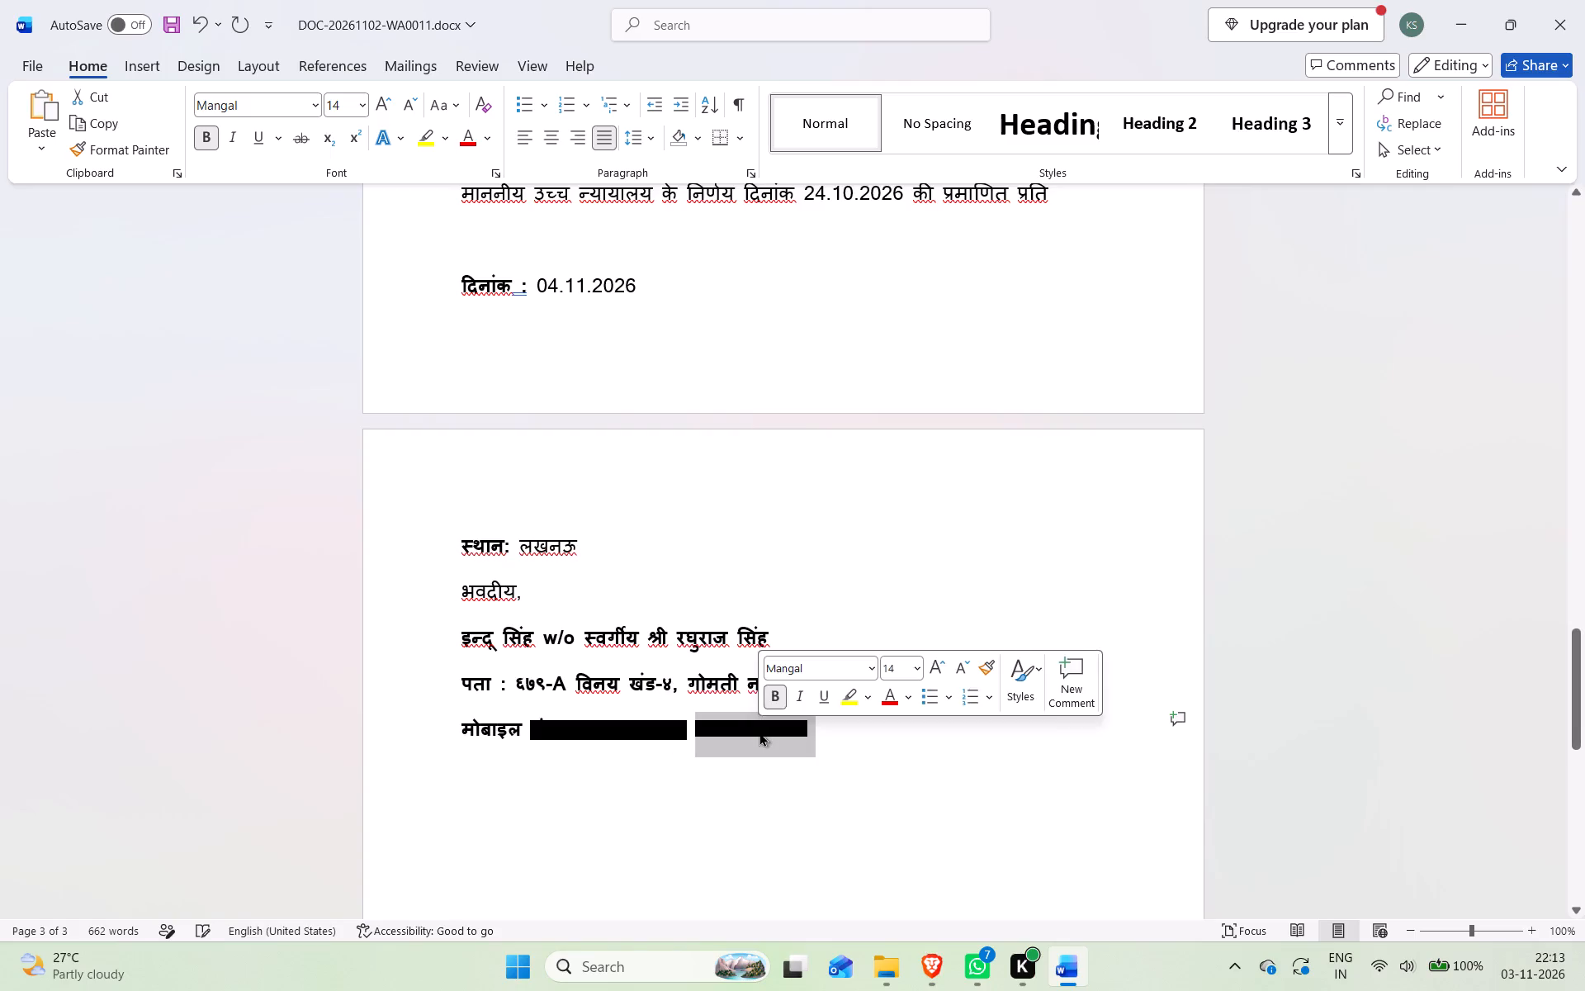
{"action": "key", "text": "ctrl+x"}
{"action": "key", "text": "BackSpace"}
{"action": "key", "text": "BackSpace"}
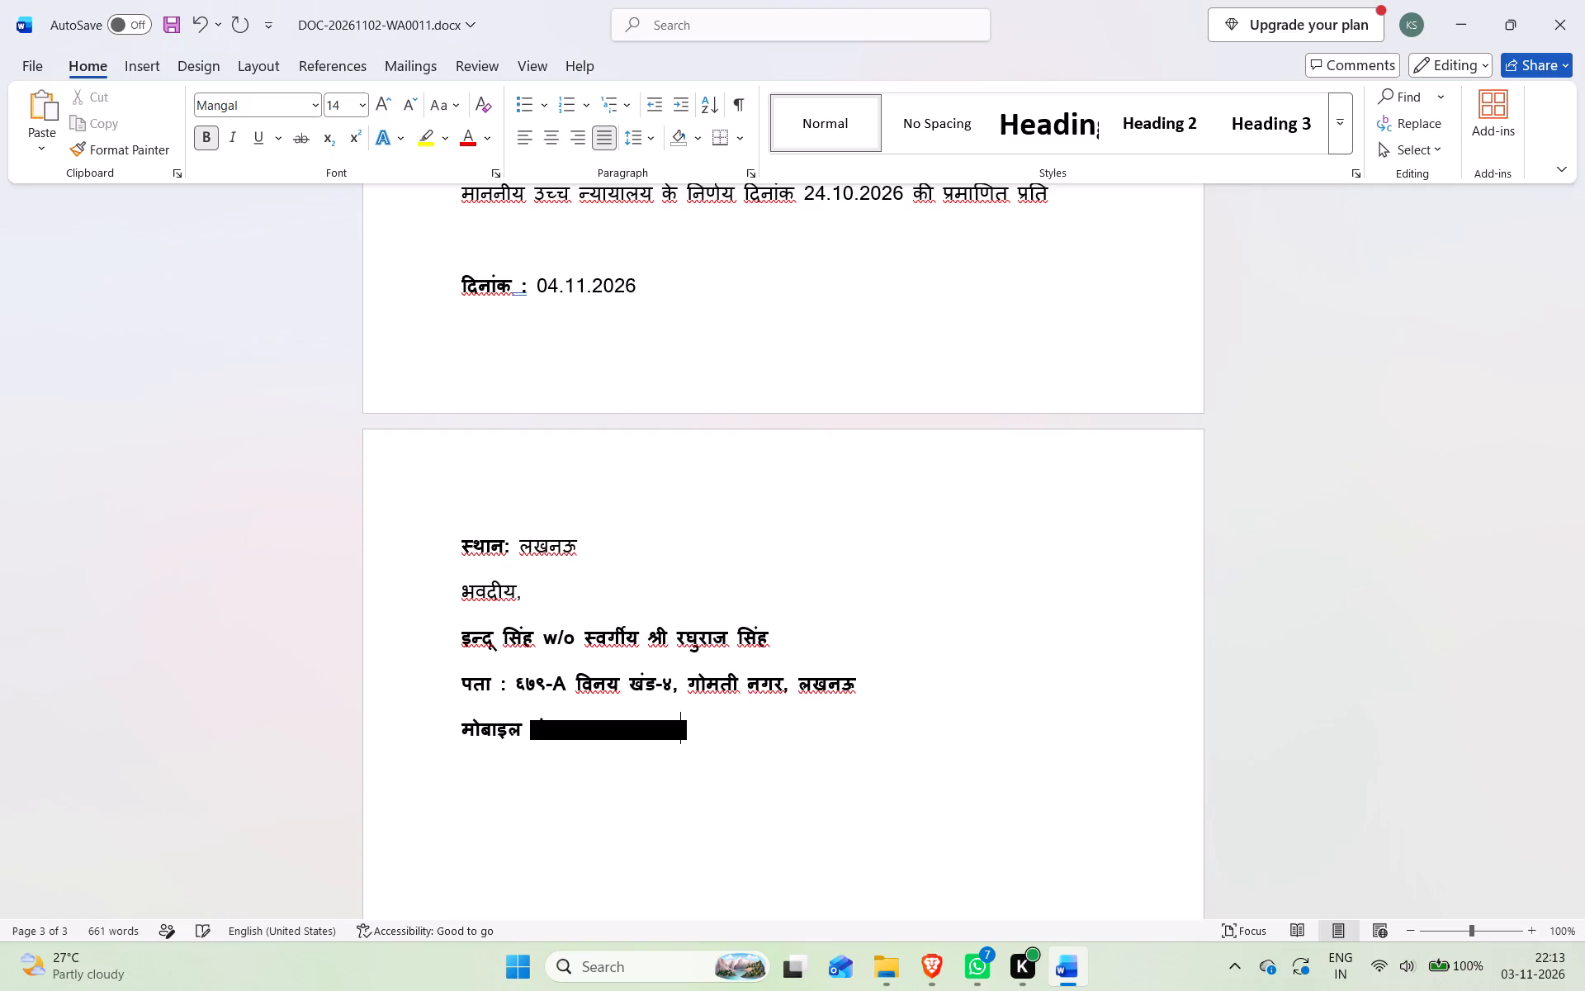
{"action": "key", "text": "Left"}
{"action": "key", "text": "Left"}
{"action": "key", "text": "Left"}
{"action": "key", "text": "Left"}
{"action": "key", "text": "Left"}
{"action": "key", "text": "Left"}
{"action": "key", "text": "Left"}
{"action": "key", "text": "Left"}
{"action": "key", "text": "Left"}
{"action": "key", "text": "Left"}
{"action": "key", "text": "ctrl+v"}
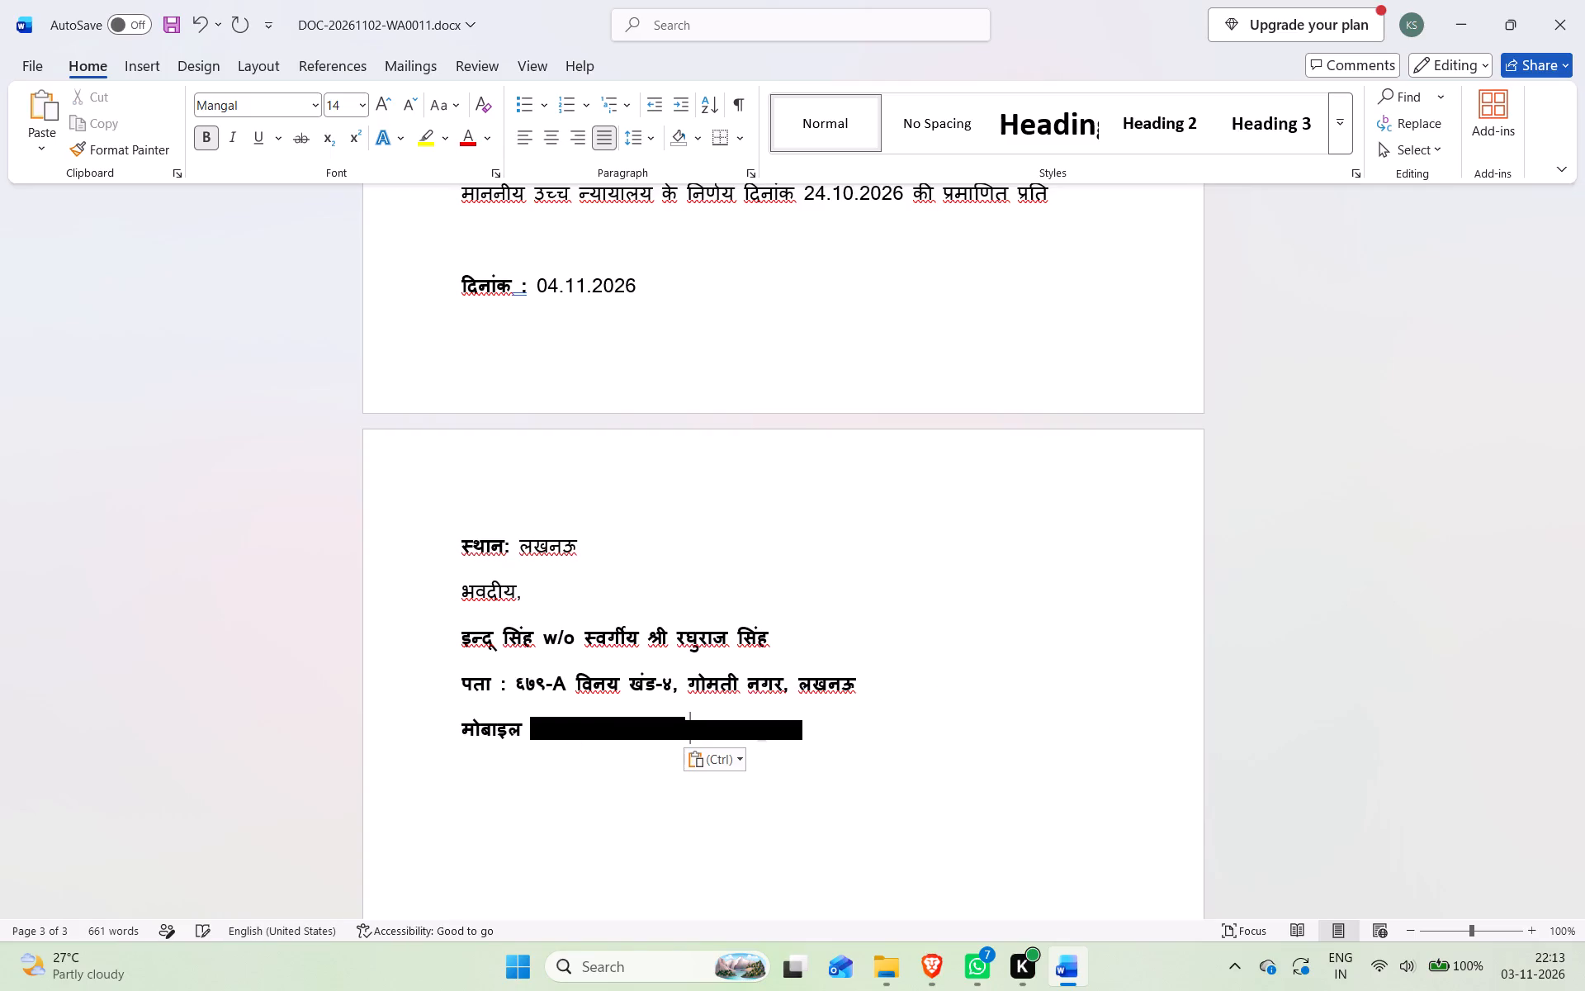
{"action": "key", "text": "Left"}
{"action": "key", "text": "comma"}
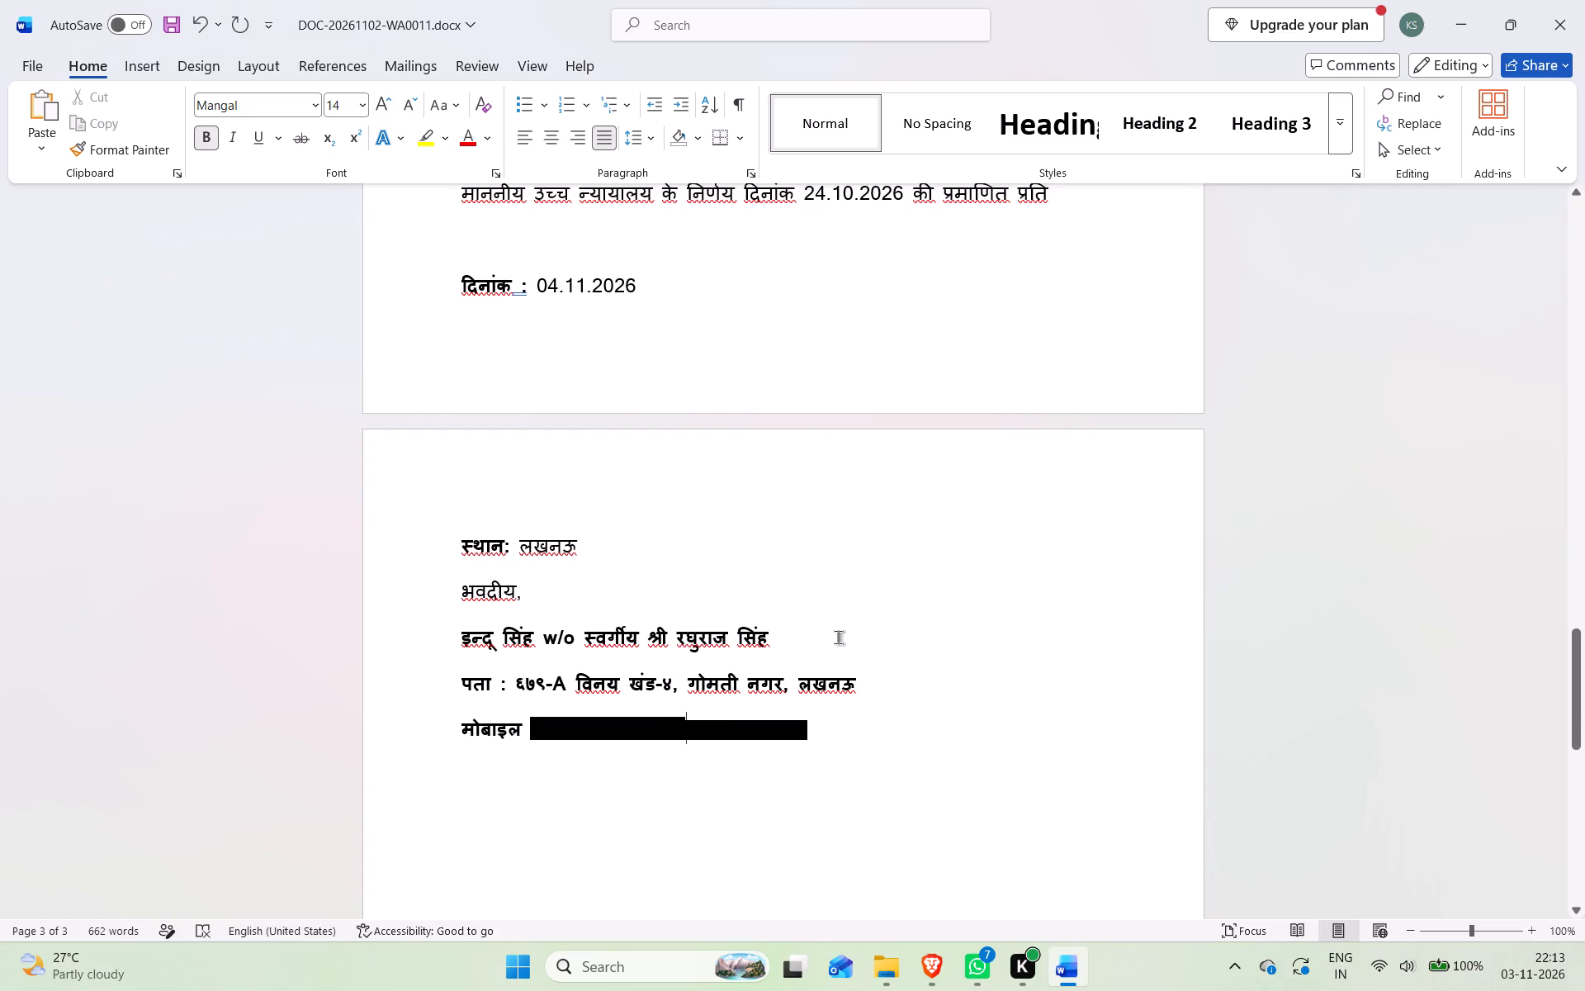
Replace the space before the block number with a hyphen in the opening paragraph's bracketed address.
{"action": "scroll", "coordinate": [838, 637], "scroll_direction": "up", "scroll_amount": 1}
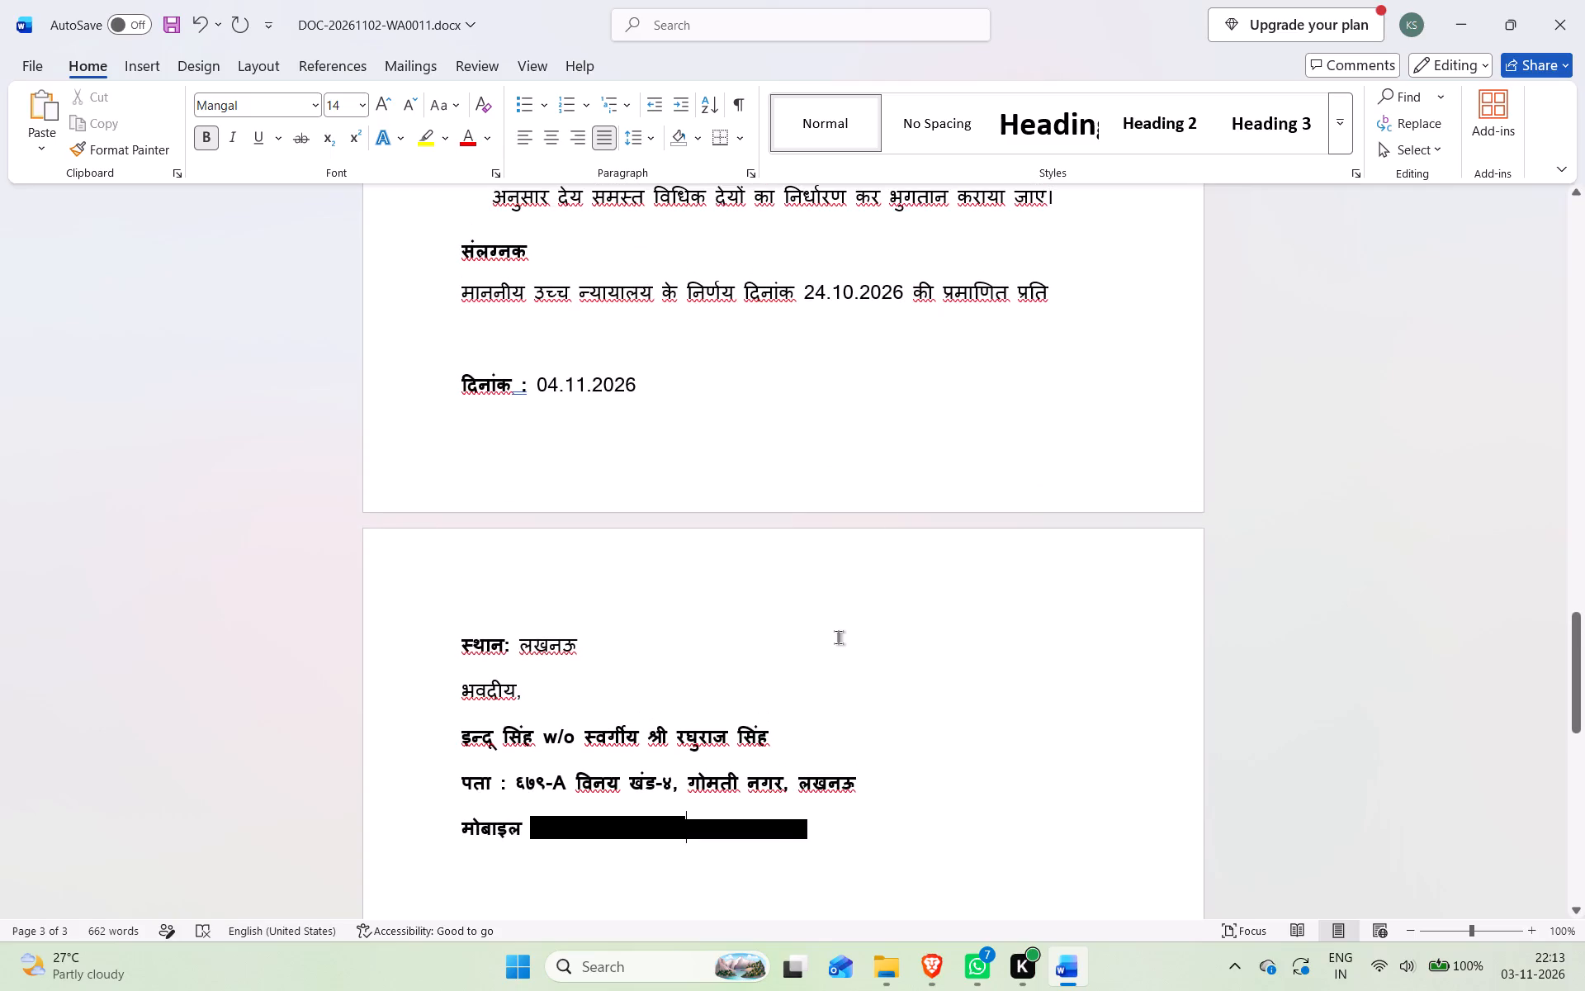
{"action": "left_click", "coordinate": [862, 779]}
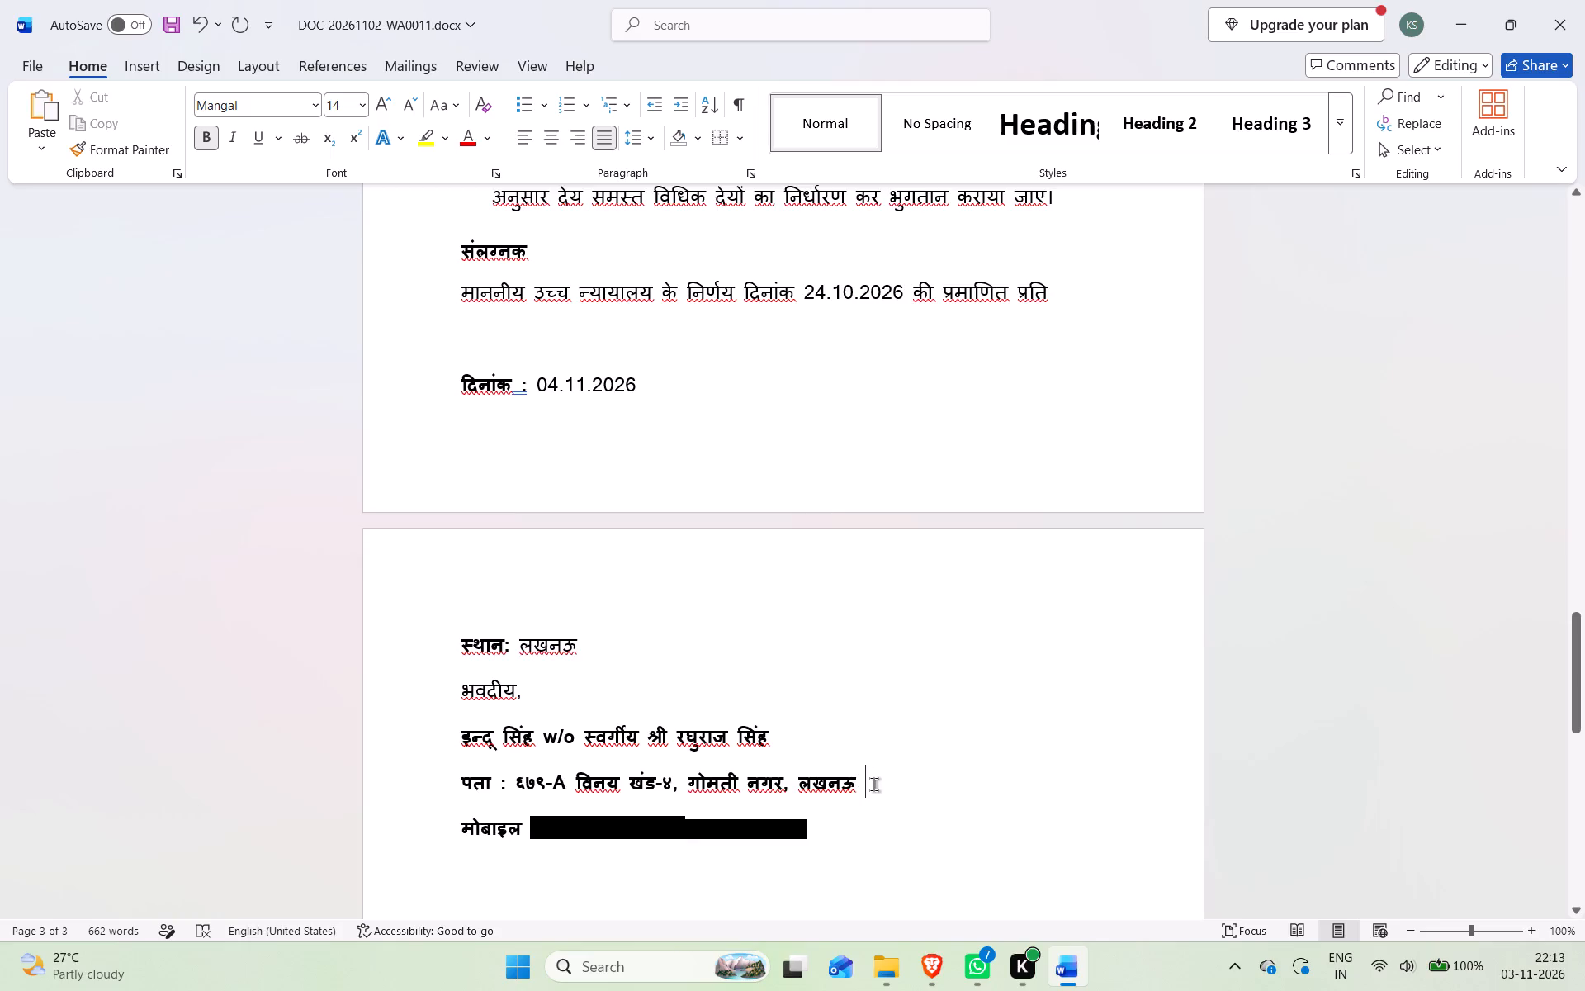
{"action": "scroll", "coordinate": [873, 784], "scroll_direction": "up", "scroll_amount": 9}
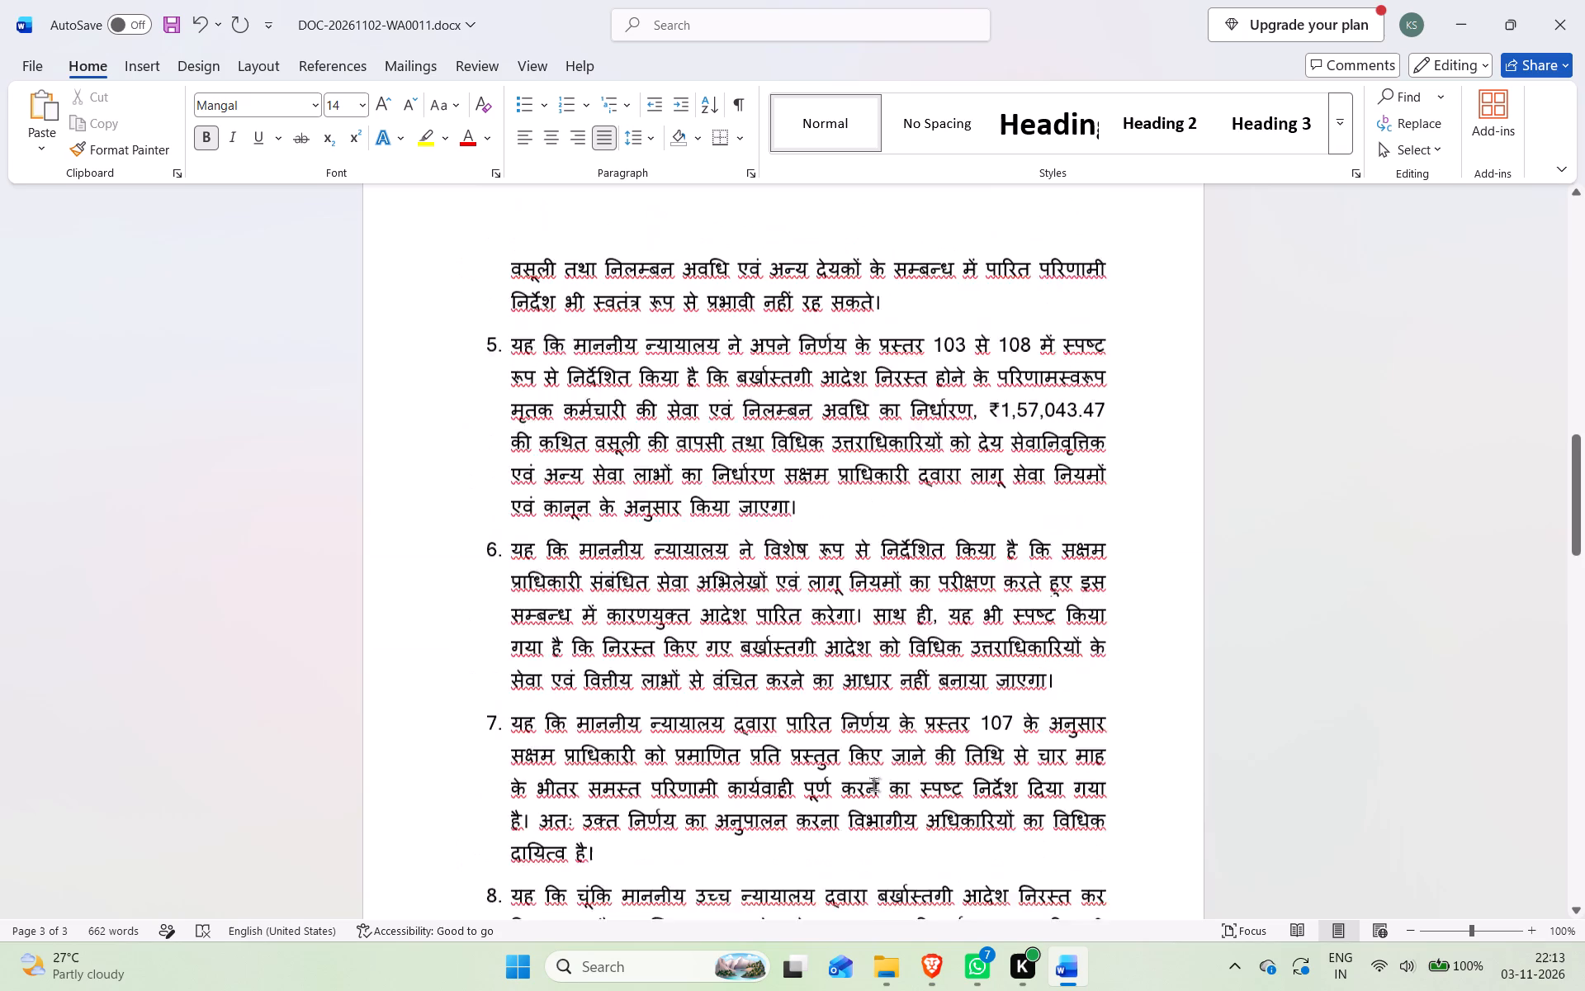
{"action": "scroll", "coordinate": [873, 784], "scroll_direction": "up", "scroll_amount": 17}
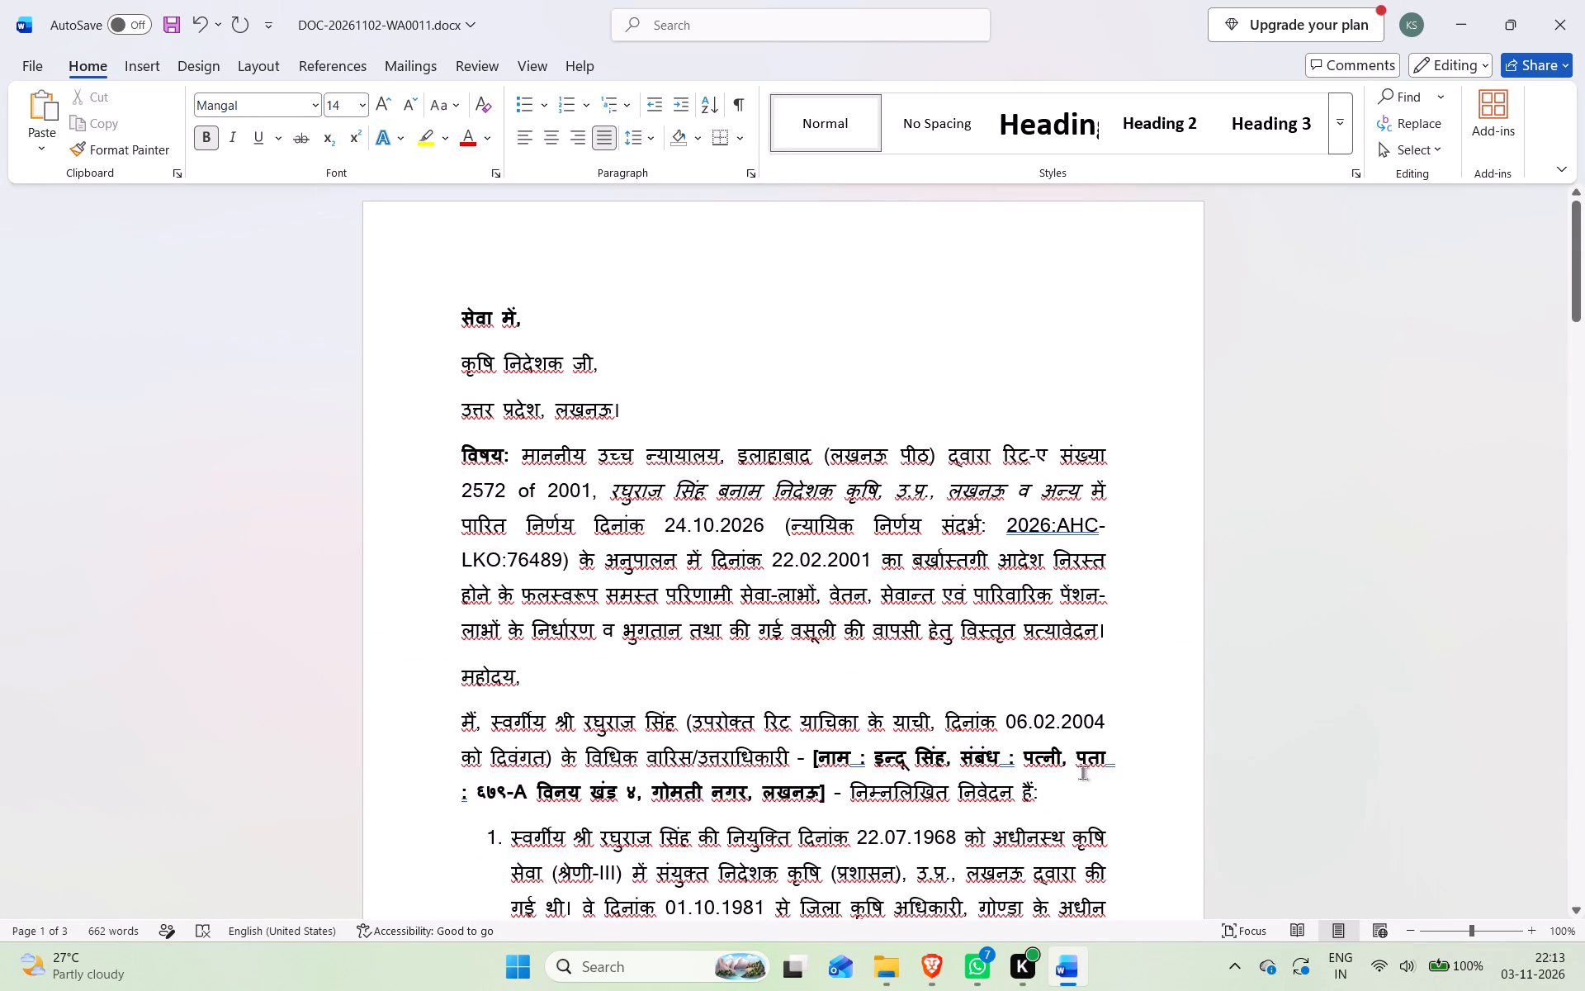
{"action": "scroll", "coordinate": [632, 786], "scroll_direction": "down", "scroll_amount": 5}
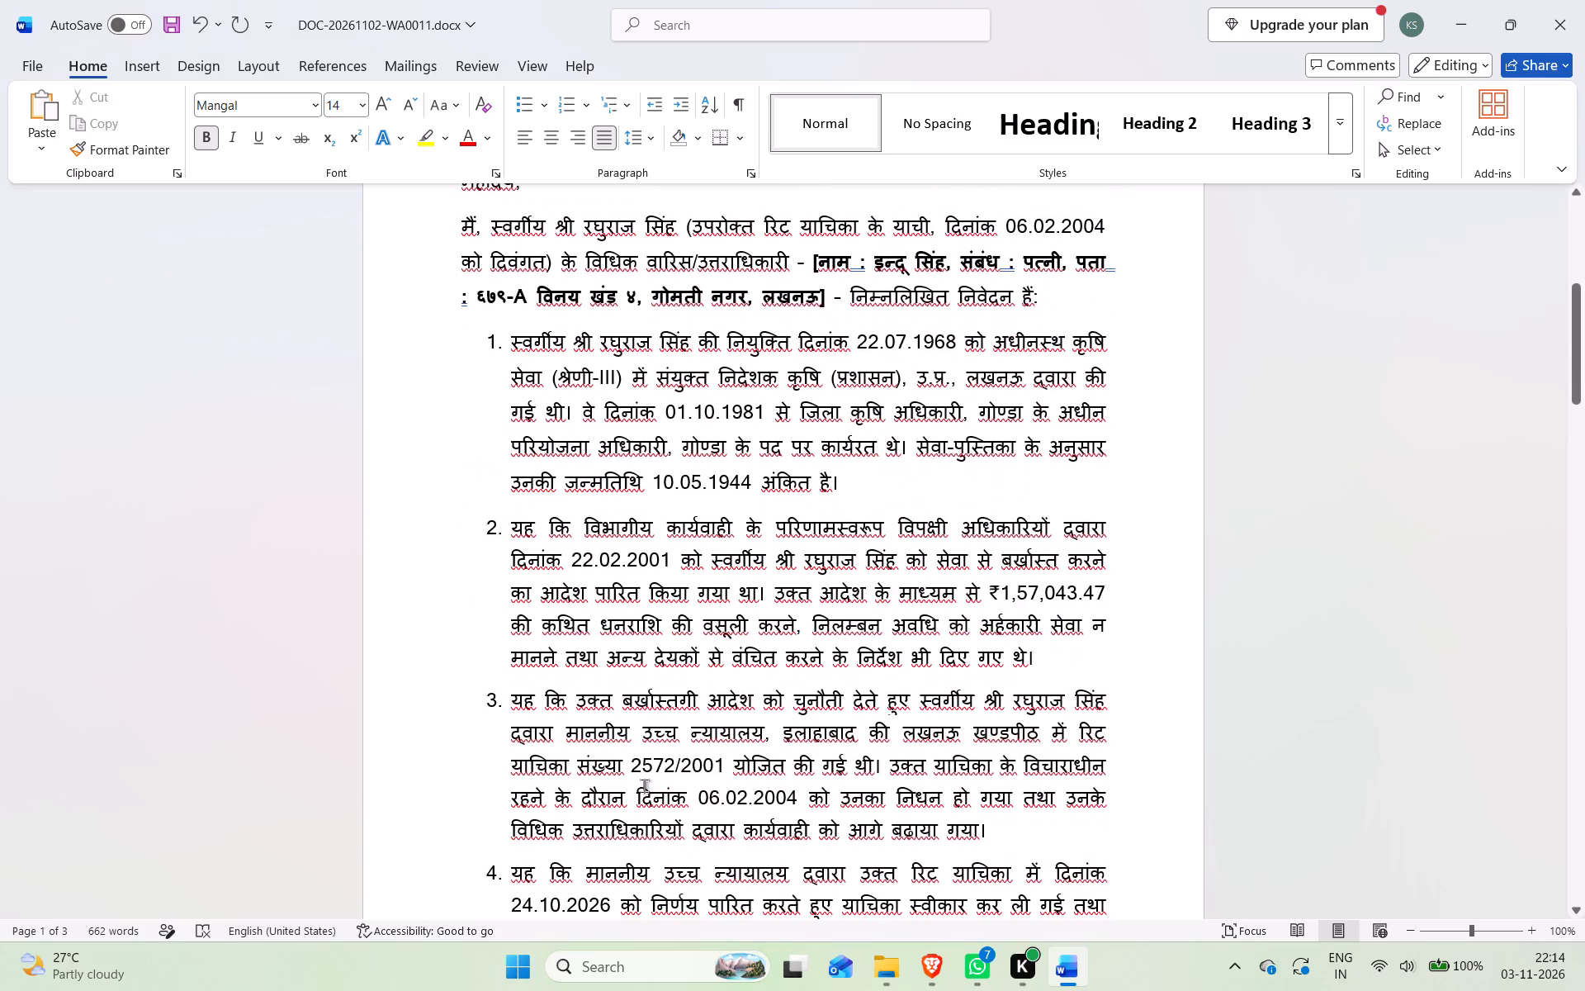
{"action": "left_click", "coordinate": [627, 288]}
{"action": "key", "text": "BackSpace"}
{"action": "key", "text": "minus"}
Right-align the name, address and mobile lines of the signature block.
{"action": "scroll", "coordinate": [627, 313], "scroll_direction": "down", "scroll_amount": 17}
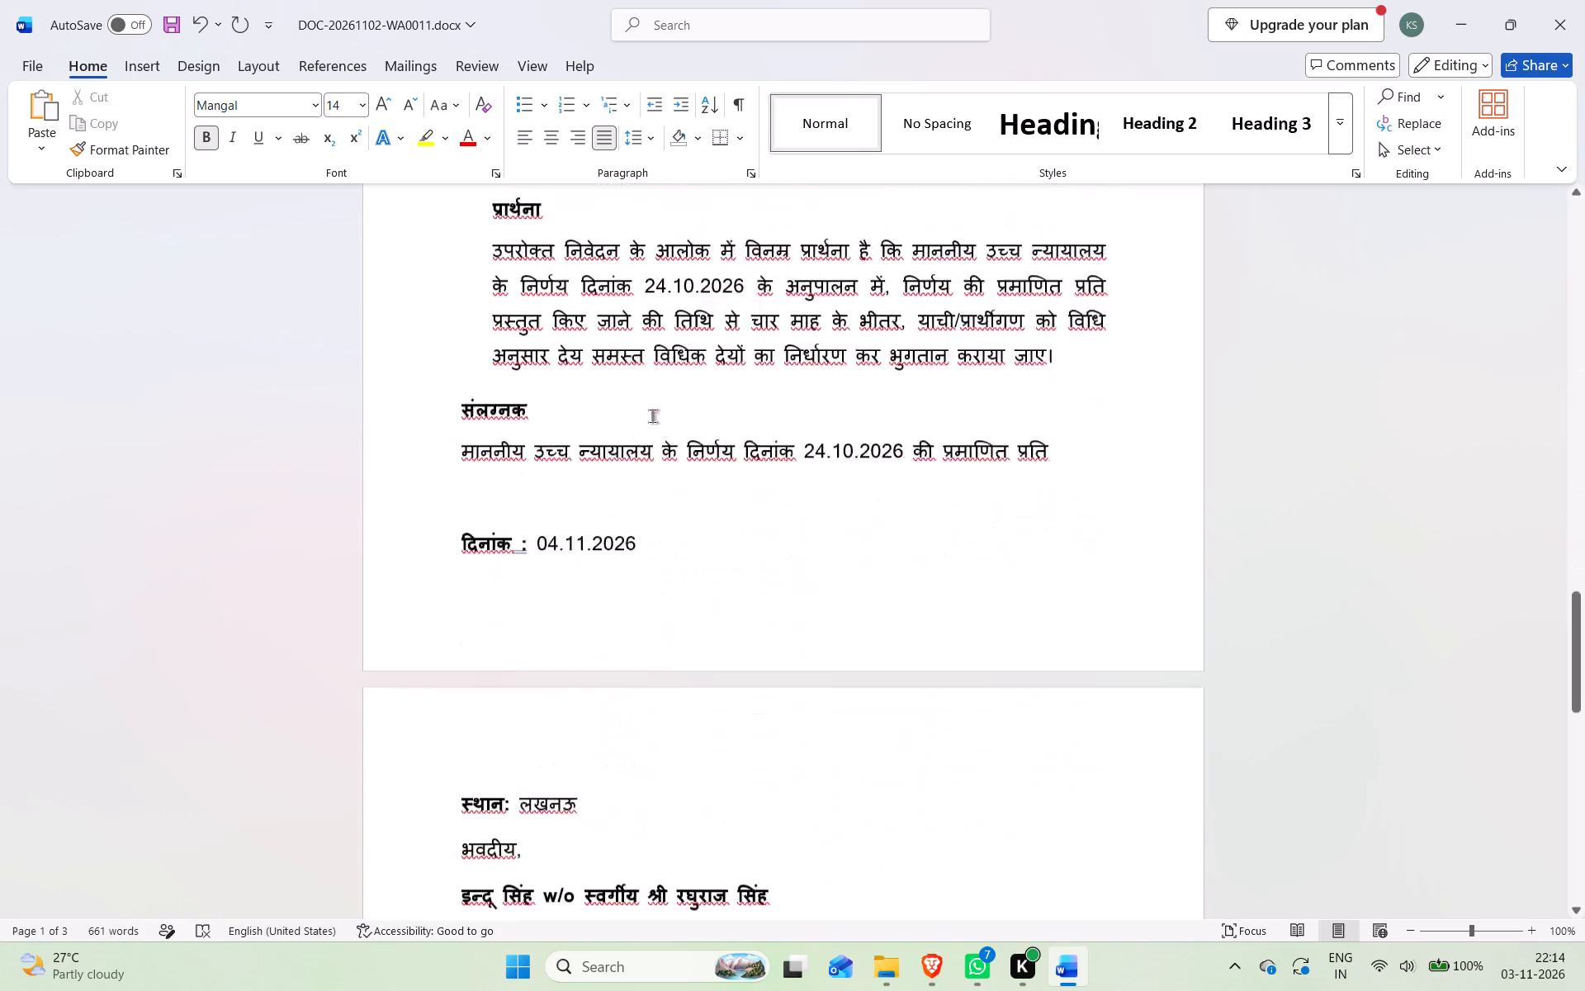
{"action": "scroll", "coordinate": [652, 415], "scroll_direction": "down", "scroll_amount": 6}
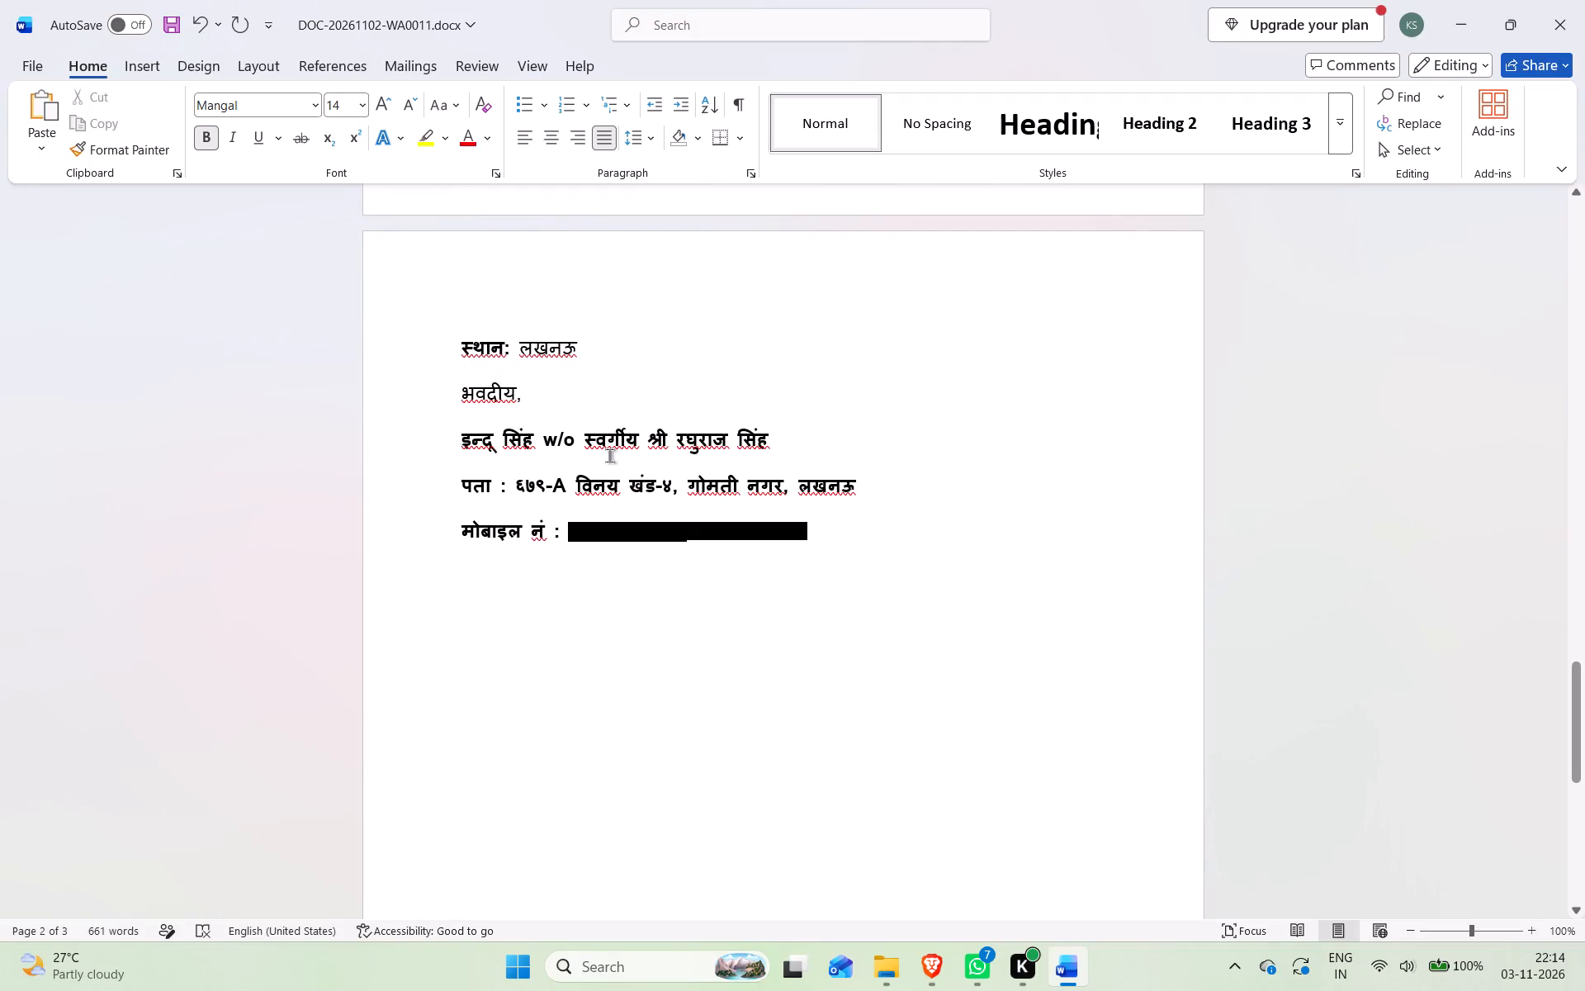
{"action": "left_click", "coordinate": [31, 69]}
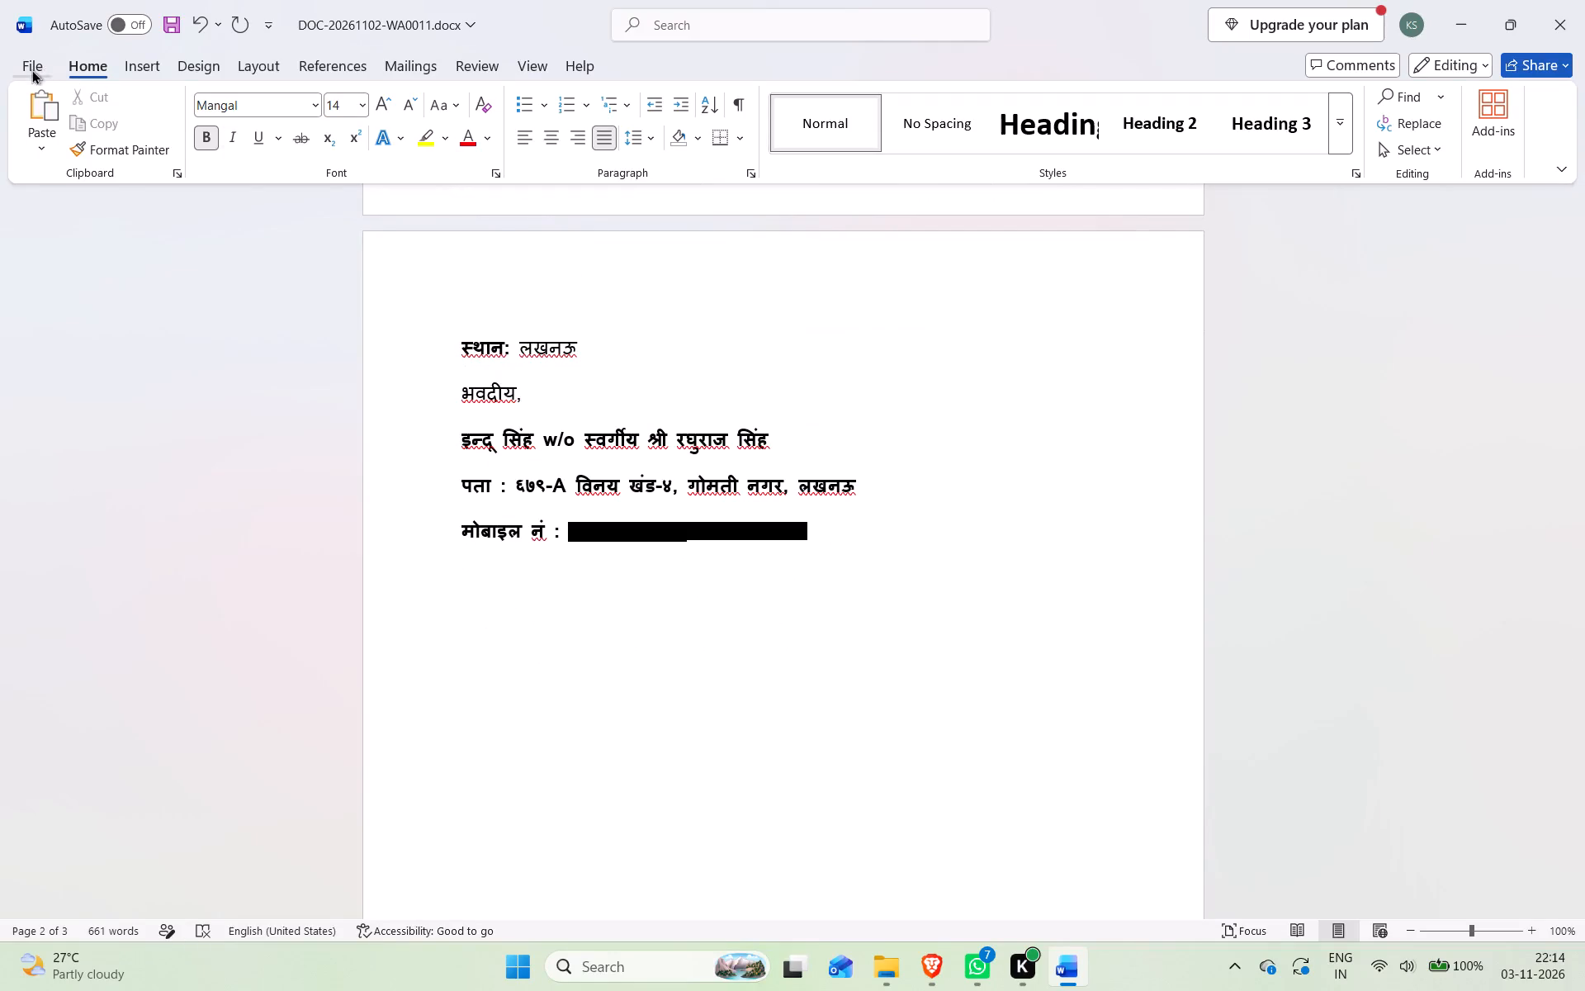
{"action": "left_click", "coordinate": [22, 76]}
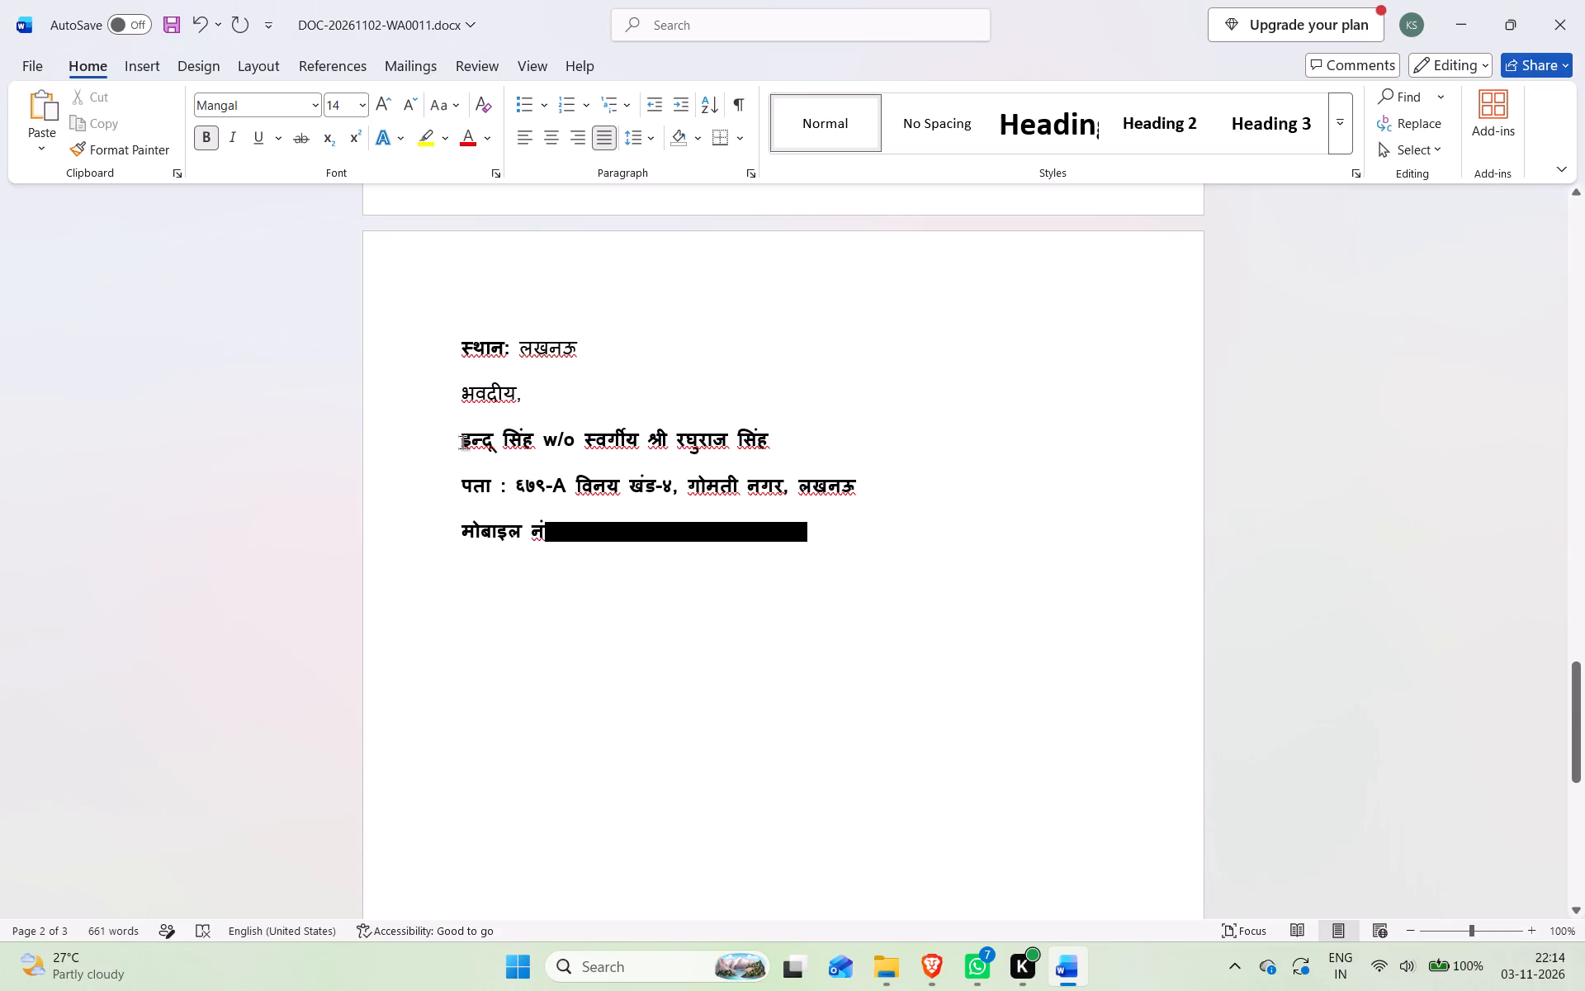
{"action": "left_click_drag", "start_coordinate": [462, 442], "coordinate": [839, 565]}
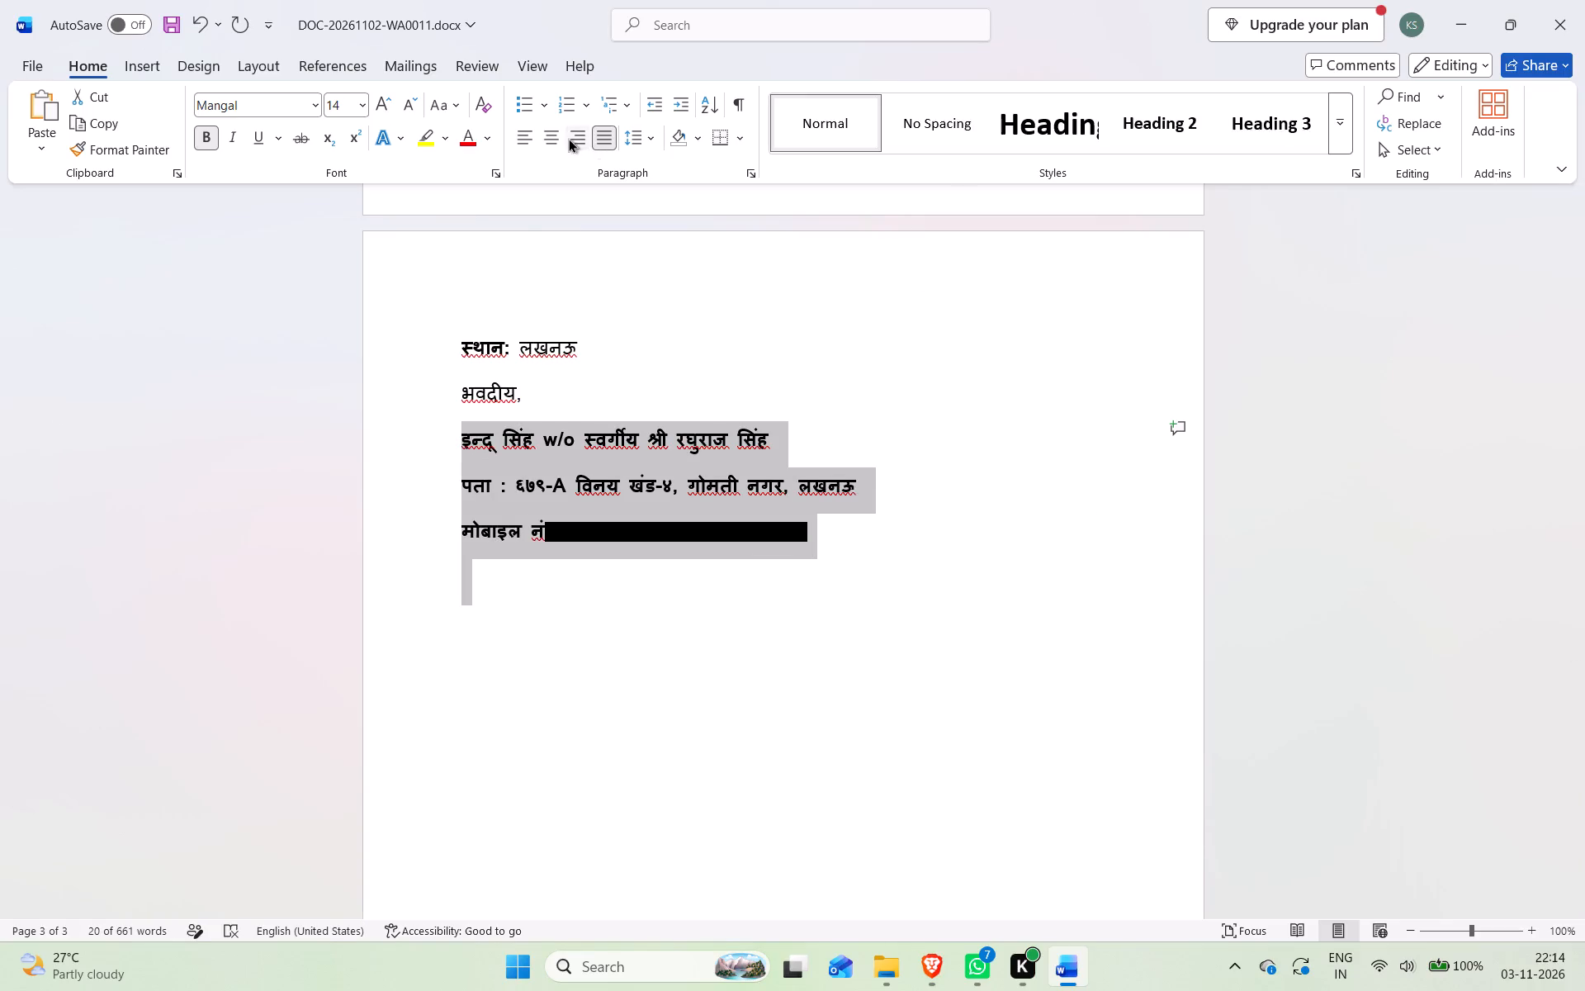
{"action": "left_click", "coordinate": [568, 138]}
{"action": "left_click", "coordinate": [1143, 567]}
{"action": "left_click", "coordinate": [1111, 531]}
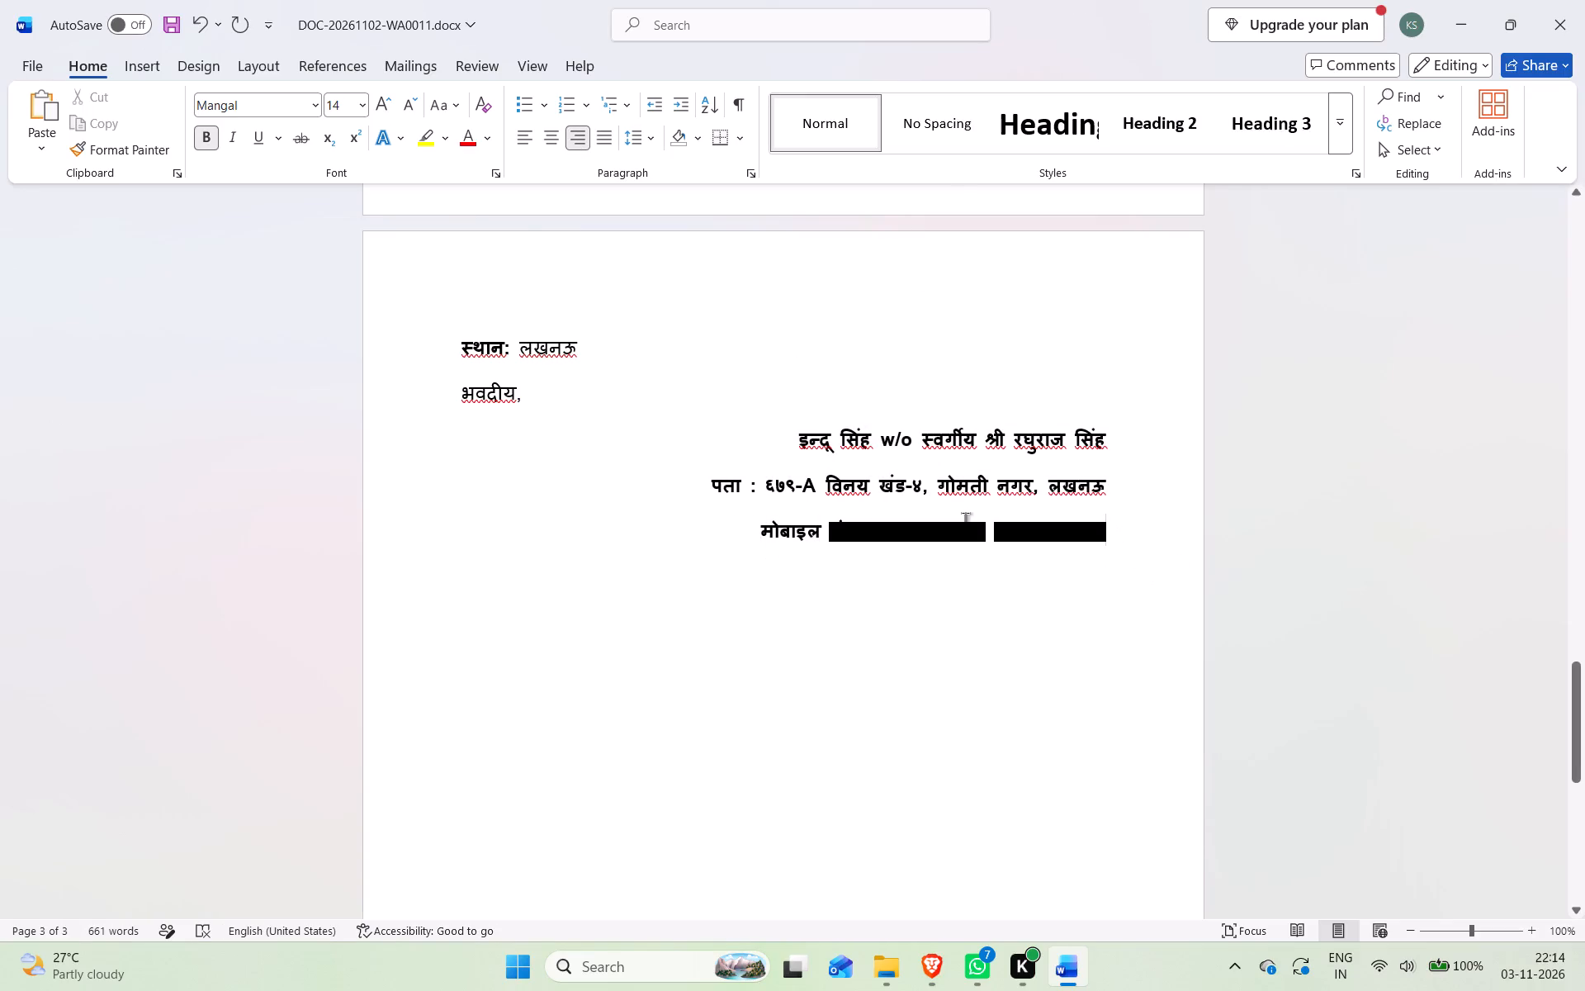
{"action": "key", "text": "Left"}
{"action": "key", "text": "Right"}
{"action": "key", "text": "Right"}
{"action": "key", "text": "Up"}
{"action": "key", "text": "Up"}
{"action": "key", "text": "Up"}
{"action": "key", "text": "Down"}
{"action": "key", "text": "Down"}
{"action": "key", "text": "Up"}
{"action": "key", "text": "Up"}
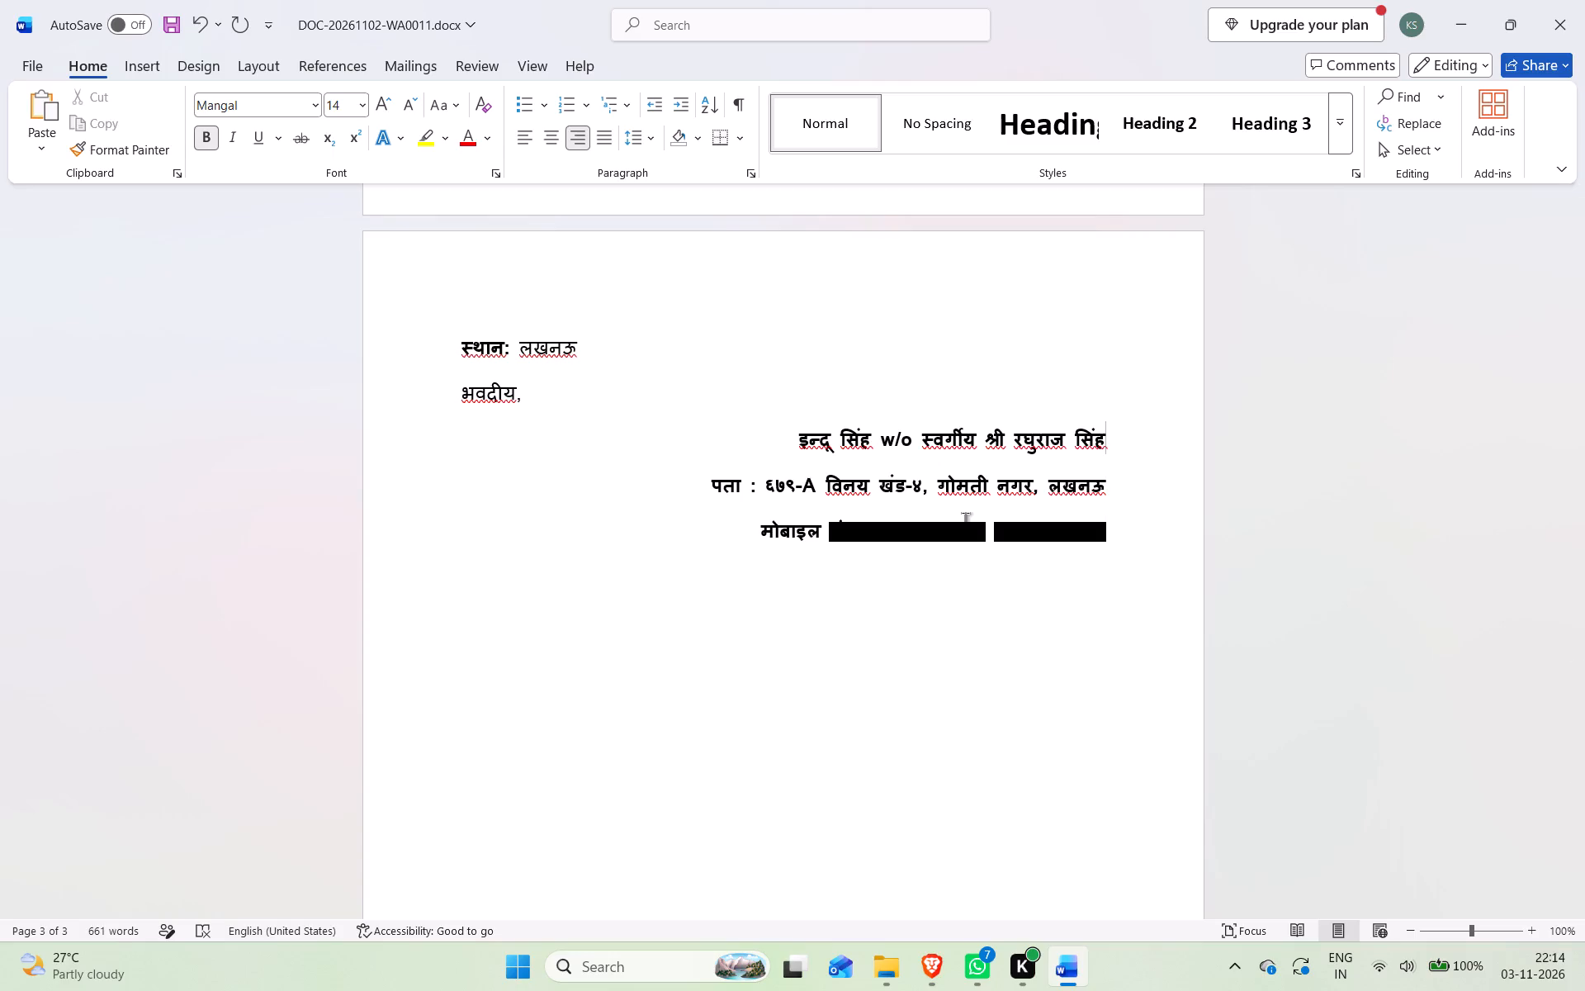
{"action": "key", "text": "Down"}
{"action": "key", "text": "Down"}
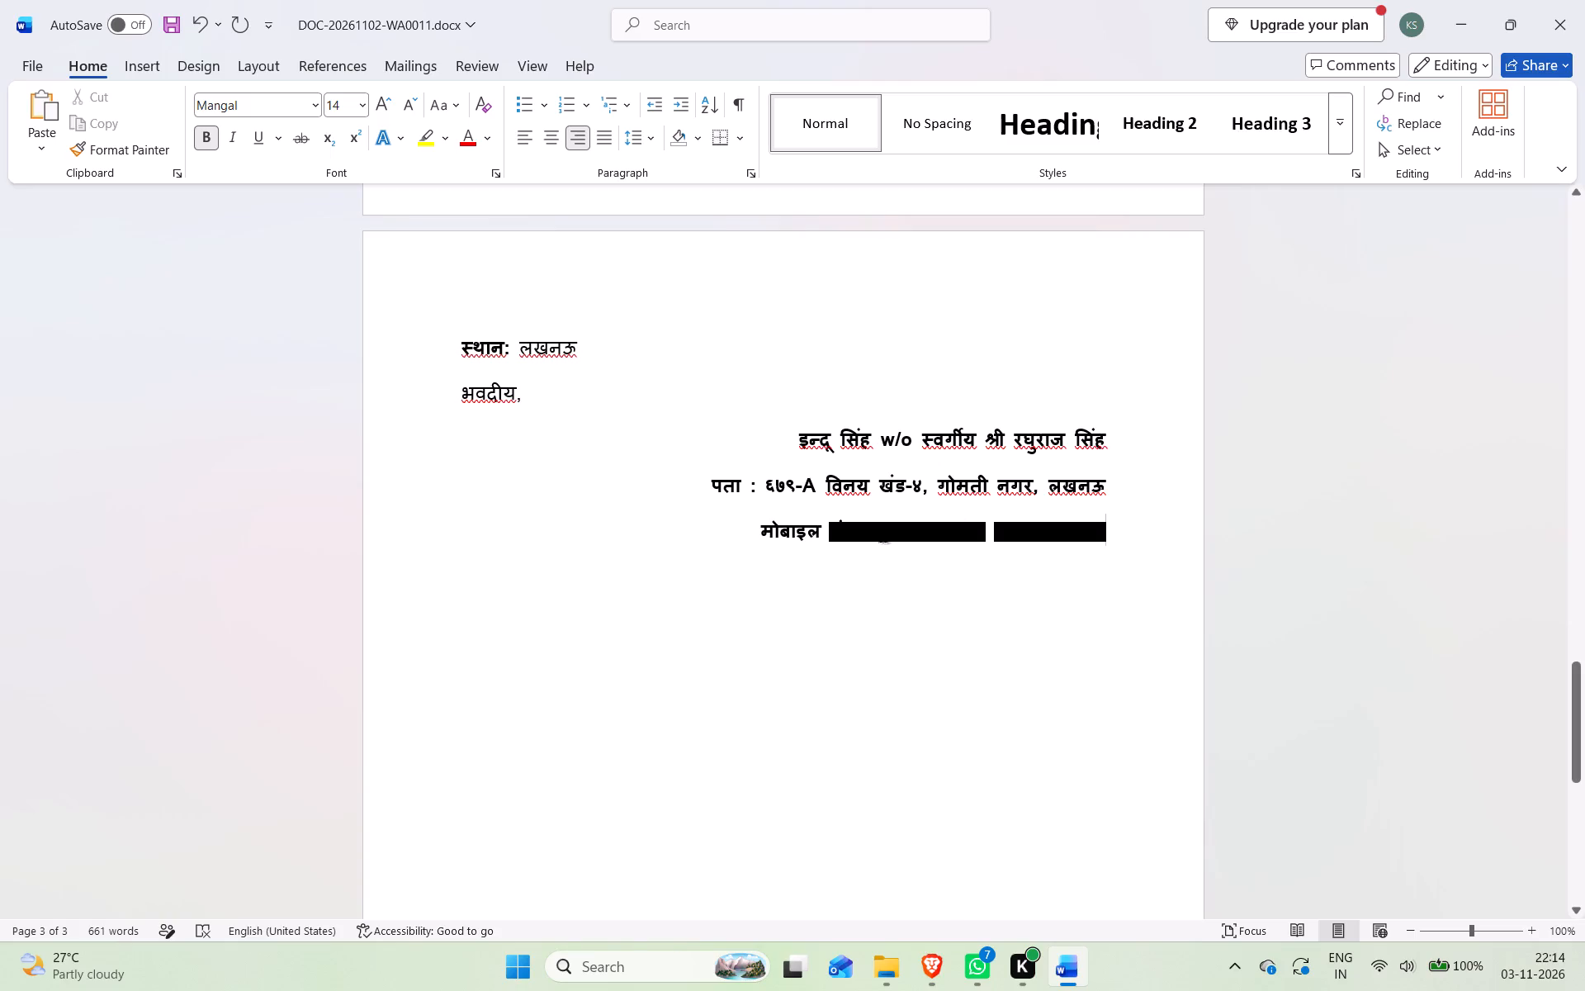
Delete the trailing spaces at the ends of the signature block's address and name lines so their edges line up.
{"action": "scroll", "coordinate": [776, 555], "scroll_direction": "up", "scroll_amount": 1}
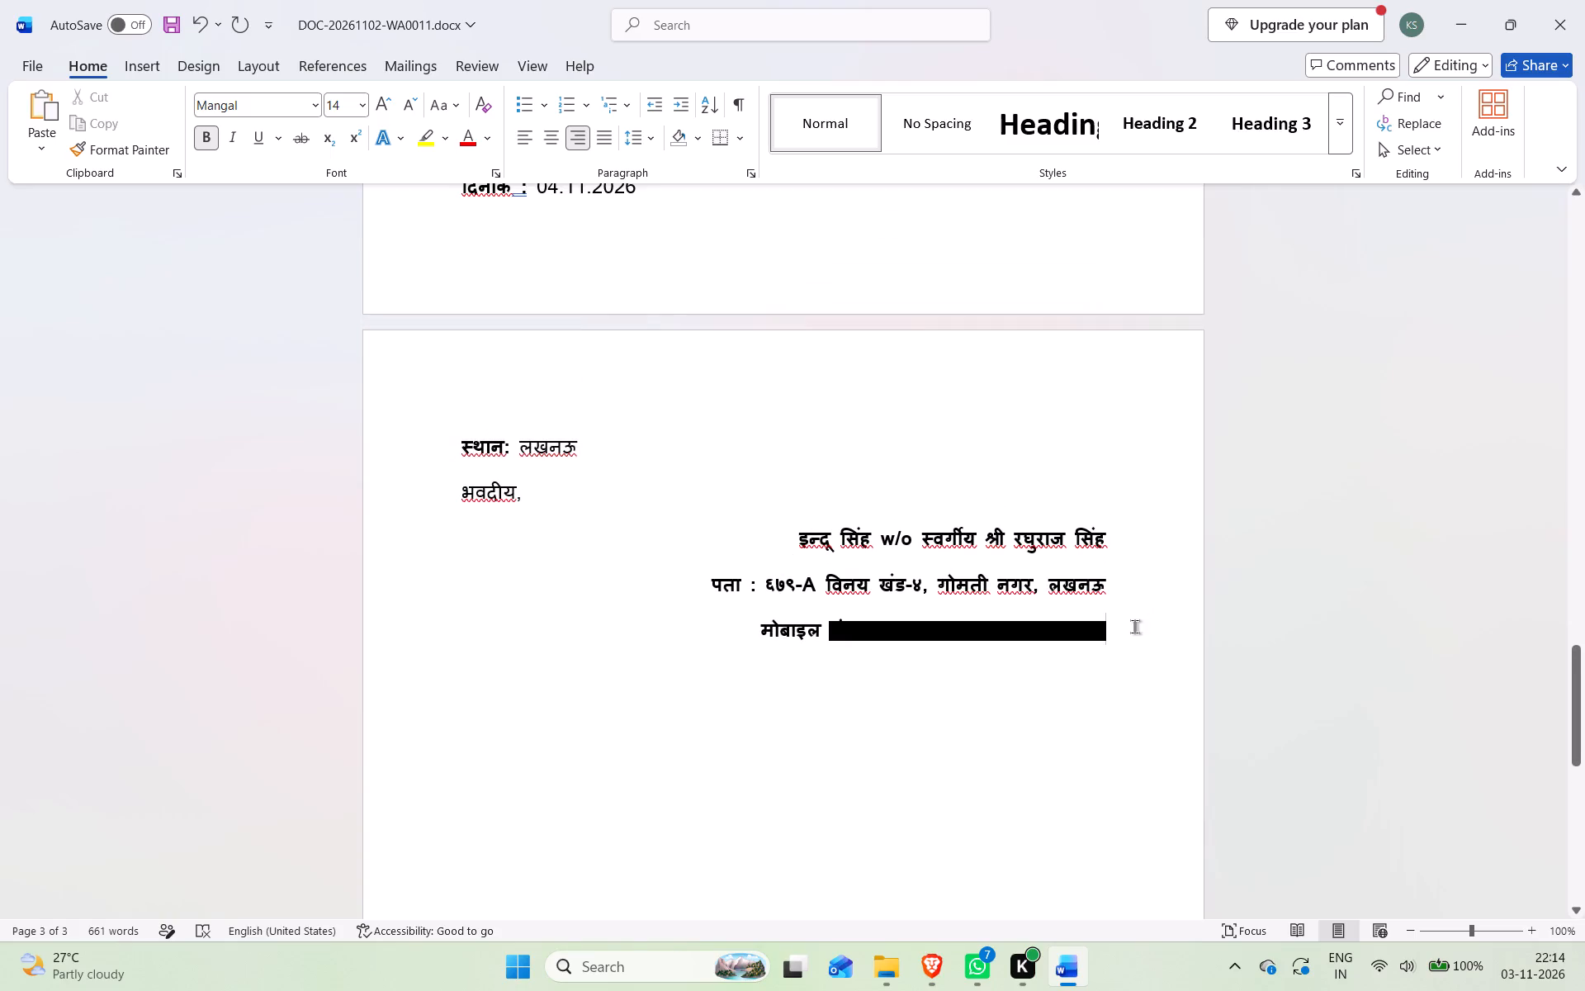
{"action": "double_click", "coordinate": [1134, 626]}
{"action": "left_click", "coordinate": [1121, 581]}
{"action": "key", "text": "BackSpace"}
{"action": "key", "text": "Up"}
{"action": "key", "text": "Right"}
{"action": "key", "text": "BackSpace"}
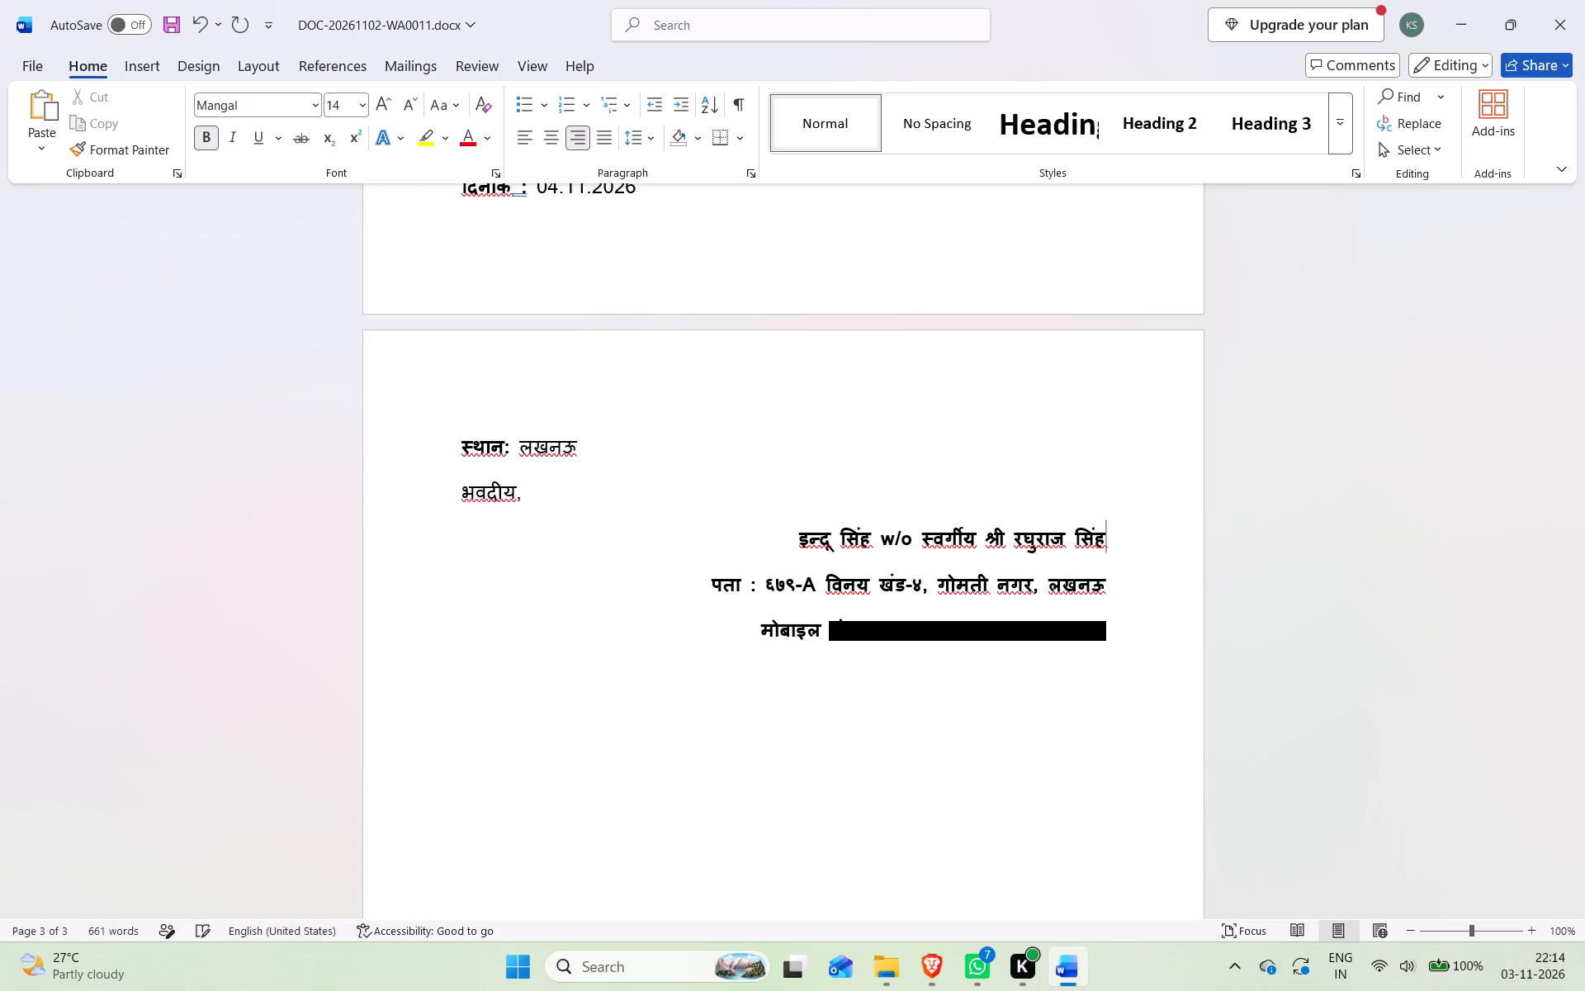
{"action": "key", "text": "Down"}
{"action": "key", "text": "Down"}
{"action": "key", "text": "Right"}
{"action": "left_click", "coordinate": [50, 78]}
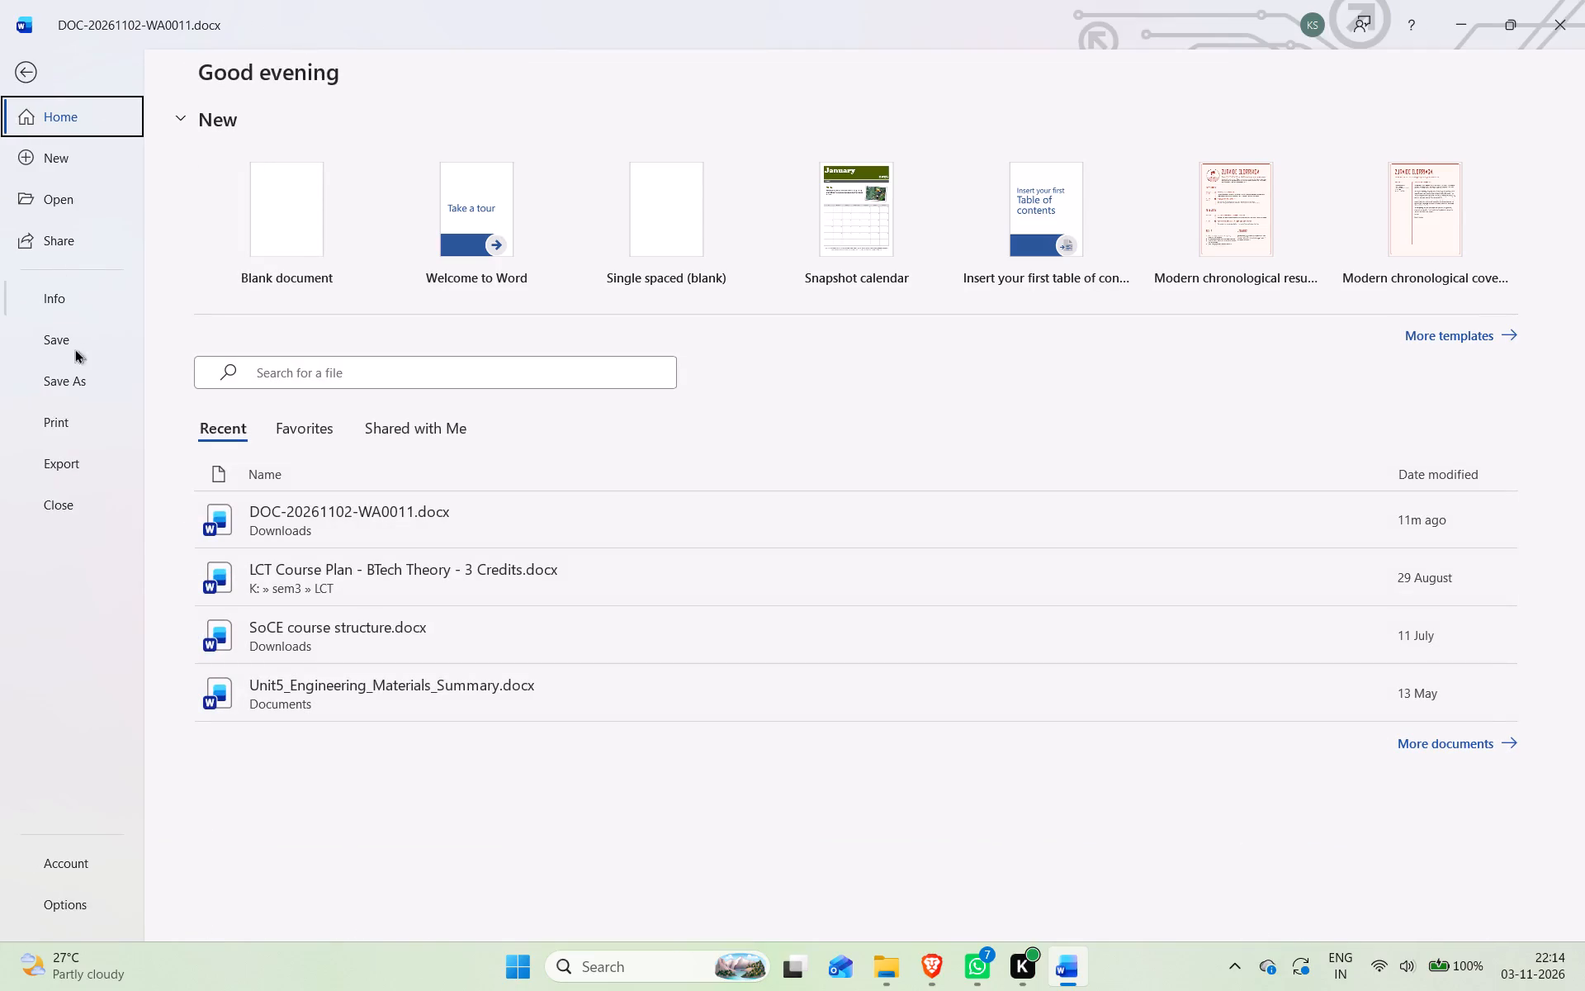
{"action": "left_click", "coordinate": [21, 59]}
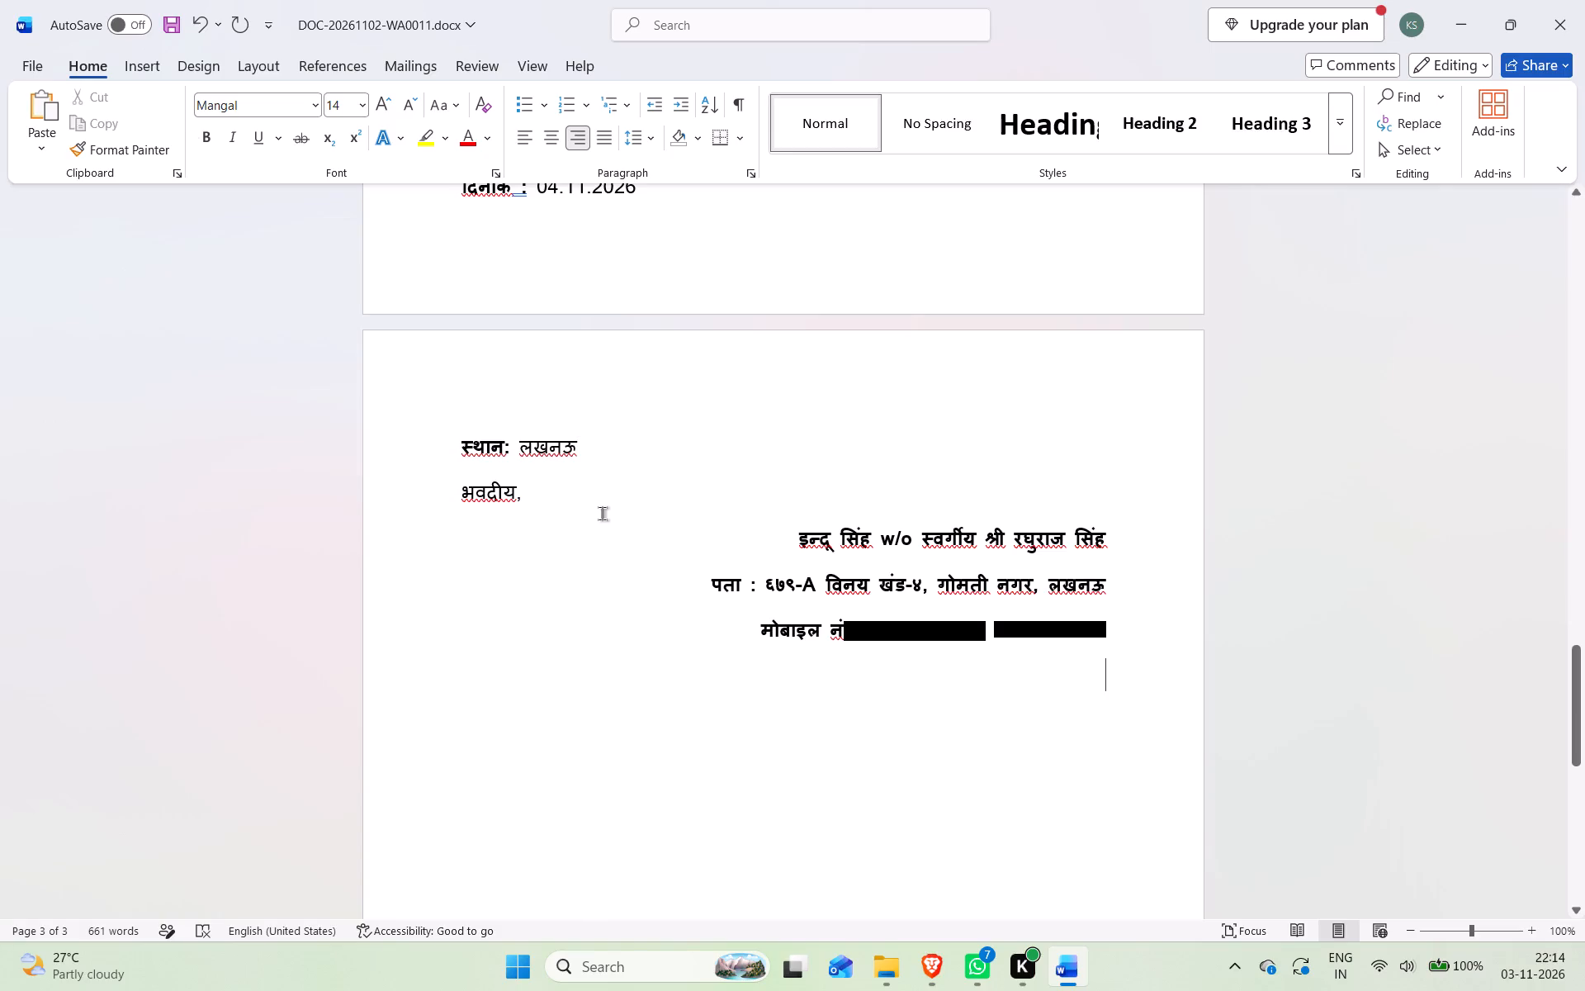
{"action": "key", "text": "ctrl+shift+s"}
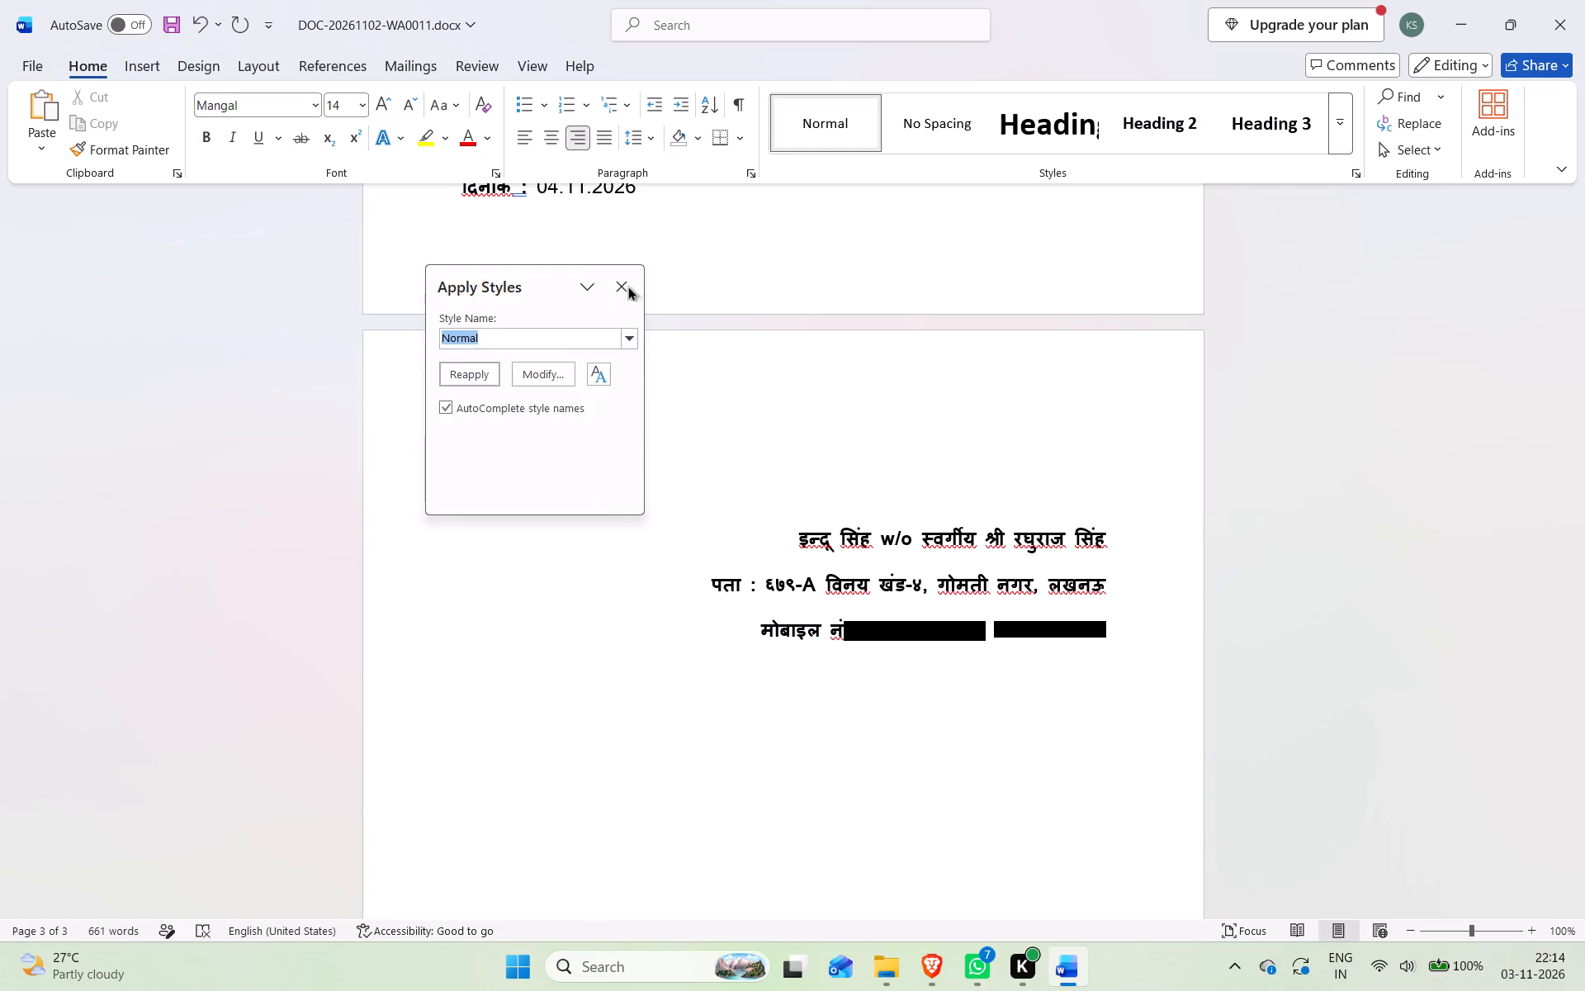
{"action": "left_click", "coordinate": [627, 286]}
Save the letter as a PDF in the Downloads folder, replacing the existing DOC-20261102-WA0011.pdf.
{"action": "left_click", "coordinate": [37, 69]}
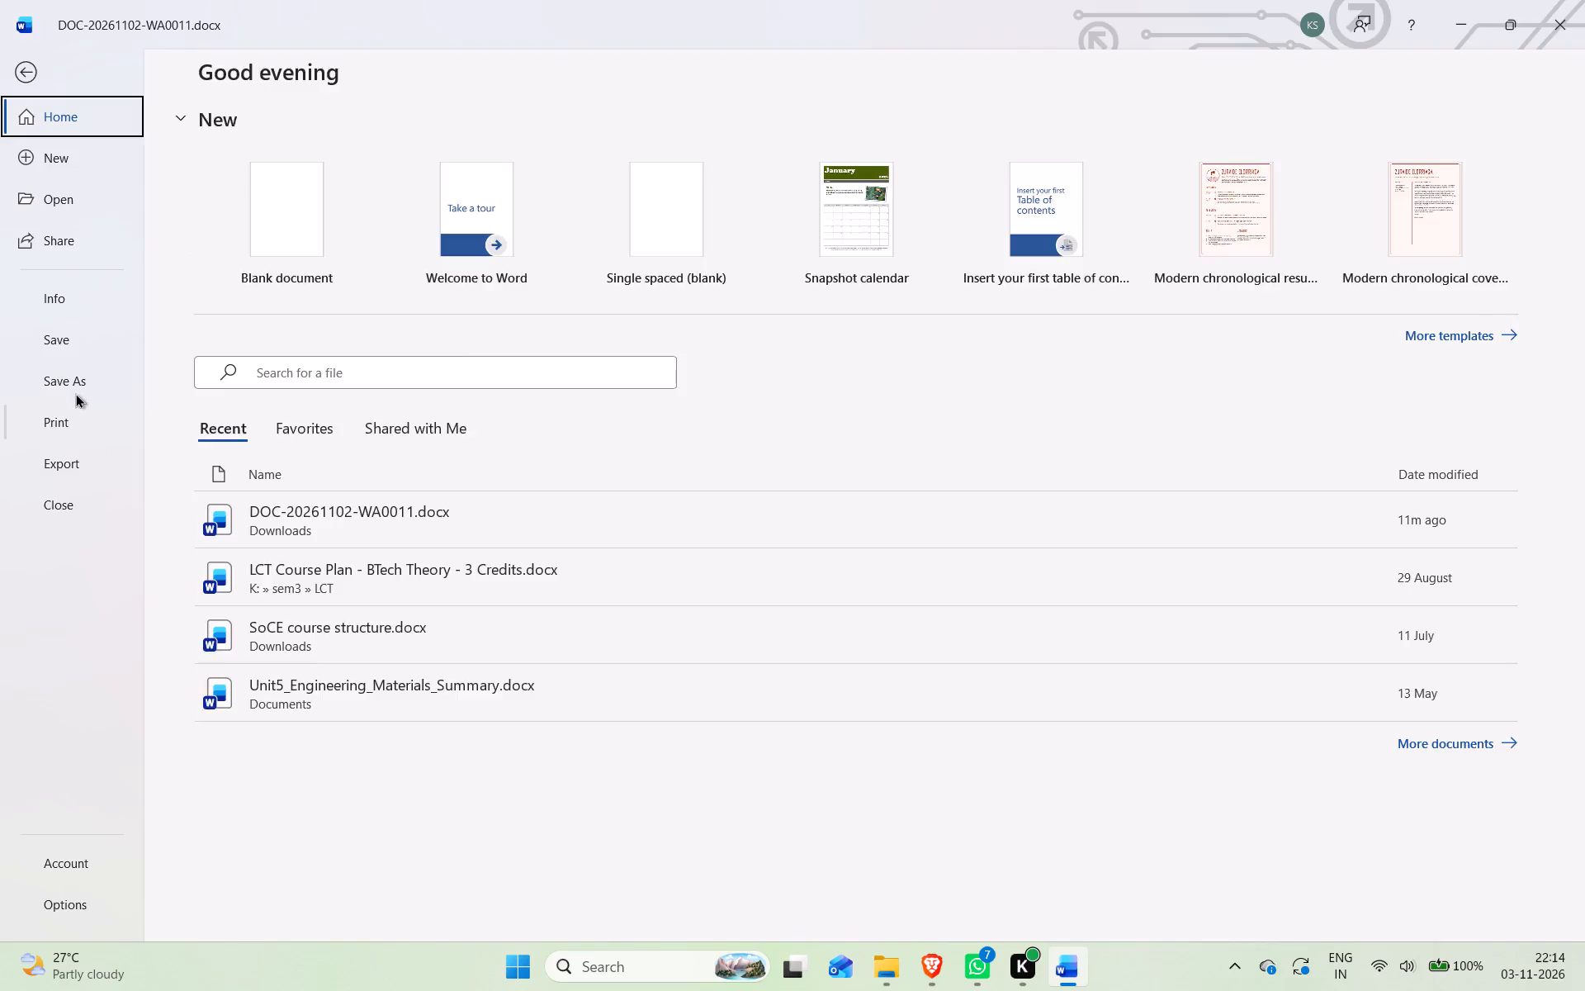
{"action": "left_click", "coordinate": [74, 384]}
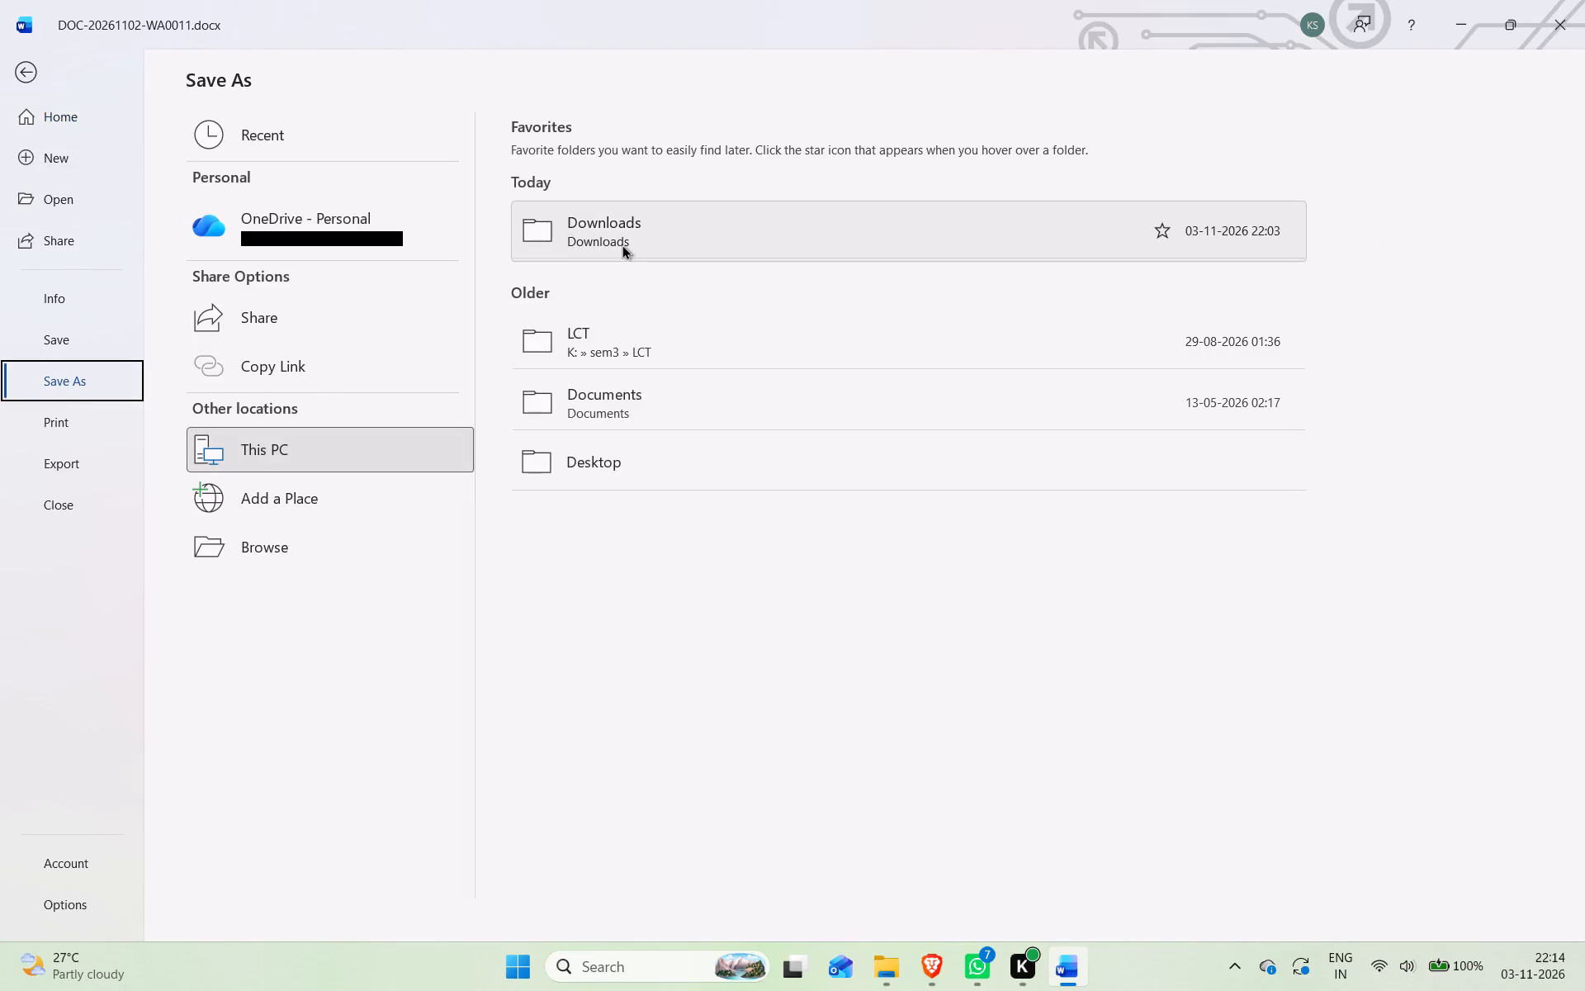
{"action": "left_click", "coordinate": [622, 244]}
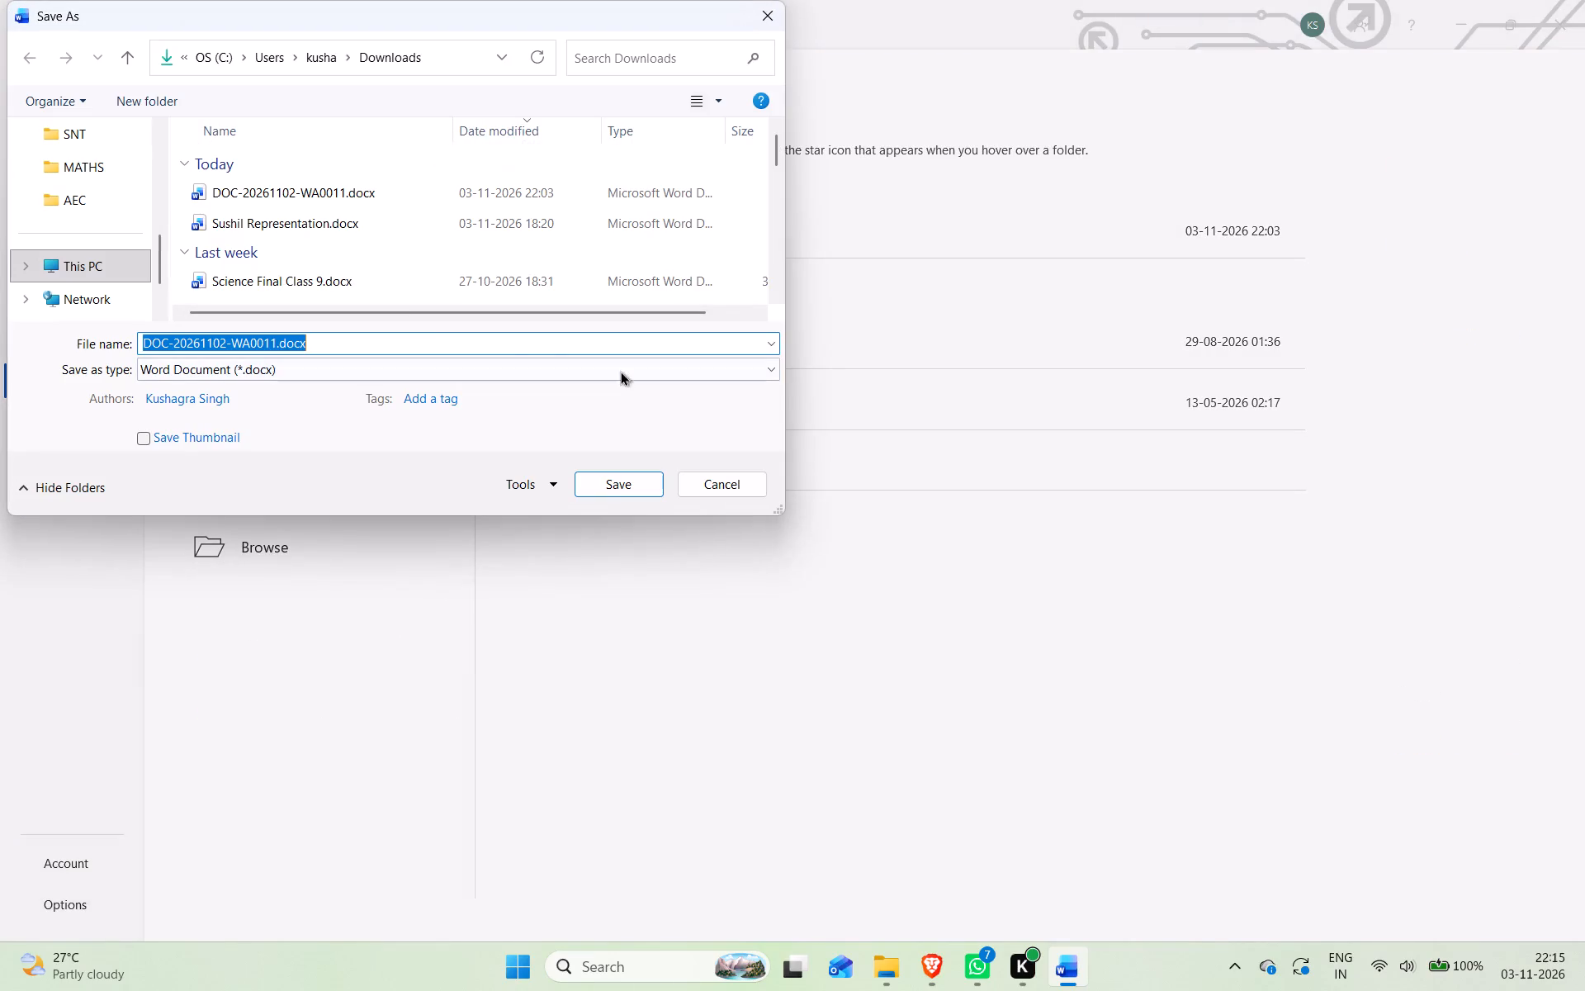
{"action": "left_click", "coordinate": [362, 194]}
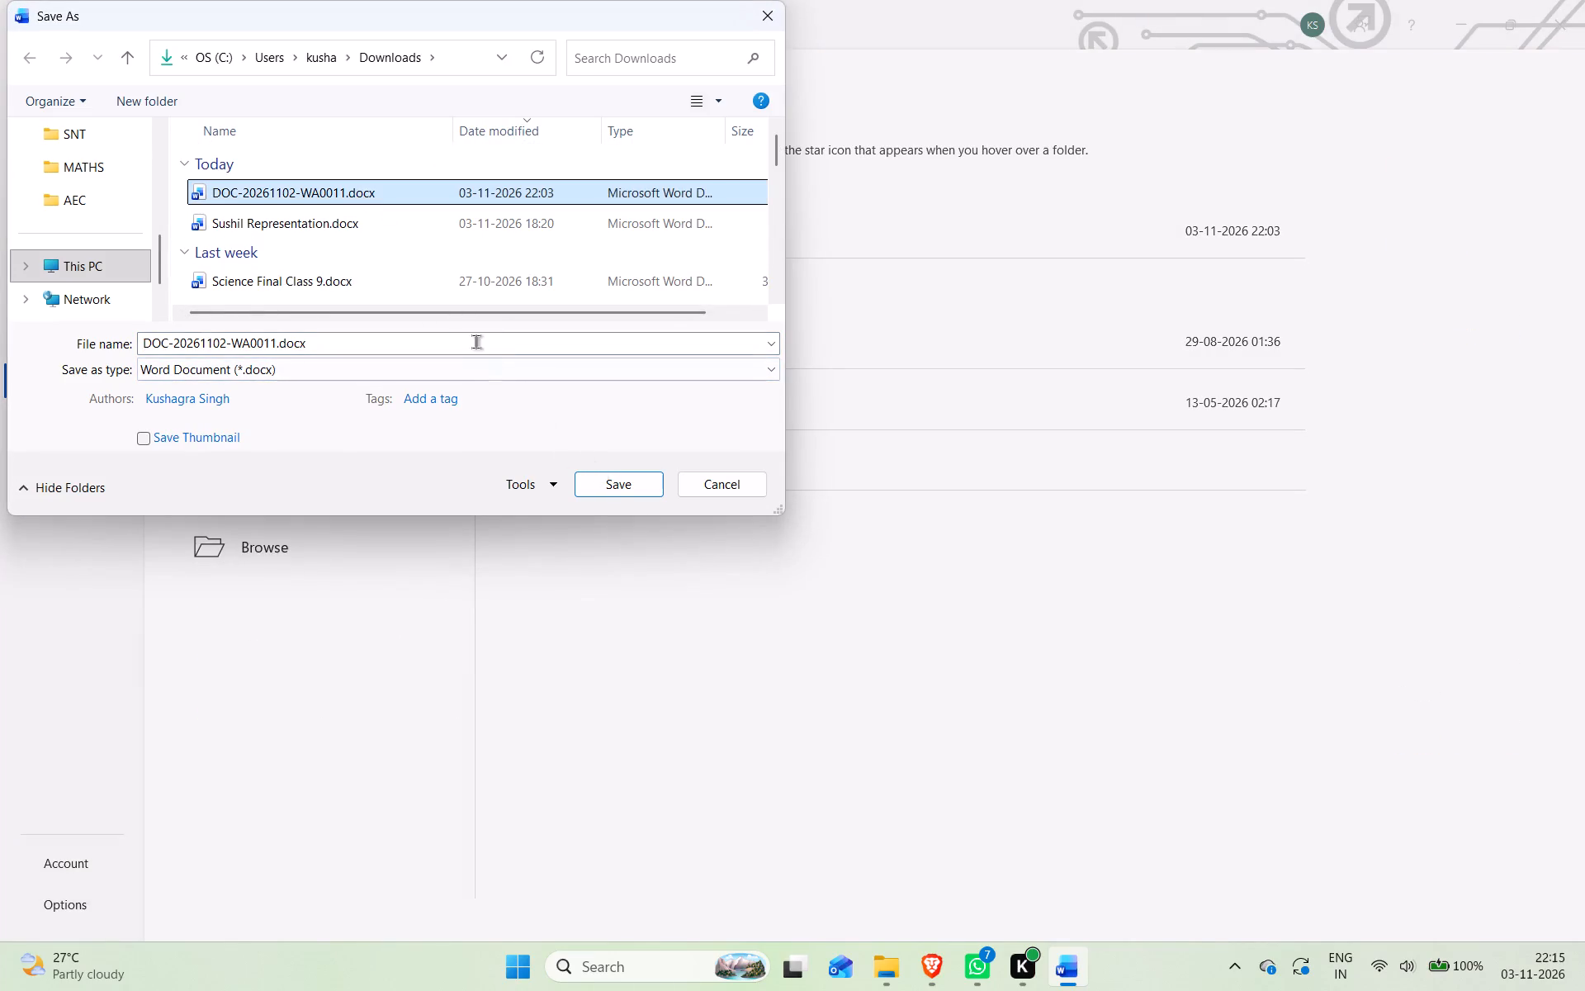
{"action": "scroll", "coordinate": [391, 237], "scroll_direction": "down", "scroll_amount": 1}
{"action": "left_click", "coordinate": [320, 367]}
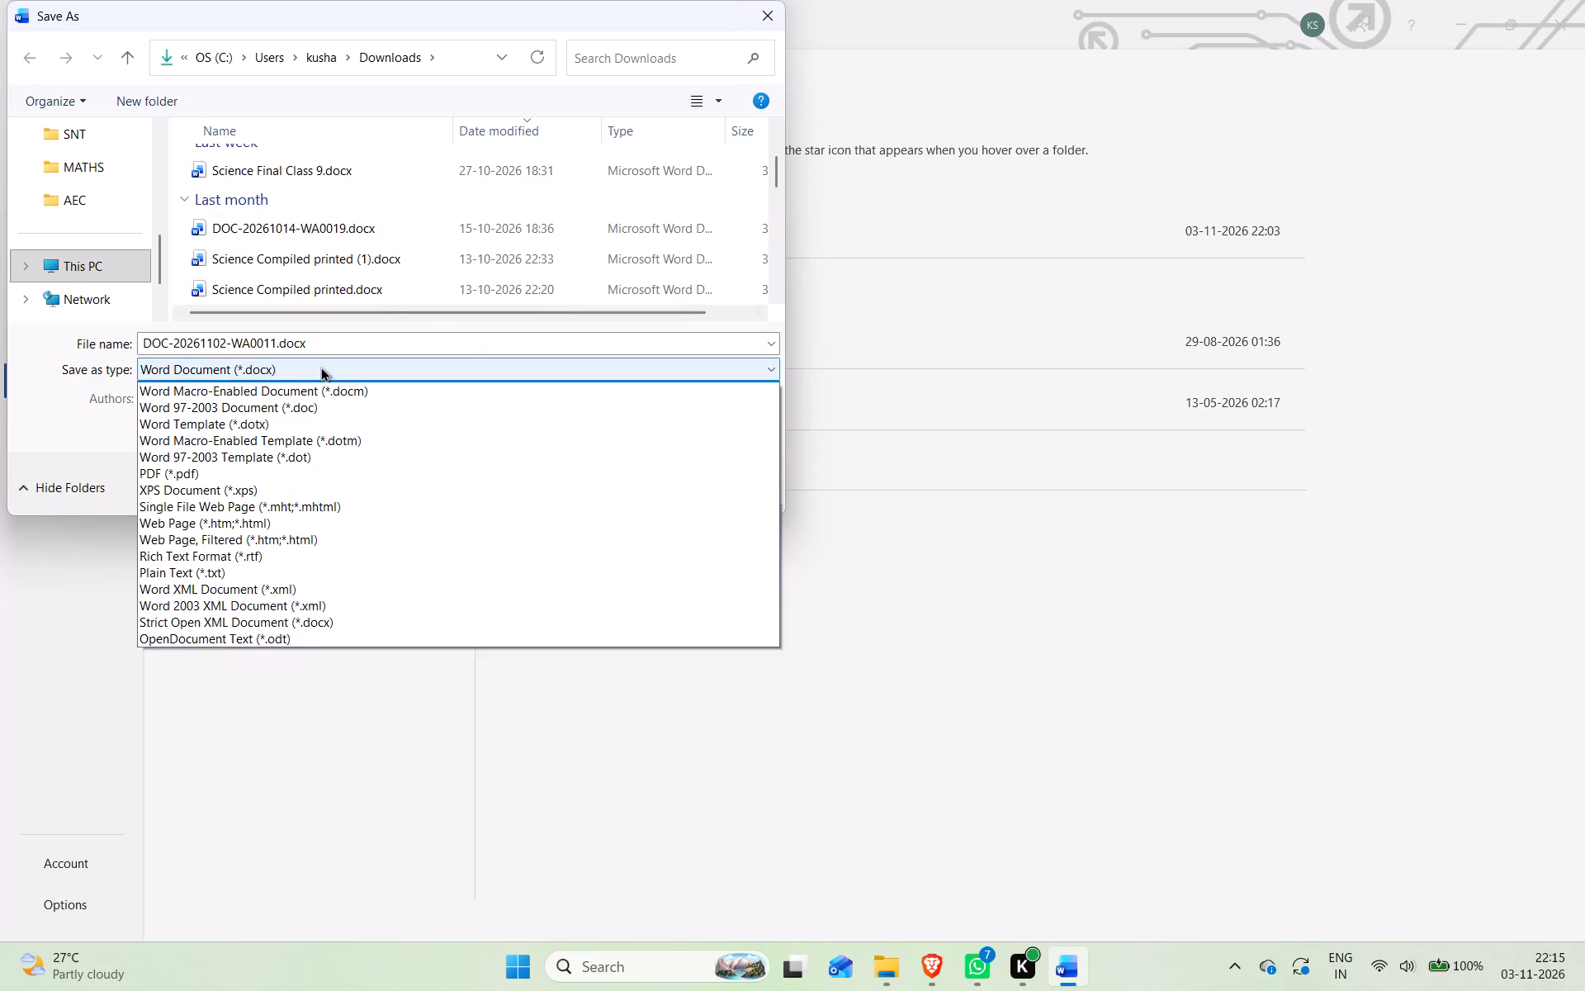
{"action": "left_click", "coordinate": [284, 488]}
{"action": "left_click", "coordinate": [341, 192]}
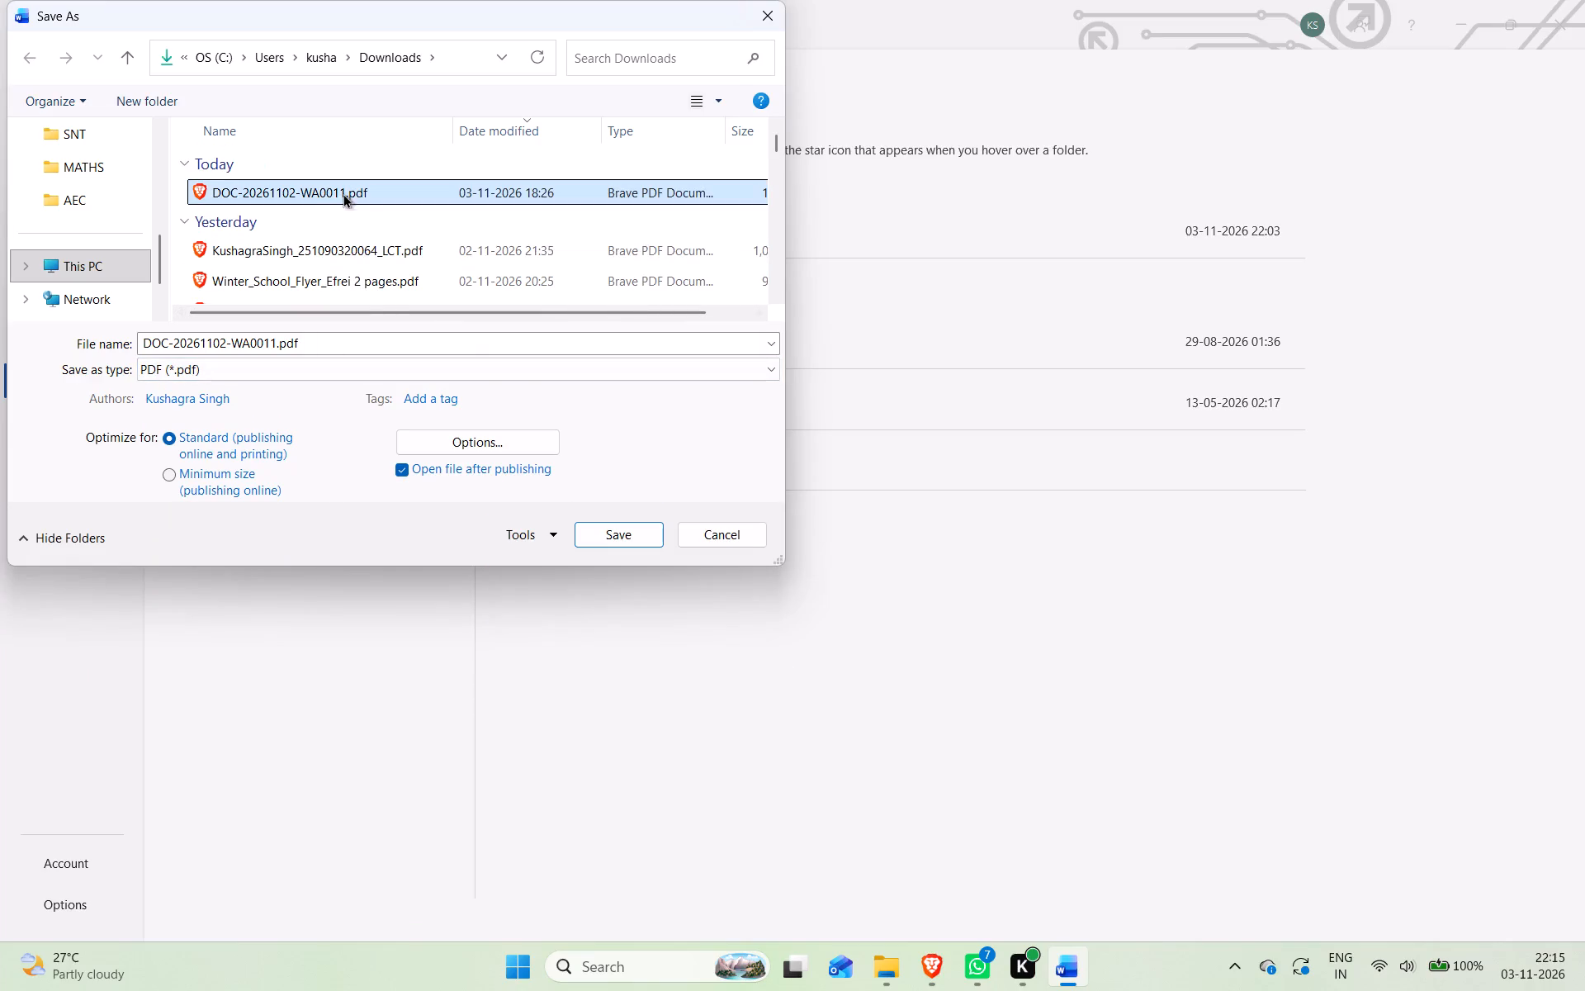
{"action": "left_click", "coordinate": [624, 535]}
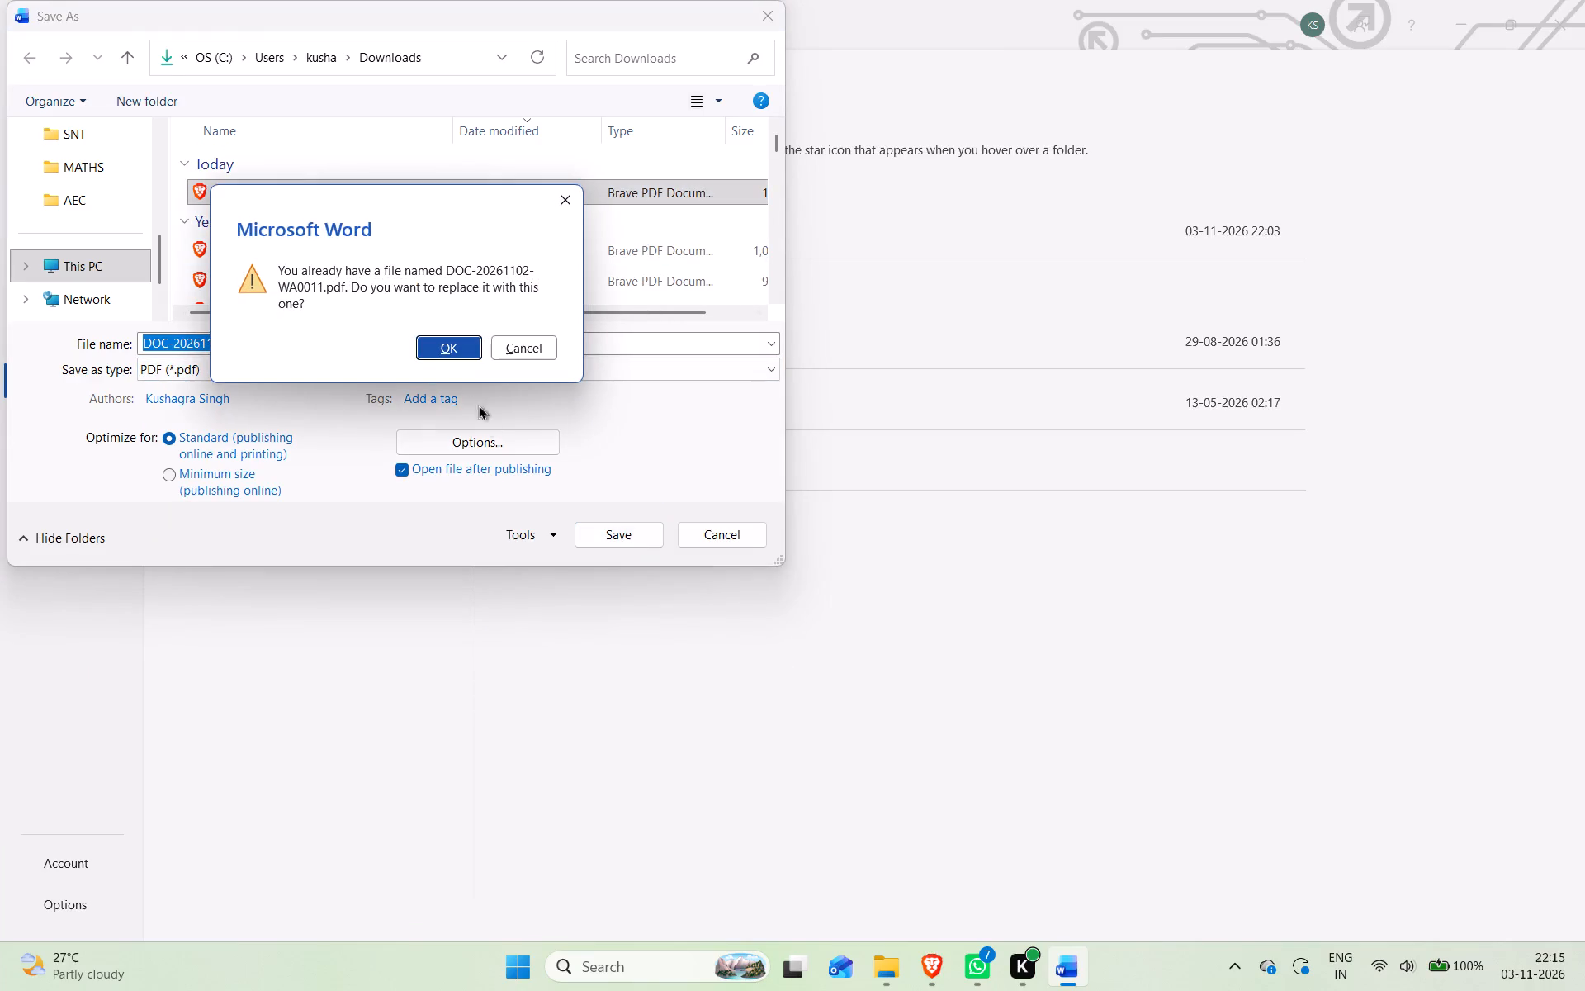
{"action": "left_click", "coordinate": [450, 337]}
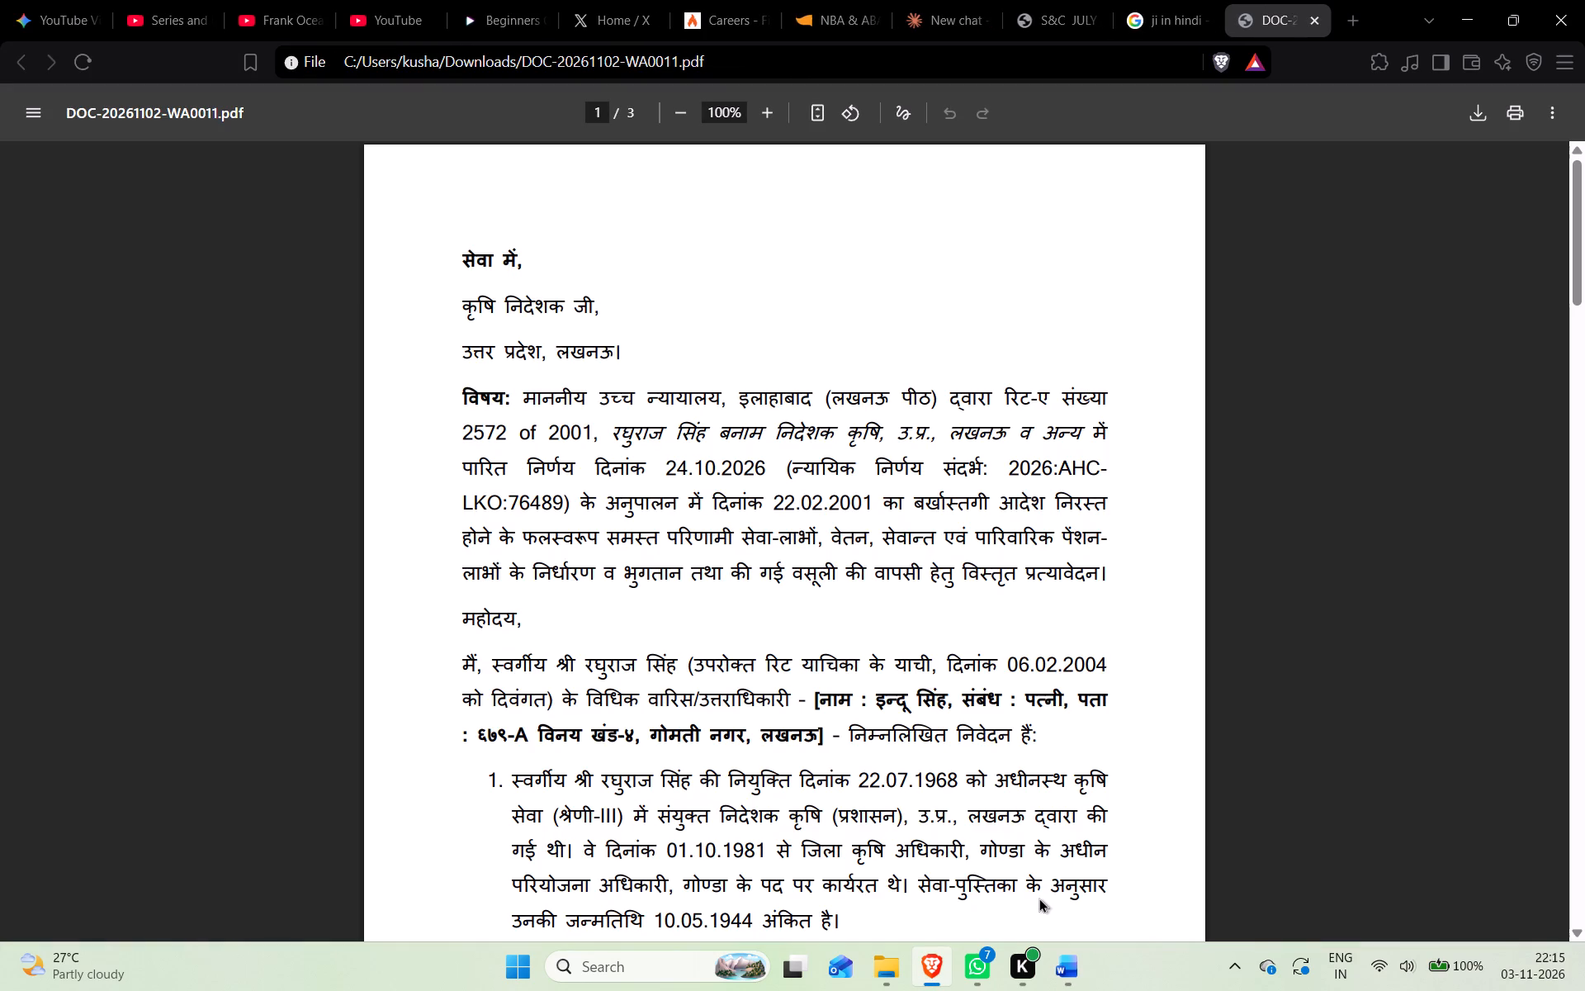
Switch to the Downloads folder in File Explorer and pick DOC-20261102-WA0011.pdf to bring it over to WhatsApp.
{"action": "left_click", "coordinate": [892, 961]}
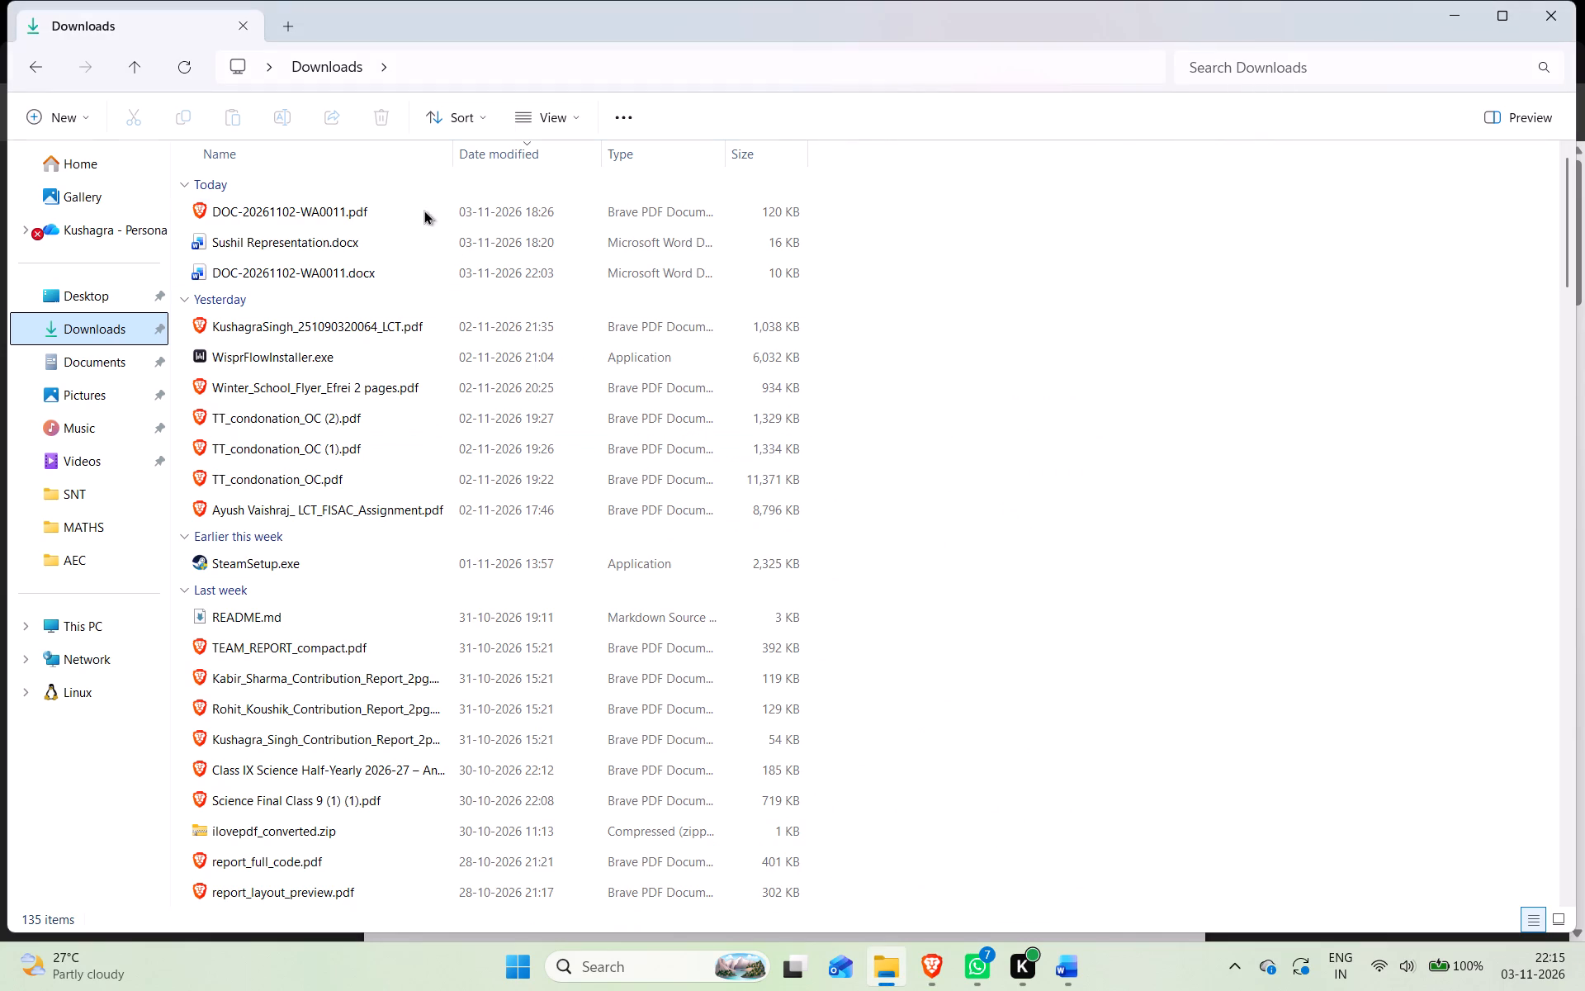
{"action": "left_click_drag", "start_coordinate": [423, 210], "coordinate": [1001, 555]}
{"action": "left_click", "coordinate": [1159, 353]}
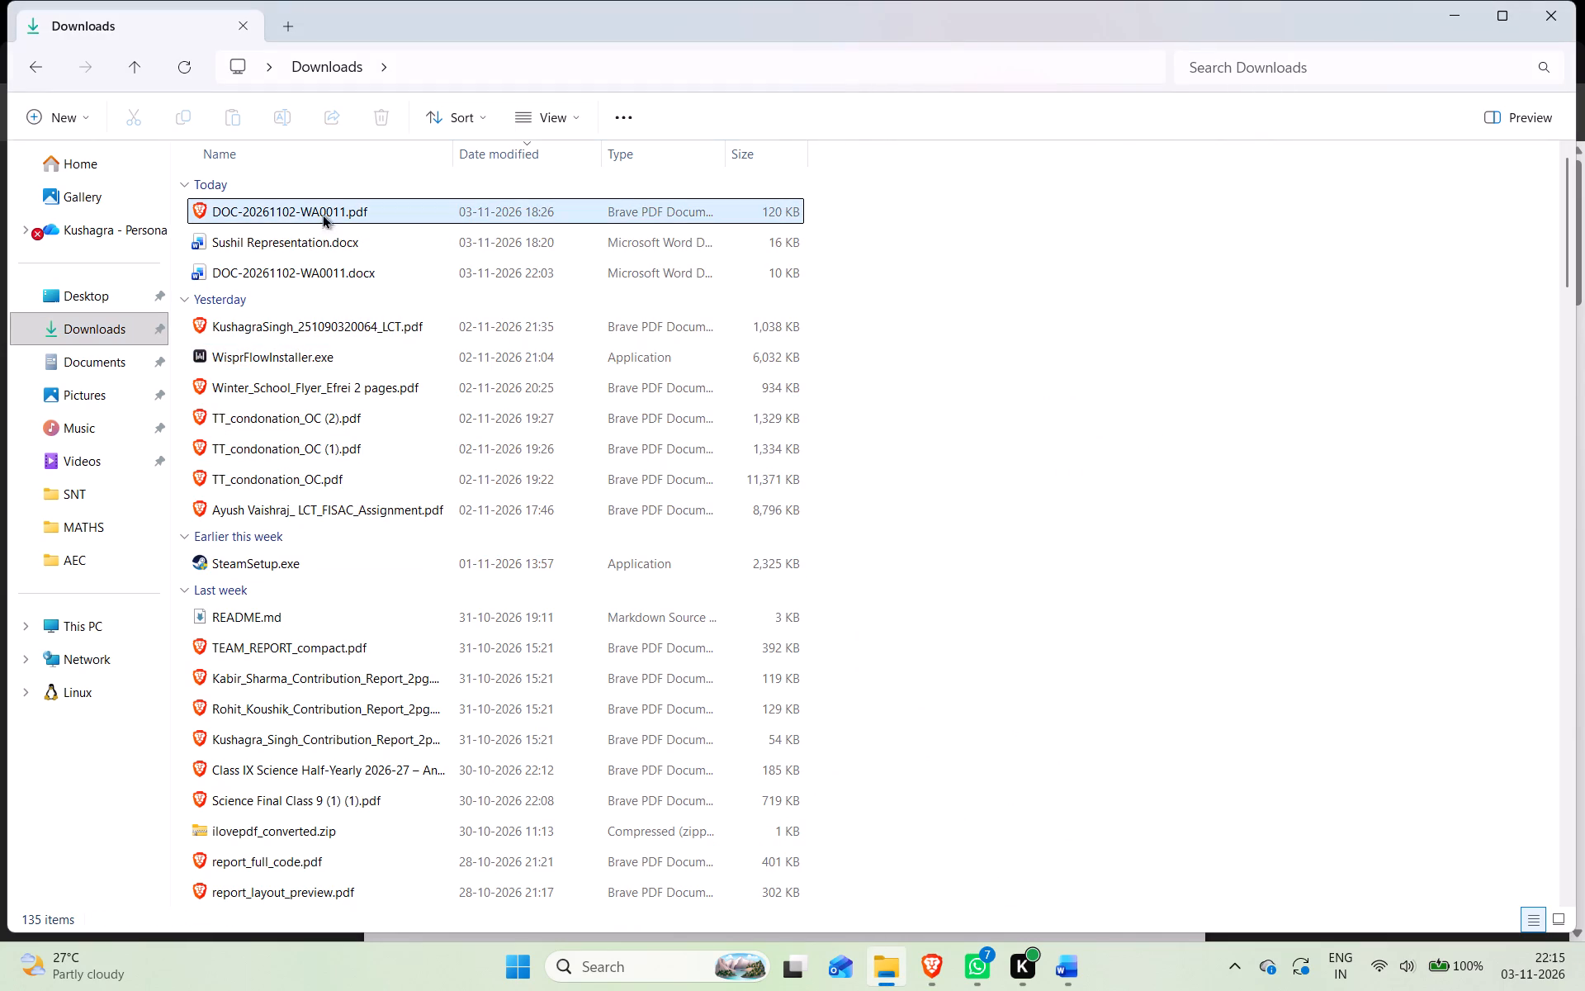
{"action": "left_click", "coordinate": [293, 211]}
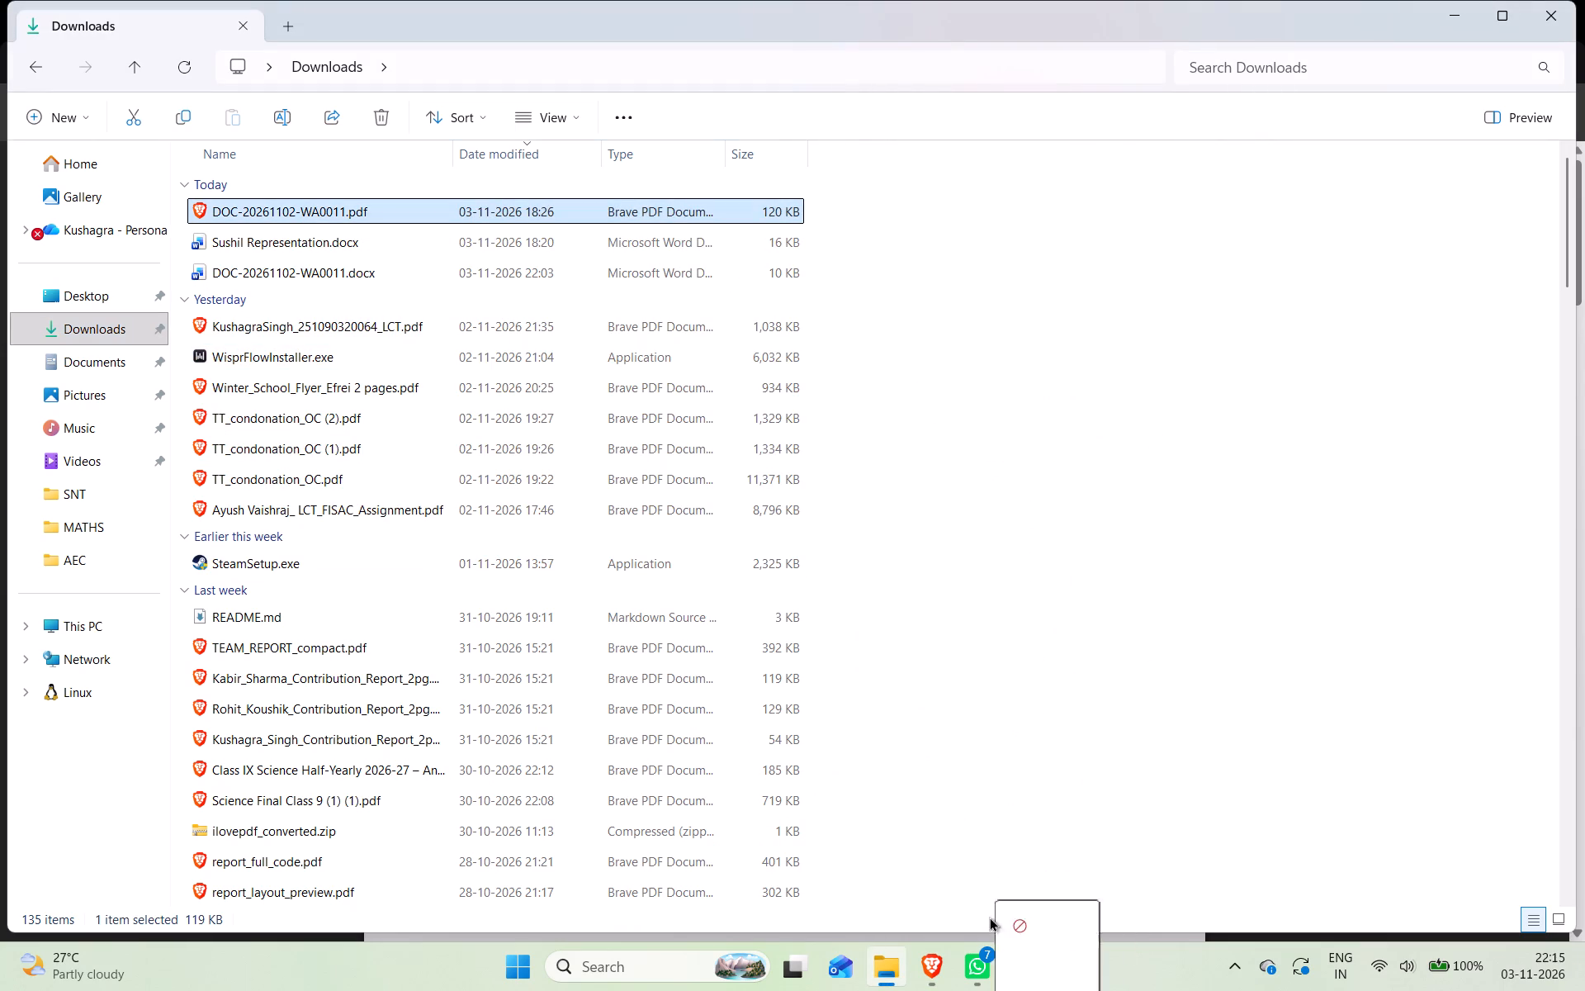
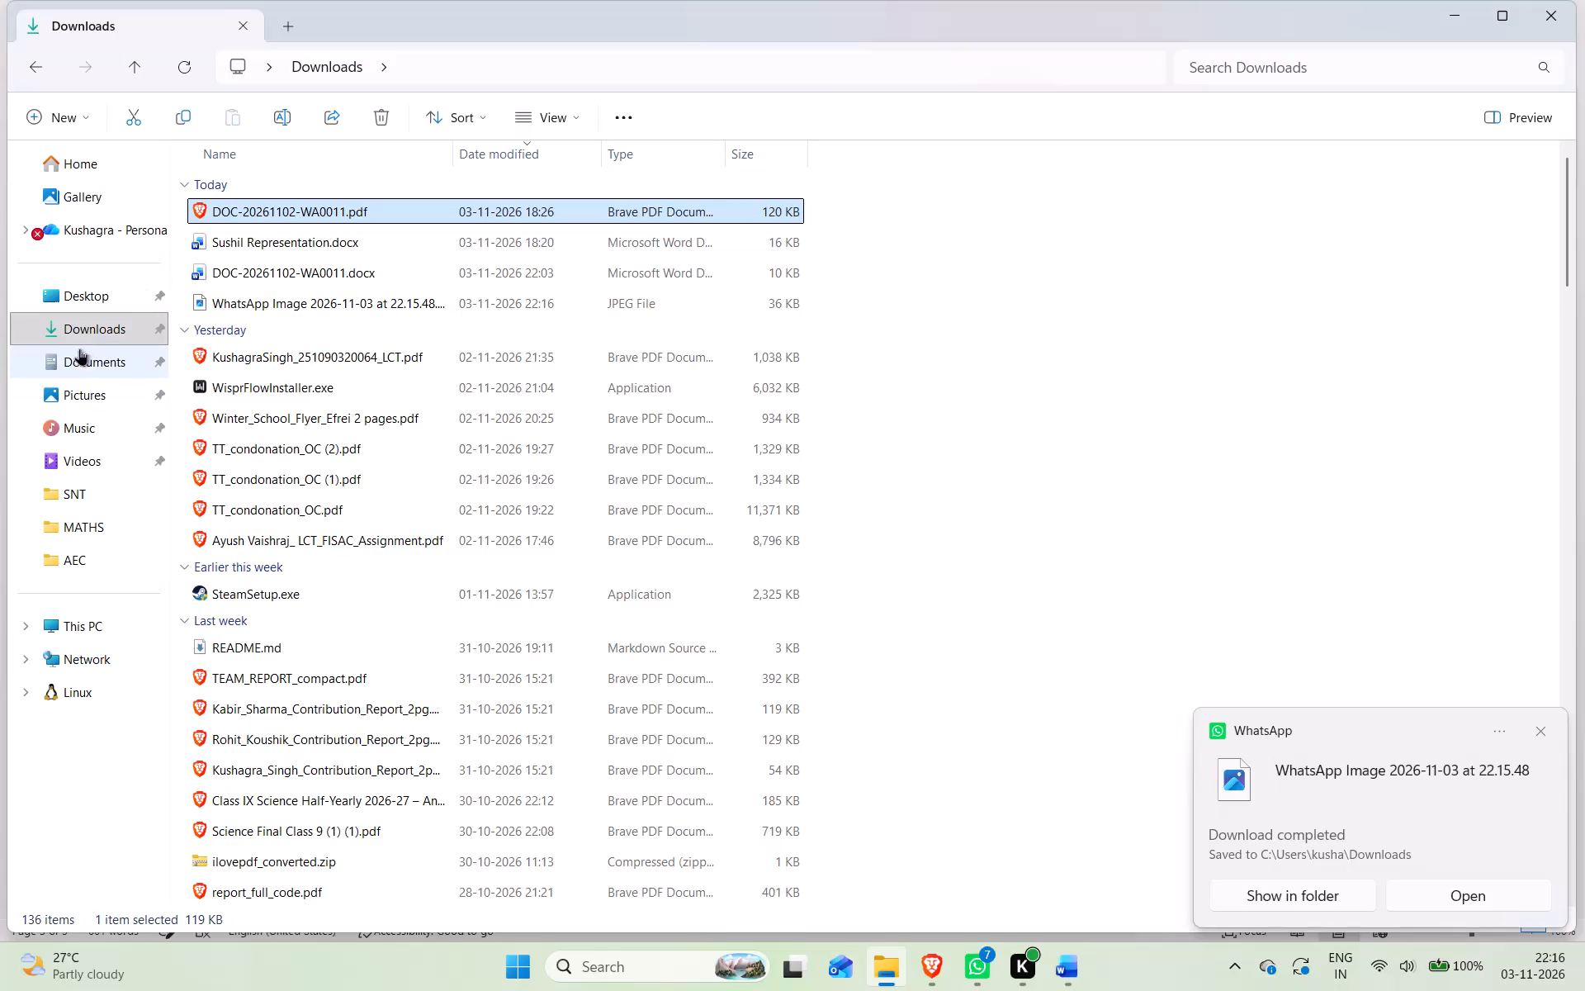
Insert the image WhatsApp Image 2026-11-03 at 22.15.48 from Downloads into the Word letter, below the signature block's mobile line.
{"action": "left_click", "coordinate": [91, 324]}
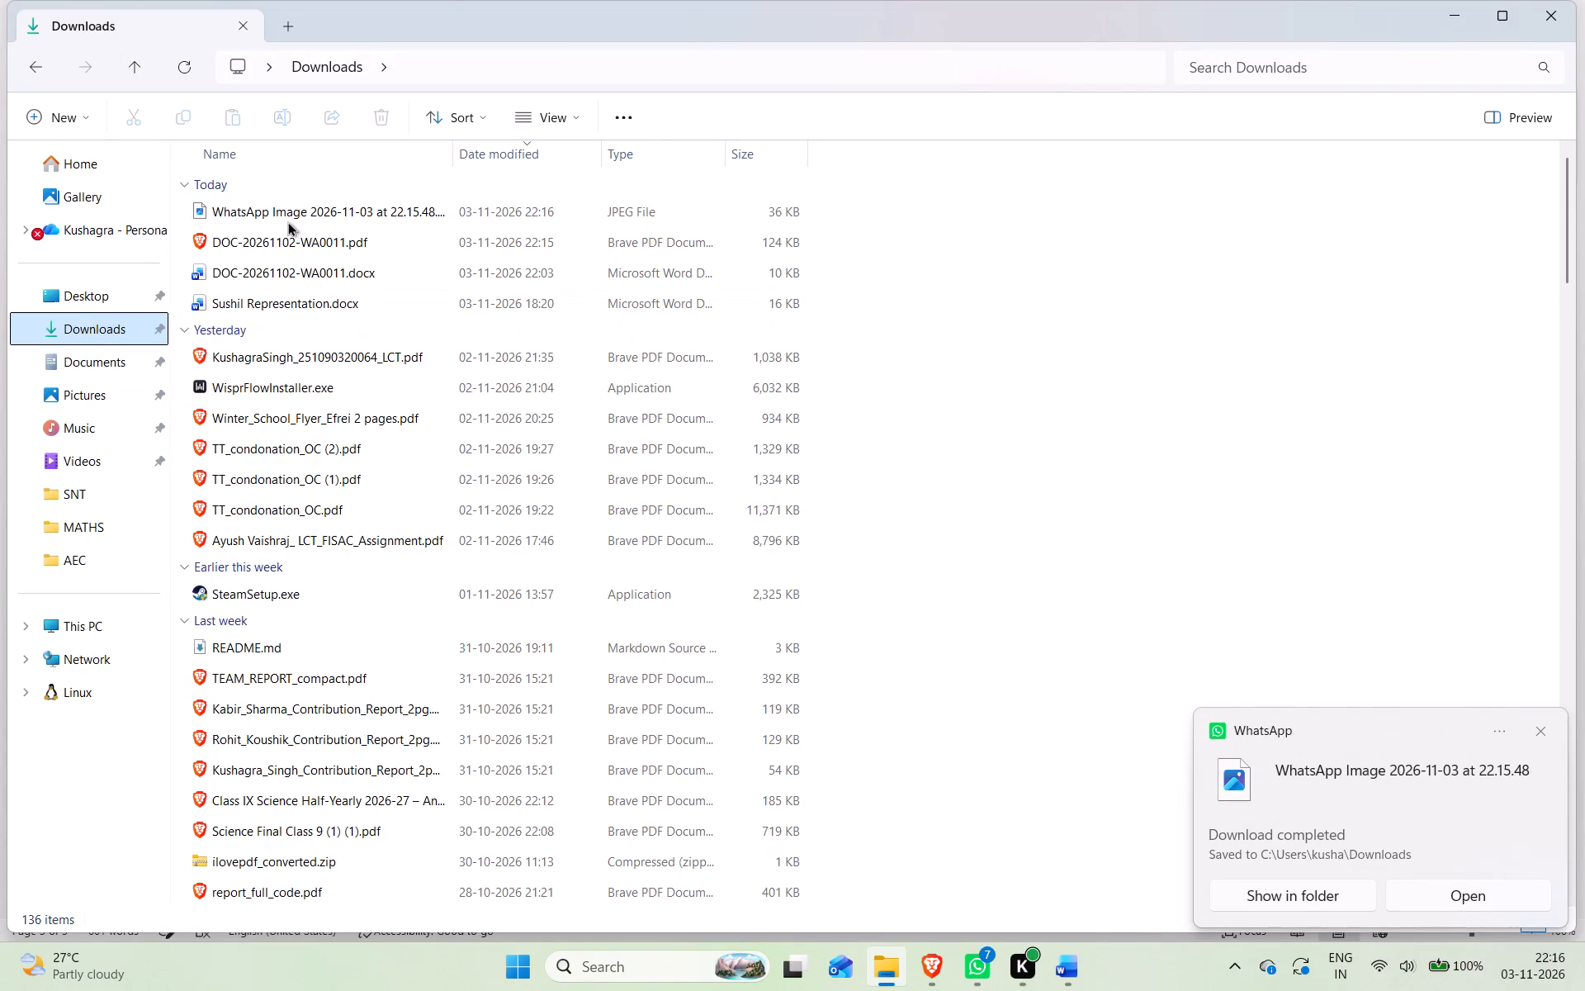
{"action": "left_click_drag", "start_coordinate": [290, 218], "coordinate": [1065, 949]}
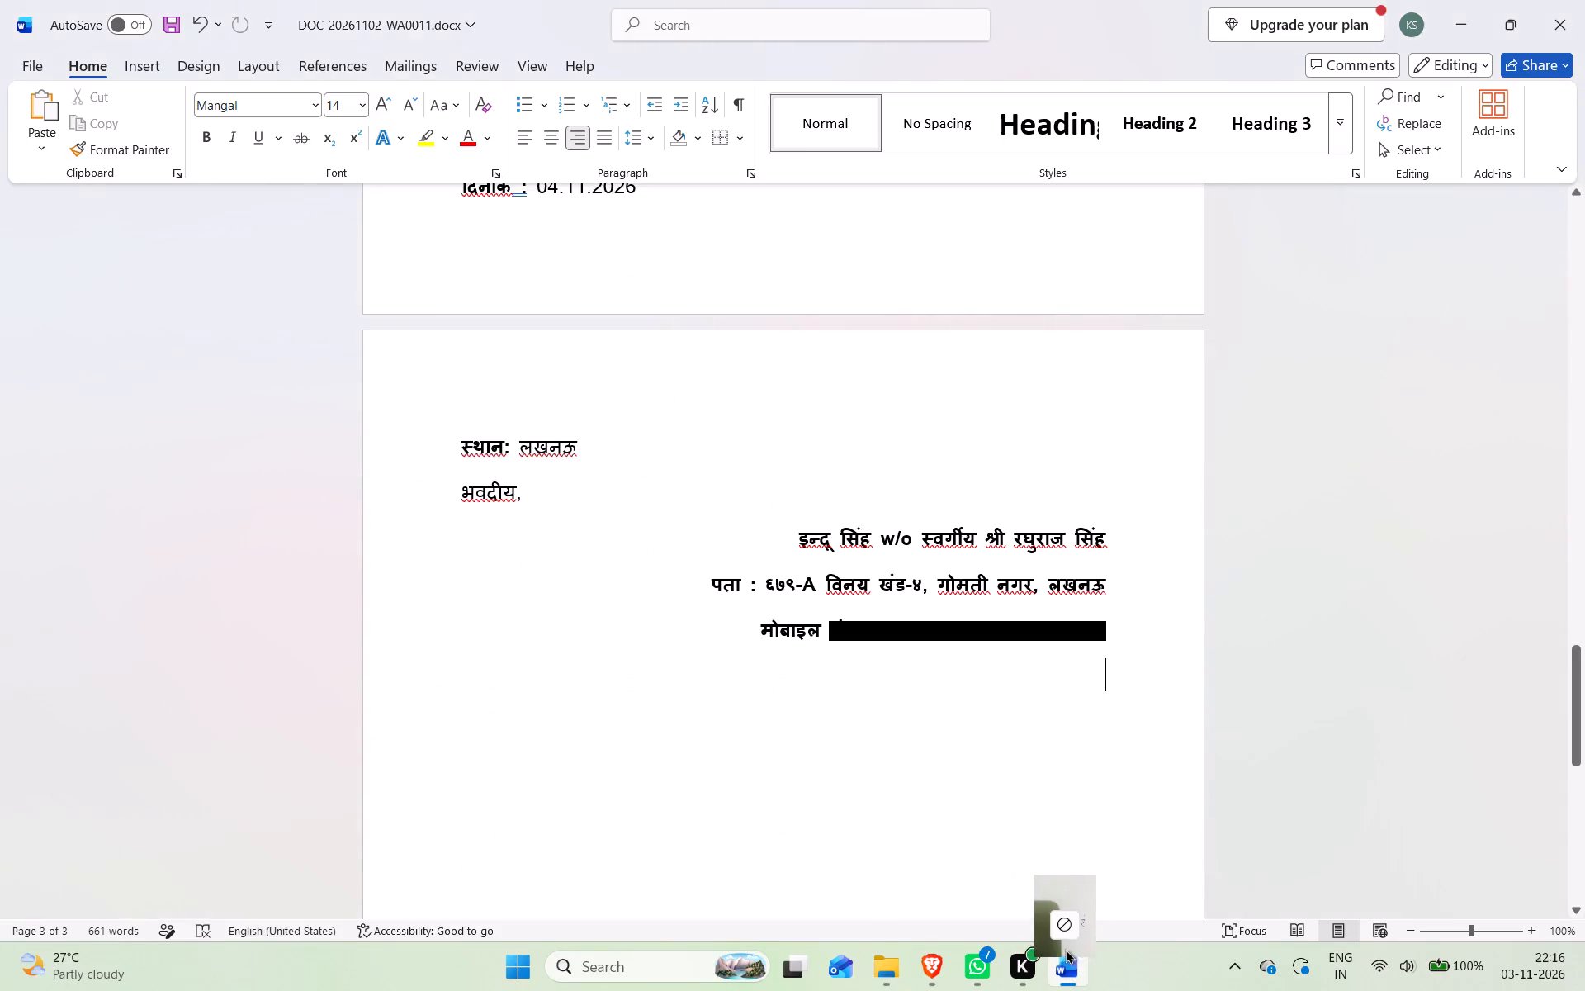
{"action": "left_click_drag", "start_coordinate": [1065, 949], "coordinate": [509, 568]}
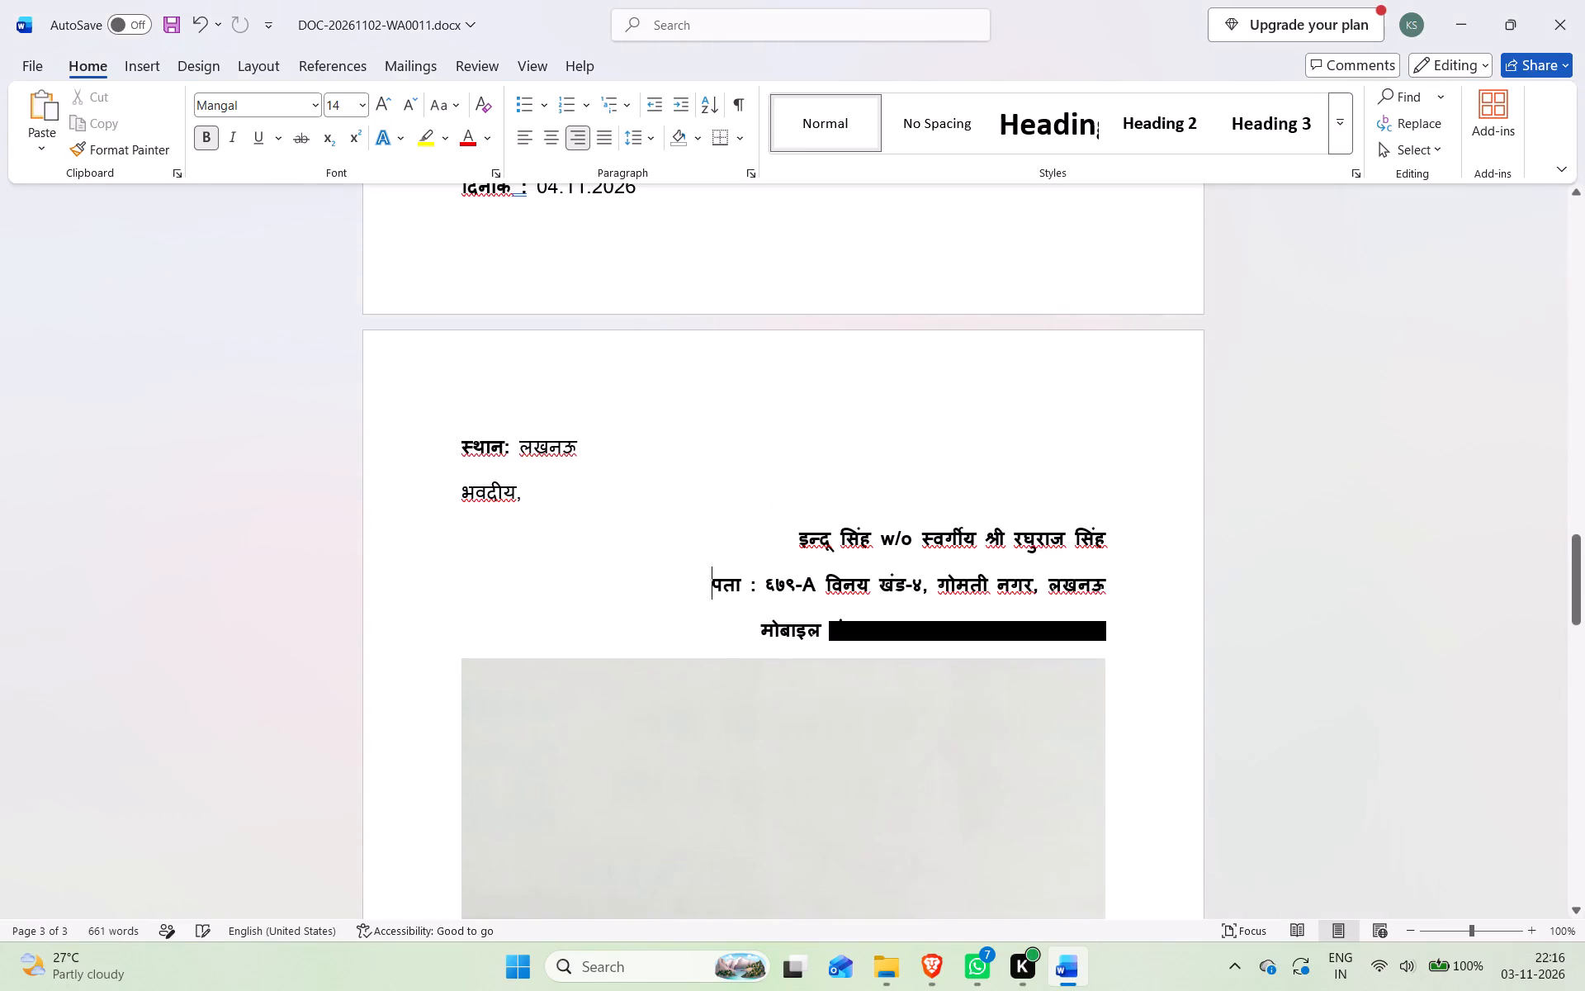
Move the handwritten signature picture to the end of the closing line "भवदीय,", above the signature block's name line.
{"action": "scroll", "coordinate": [849, 708], "scroll_direction": "down", "scroll_amount": 5}
{"action": "left_click", "coordinate": [923, 681]}
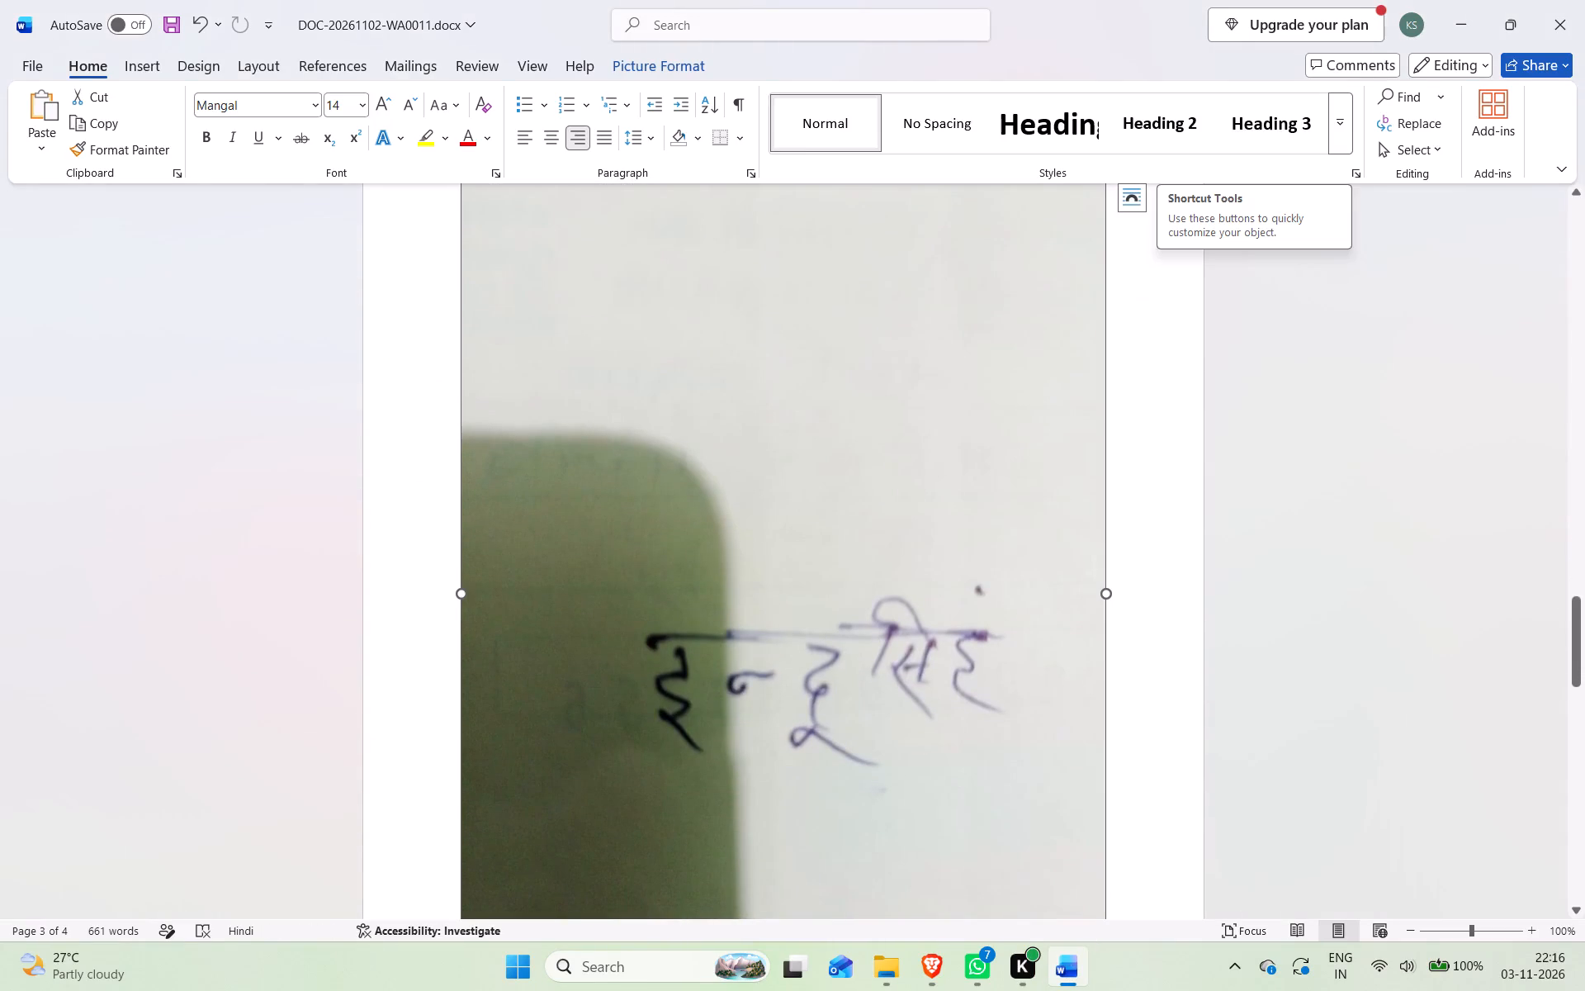
{"action": "key", "text": "ctrl+x"}
{"action": "scroll", "coordinate": [1016, 699], "scroll_direction": "up", "scroll_amount": 6}
{"action": "left_click", "coordinate": [822, 636]}
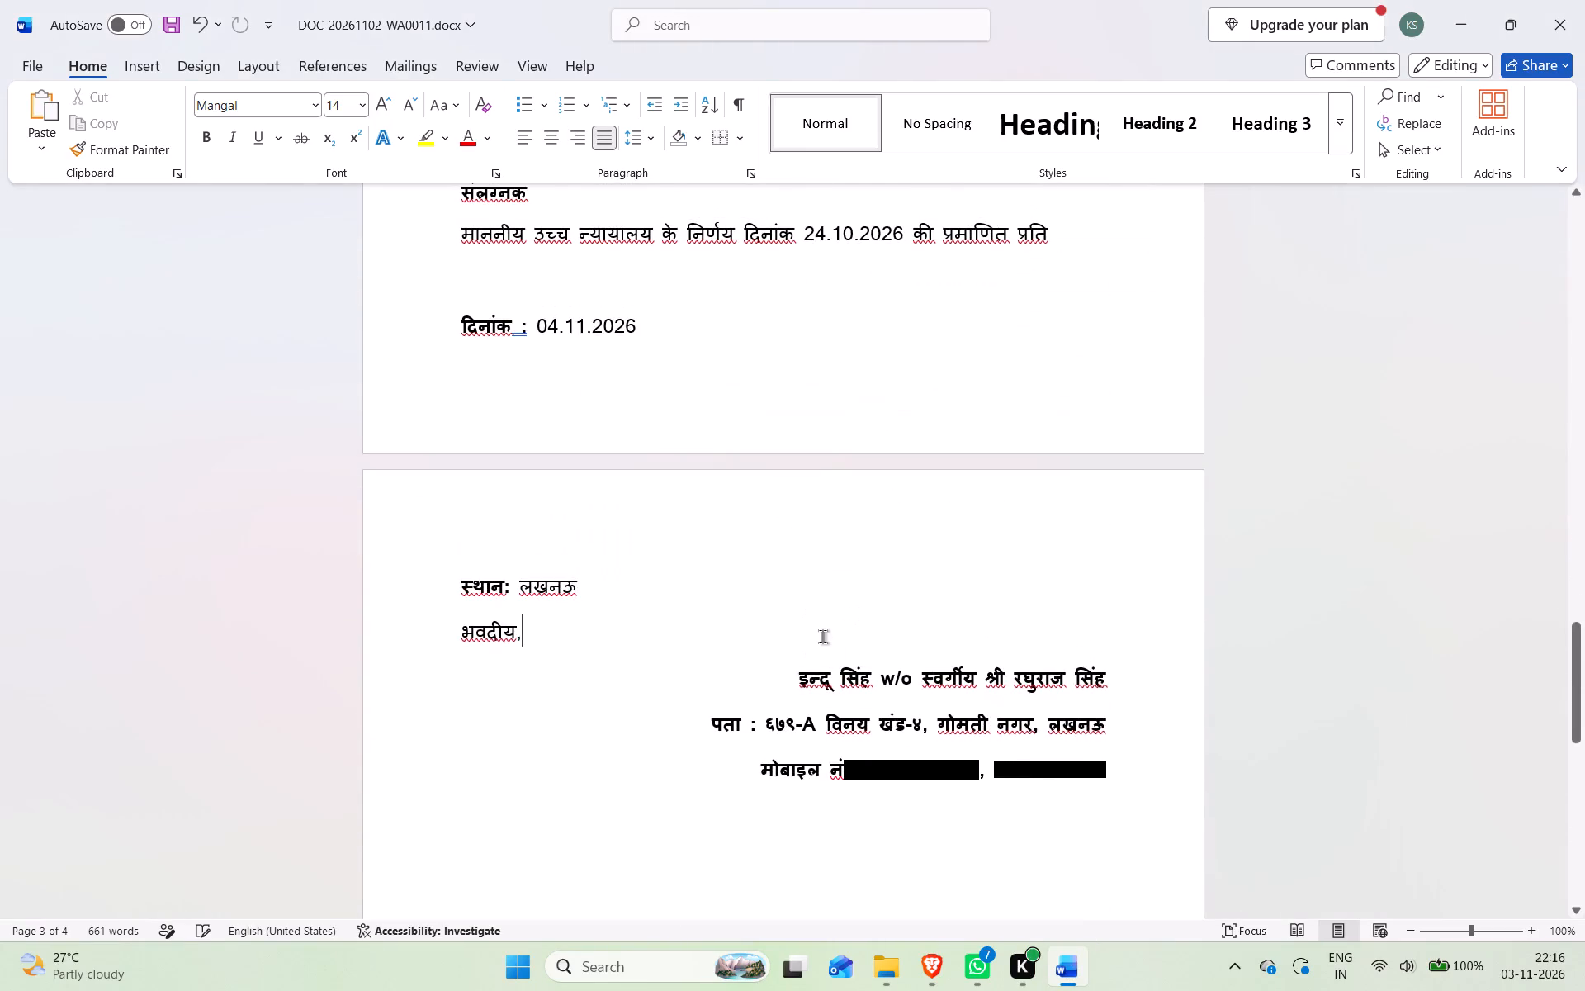
{"action": "key", "text": "ctrl+v"}
Shrink the signature picture to about half its width and reduce its height further from its upper edge.
{"action": "scroll", "coordinate": [919, 655], "scroll_direction": "down", "scroll_amount": 1}
{"action": "left_click", "coordinate": [936, 638]}
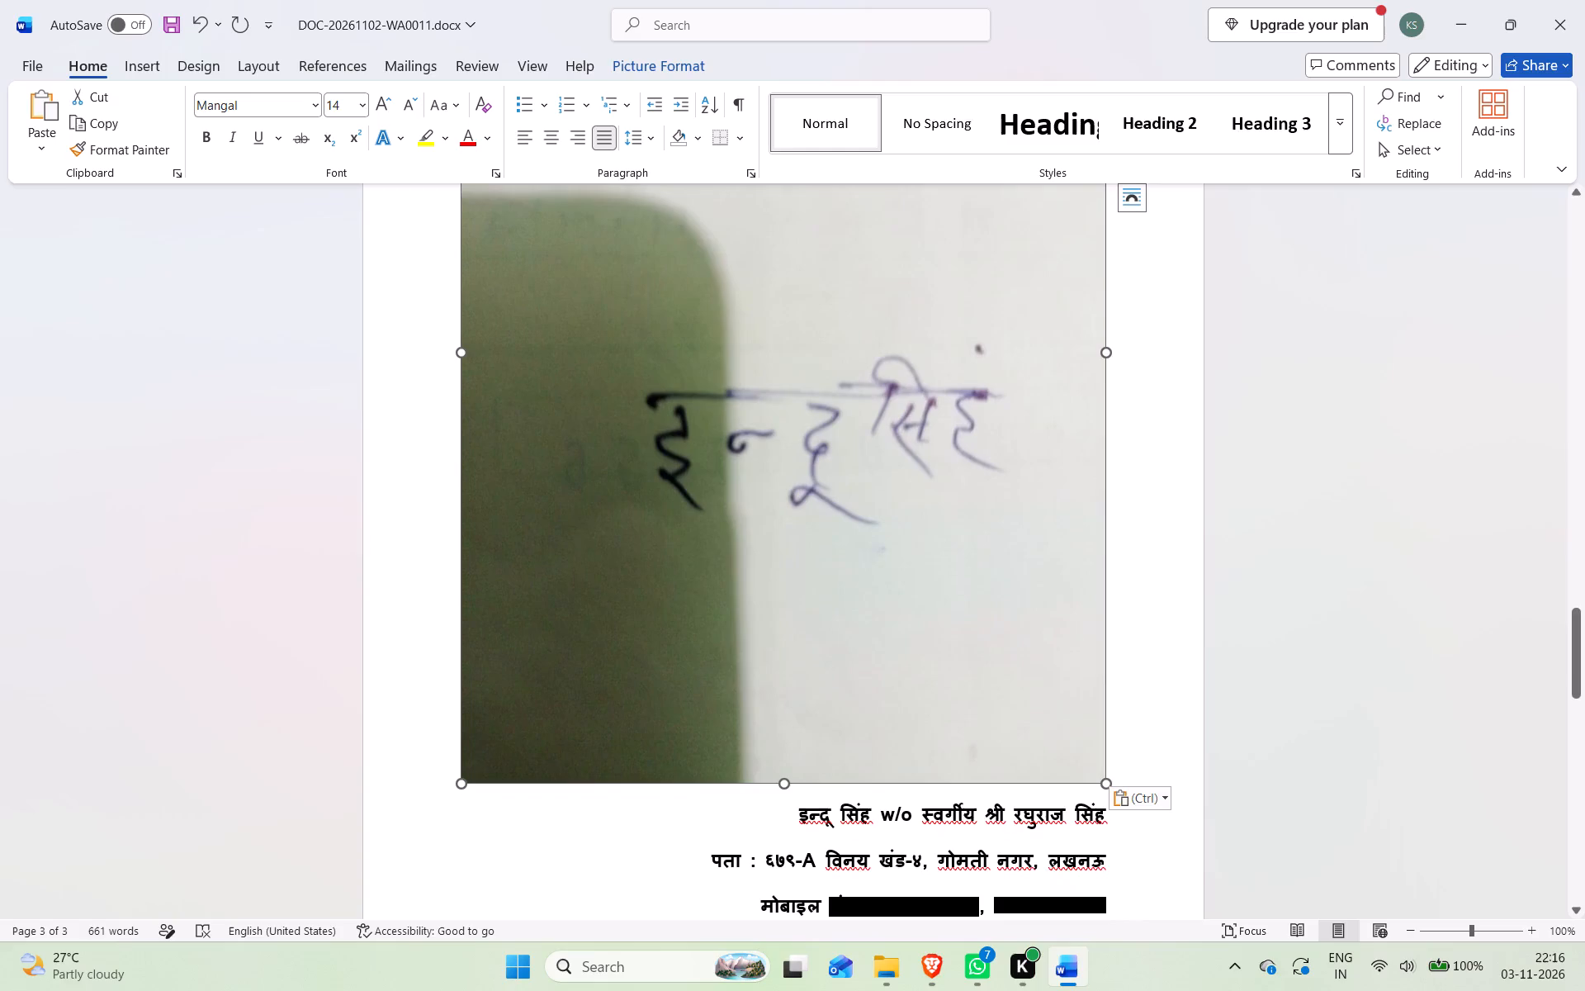
{"action": "left_click_drag", "start_coordinate": [1105, 779], "coordinate": [775, 188]}
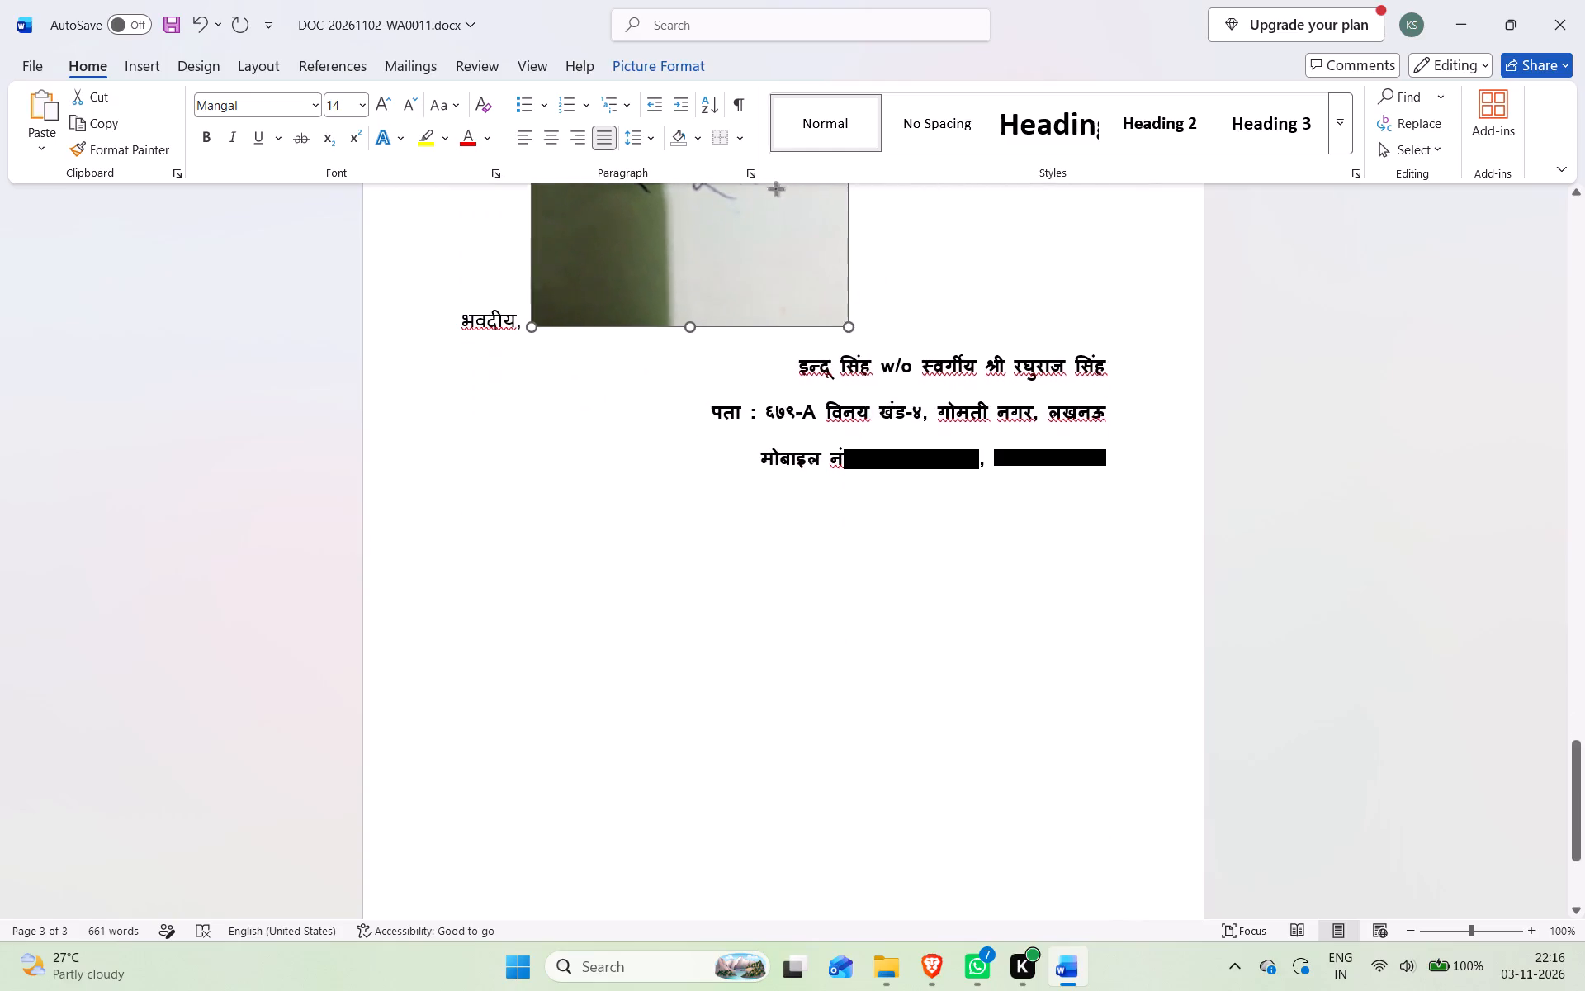
{"action": "left_click_drag", "start_coordinate": [775, 188], "coordinate": [774, 191]}
{"action": "scroll", "coordinate": [769, 382], "scroll_direction": "up", "scroll_amount": 1}
{"action": "scroll", "coordinate": [768, 491], "scroll_direction": "down", "scroll_amount": 1}
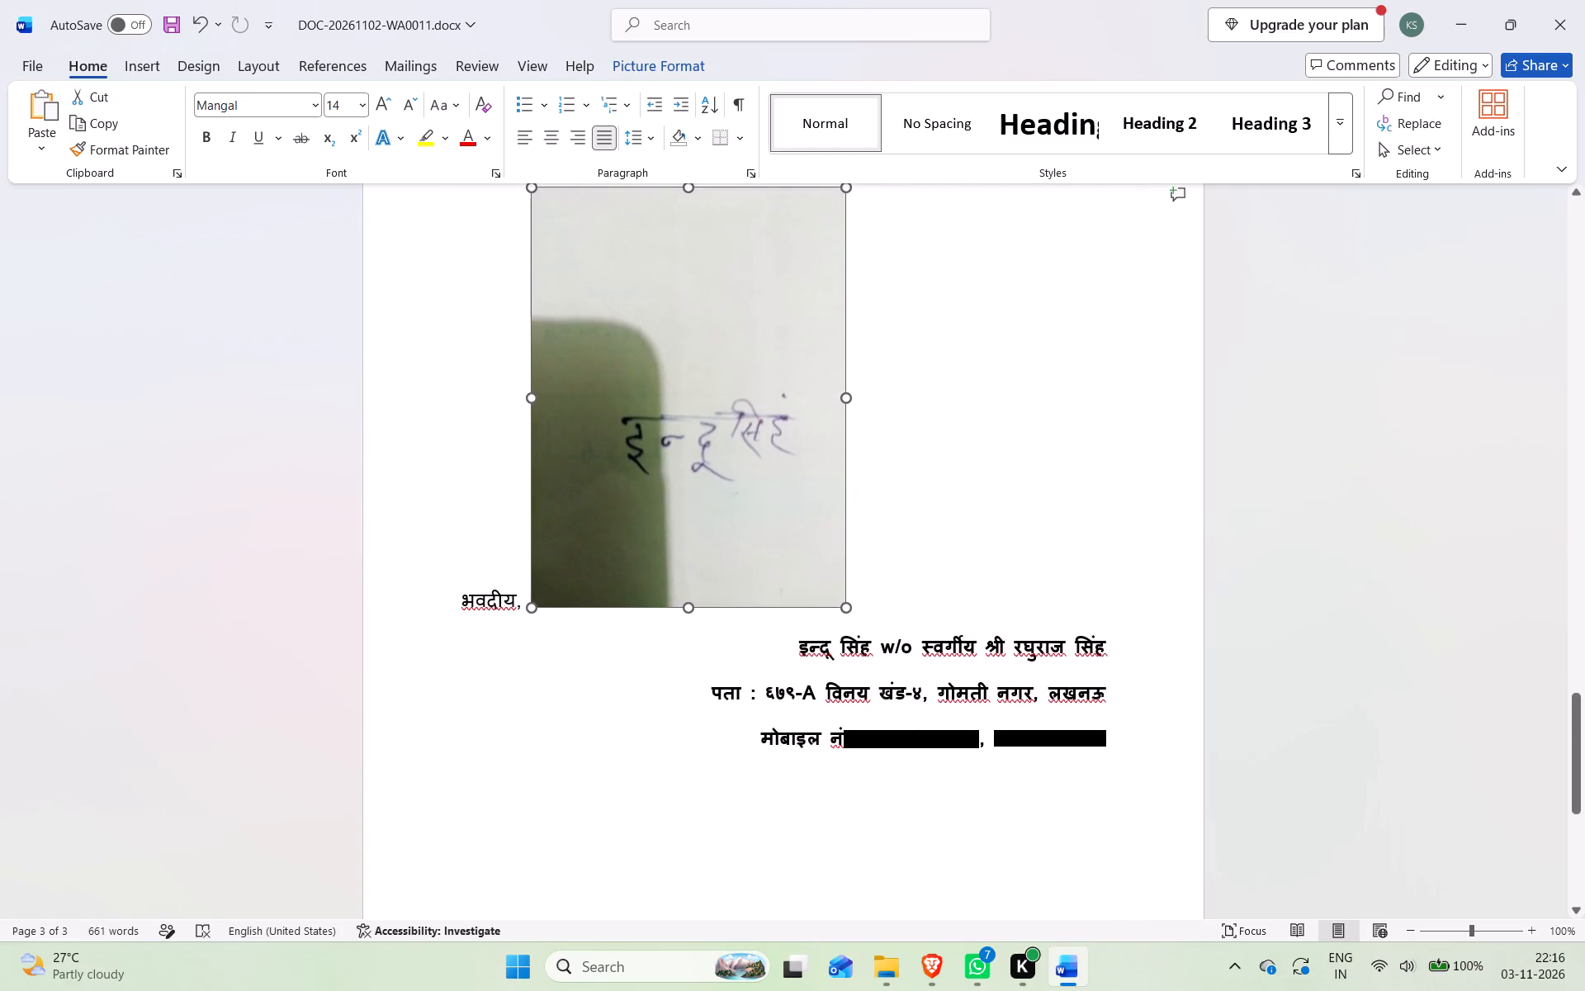
{"action": "scroll", "coordinate": [799, 339], "scroll_direction": "up", "scroll_amount": 2}
{"action": "left_click_drag", "start_coordinate": [690, 387], "coordinate": [693, 477]}
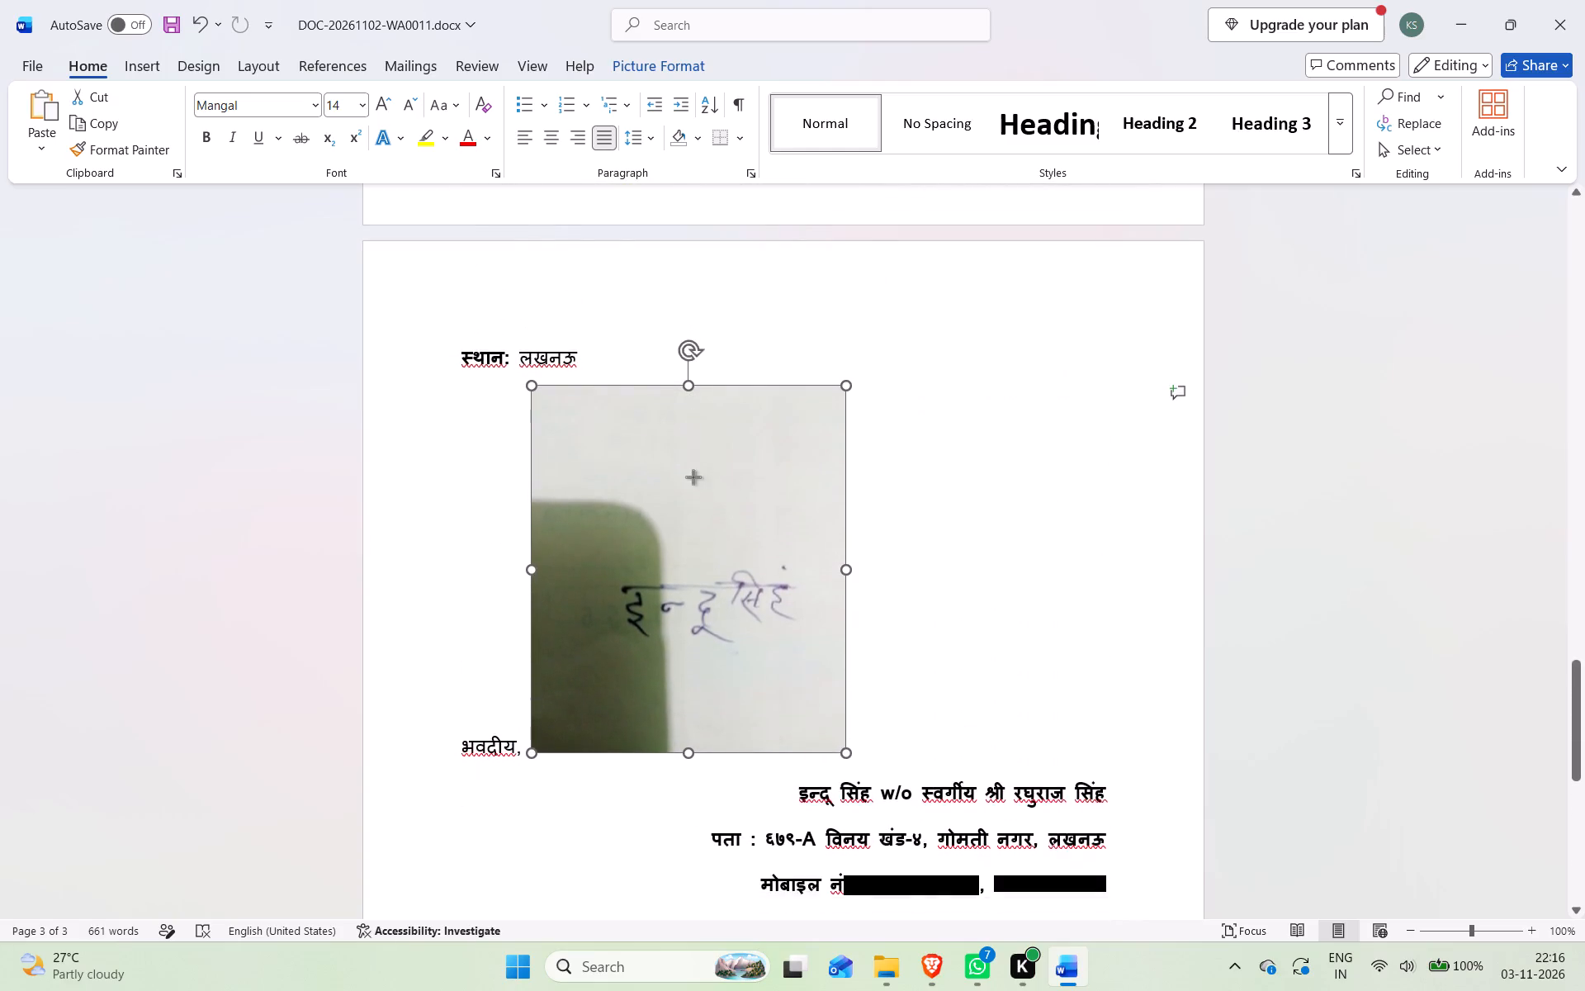
{"action": "left_click_drag", "start_coordinate": [693, 477], "coordinate": [697, 510]}
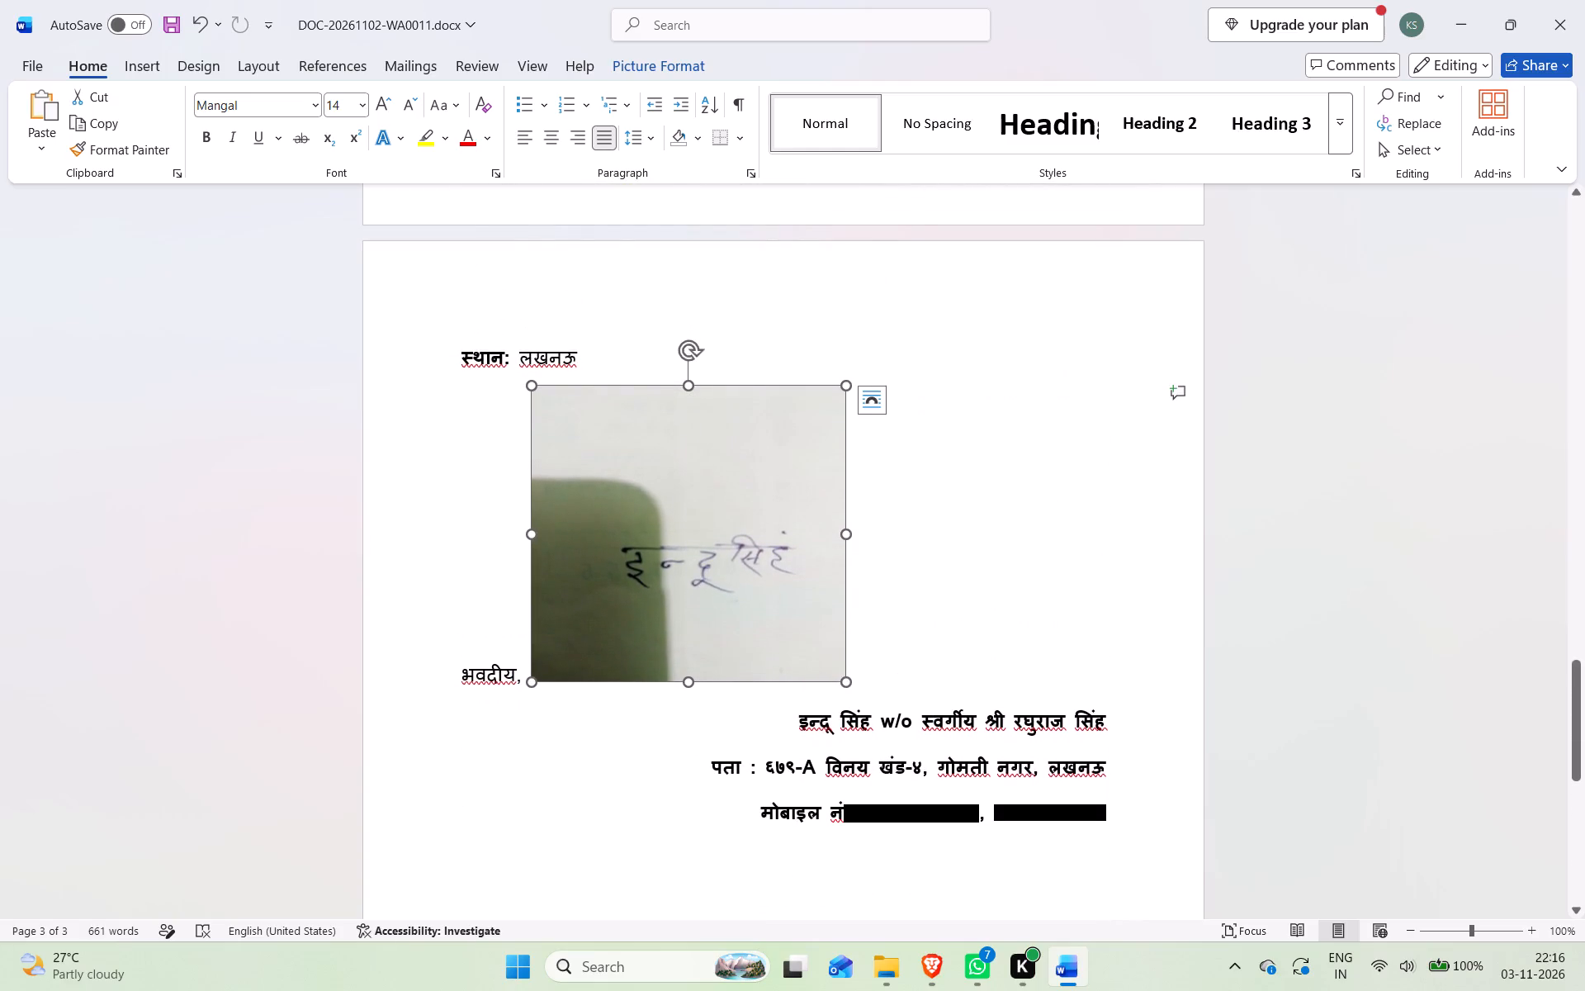
Open the editing options for the resized signature picture.
{"action": "left_click", "coordinate": [766, 460]}
{"action": "right_click", "coordinate": [766, 460]}
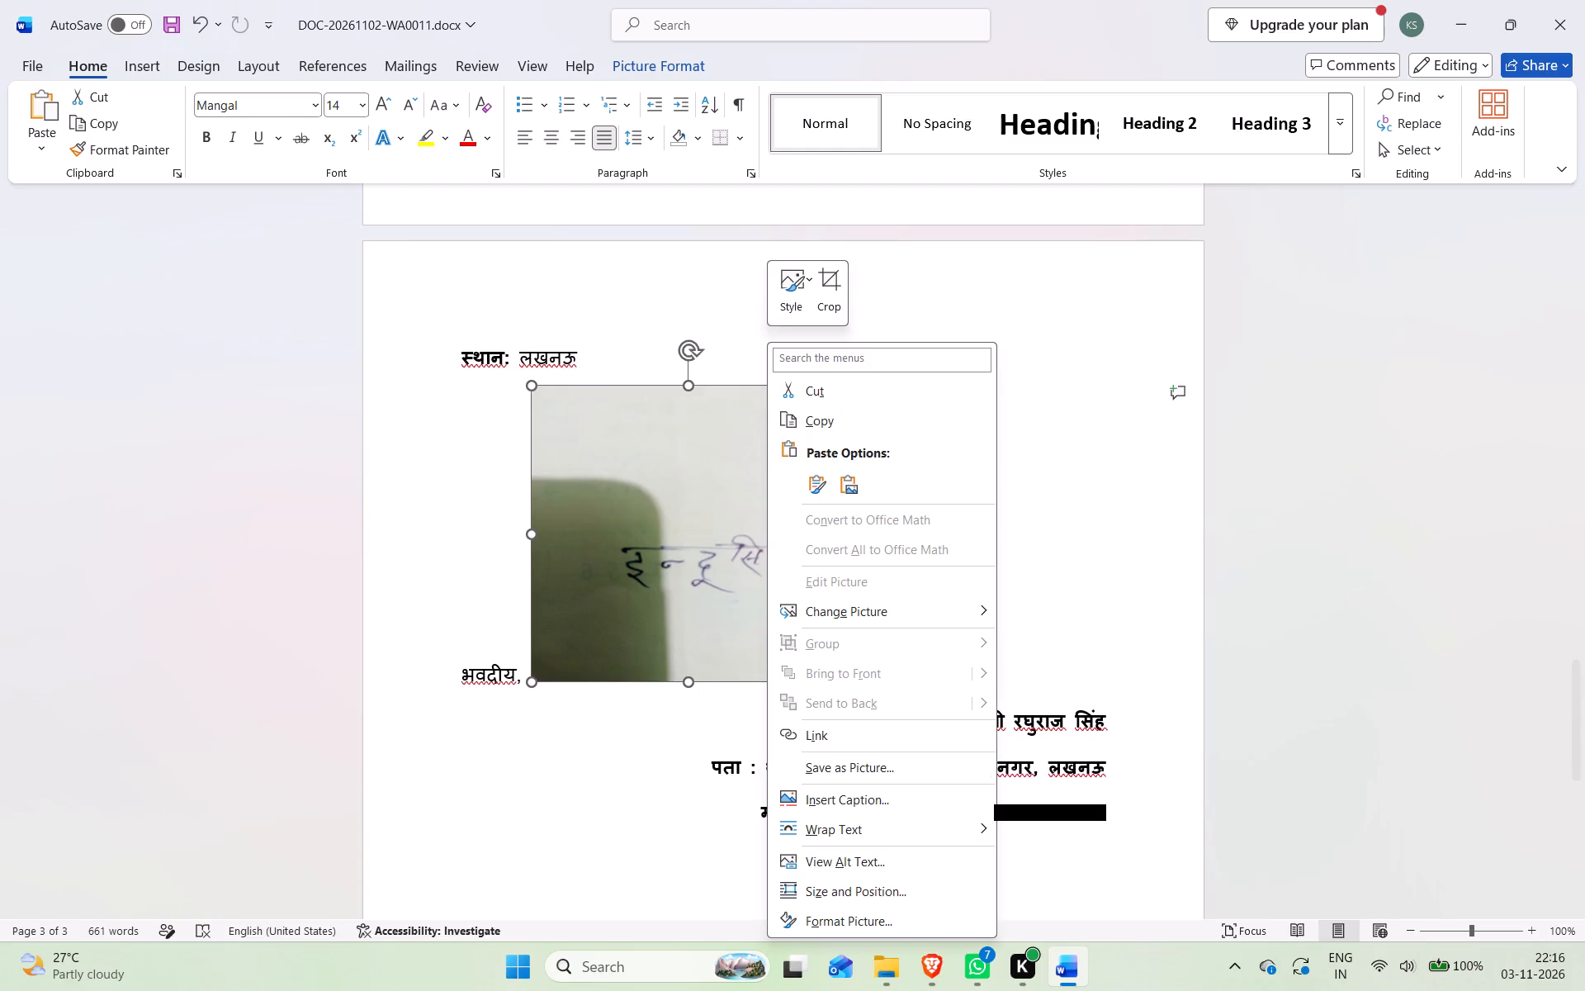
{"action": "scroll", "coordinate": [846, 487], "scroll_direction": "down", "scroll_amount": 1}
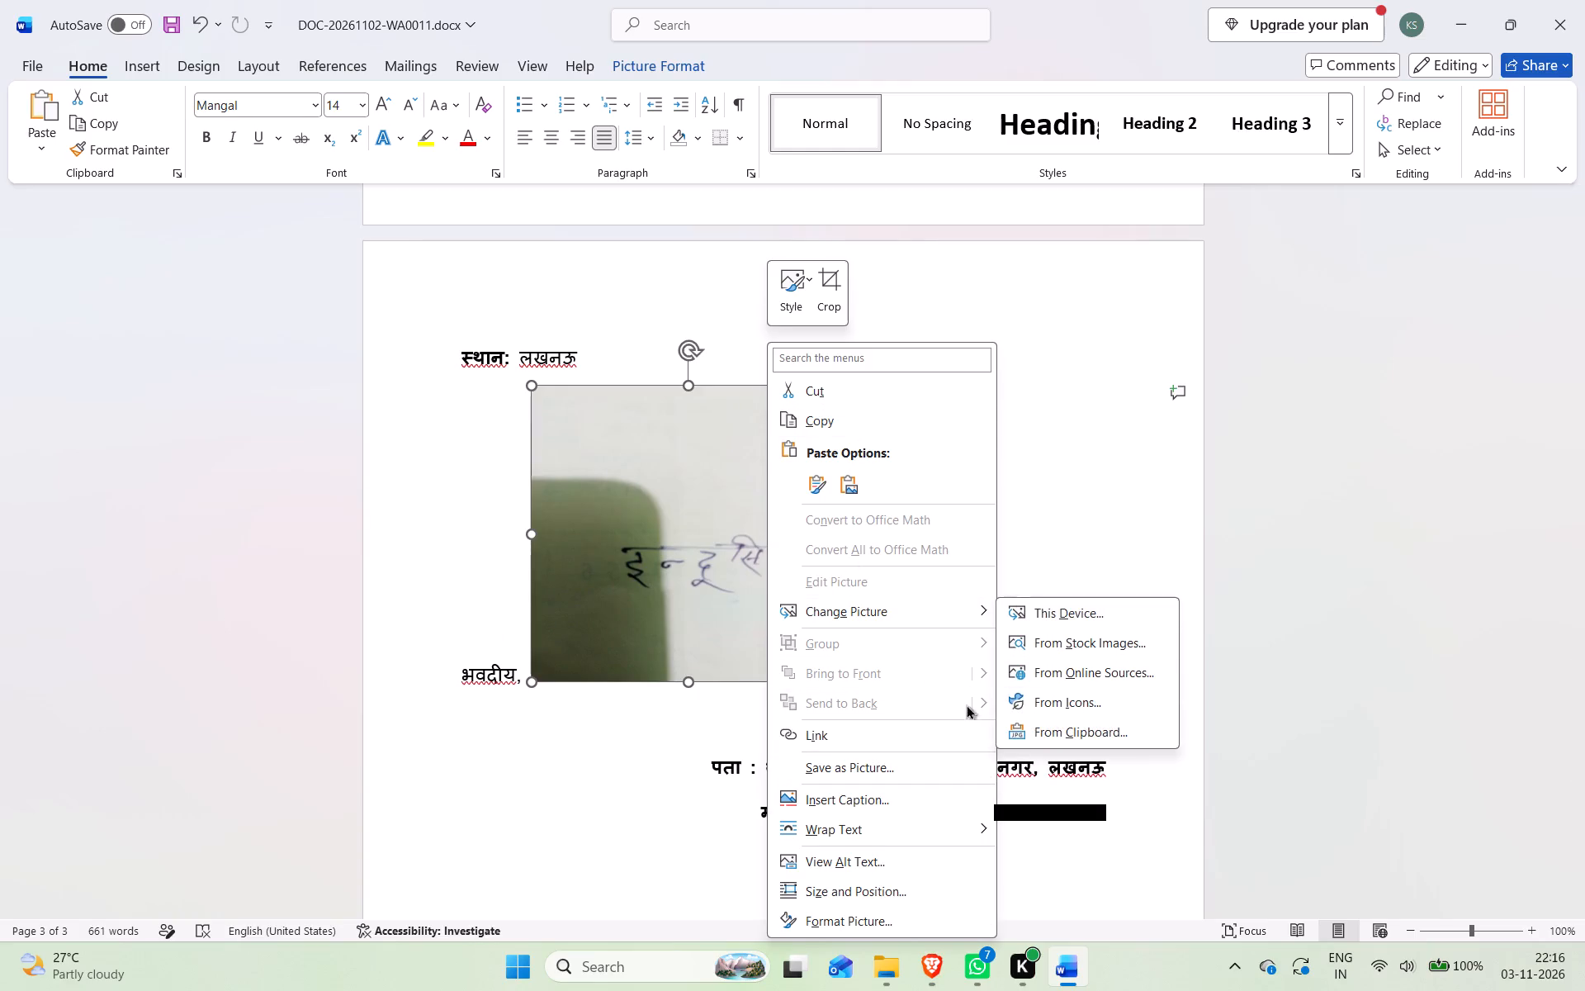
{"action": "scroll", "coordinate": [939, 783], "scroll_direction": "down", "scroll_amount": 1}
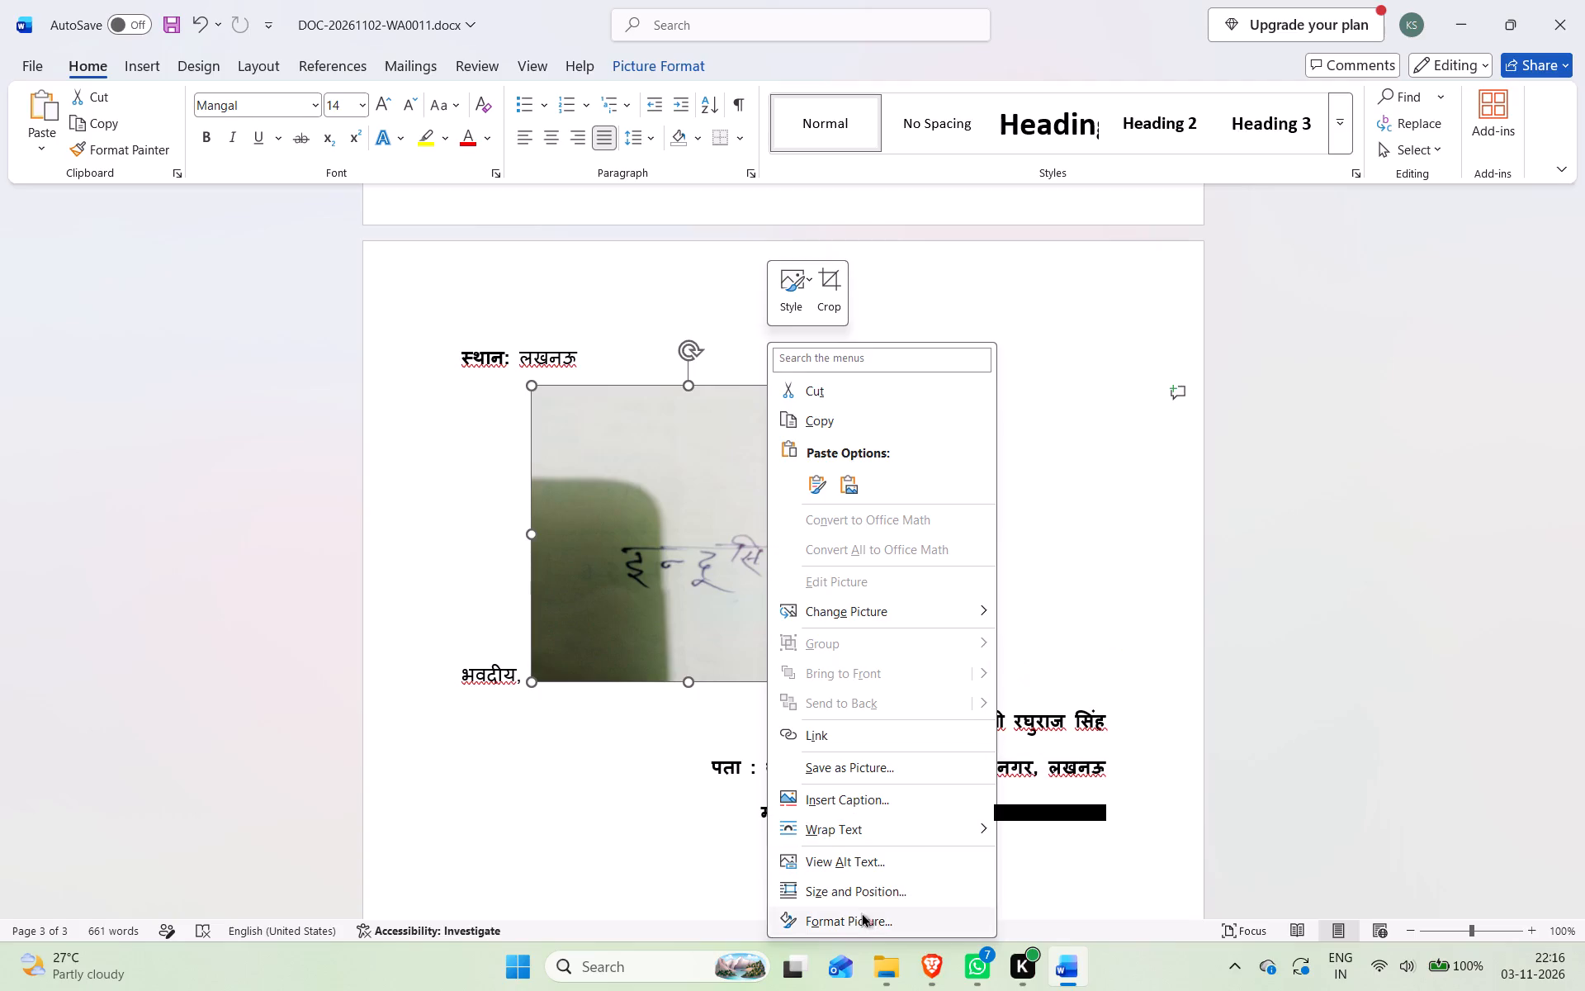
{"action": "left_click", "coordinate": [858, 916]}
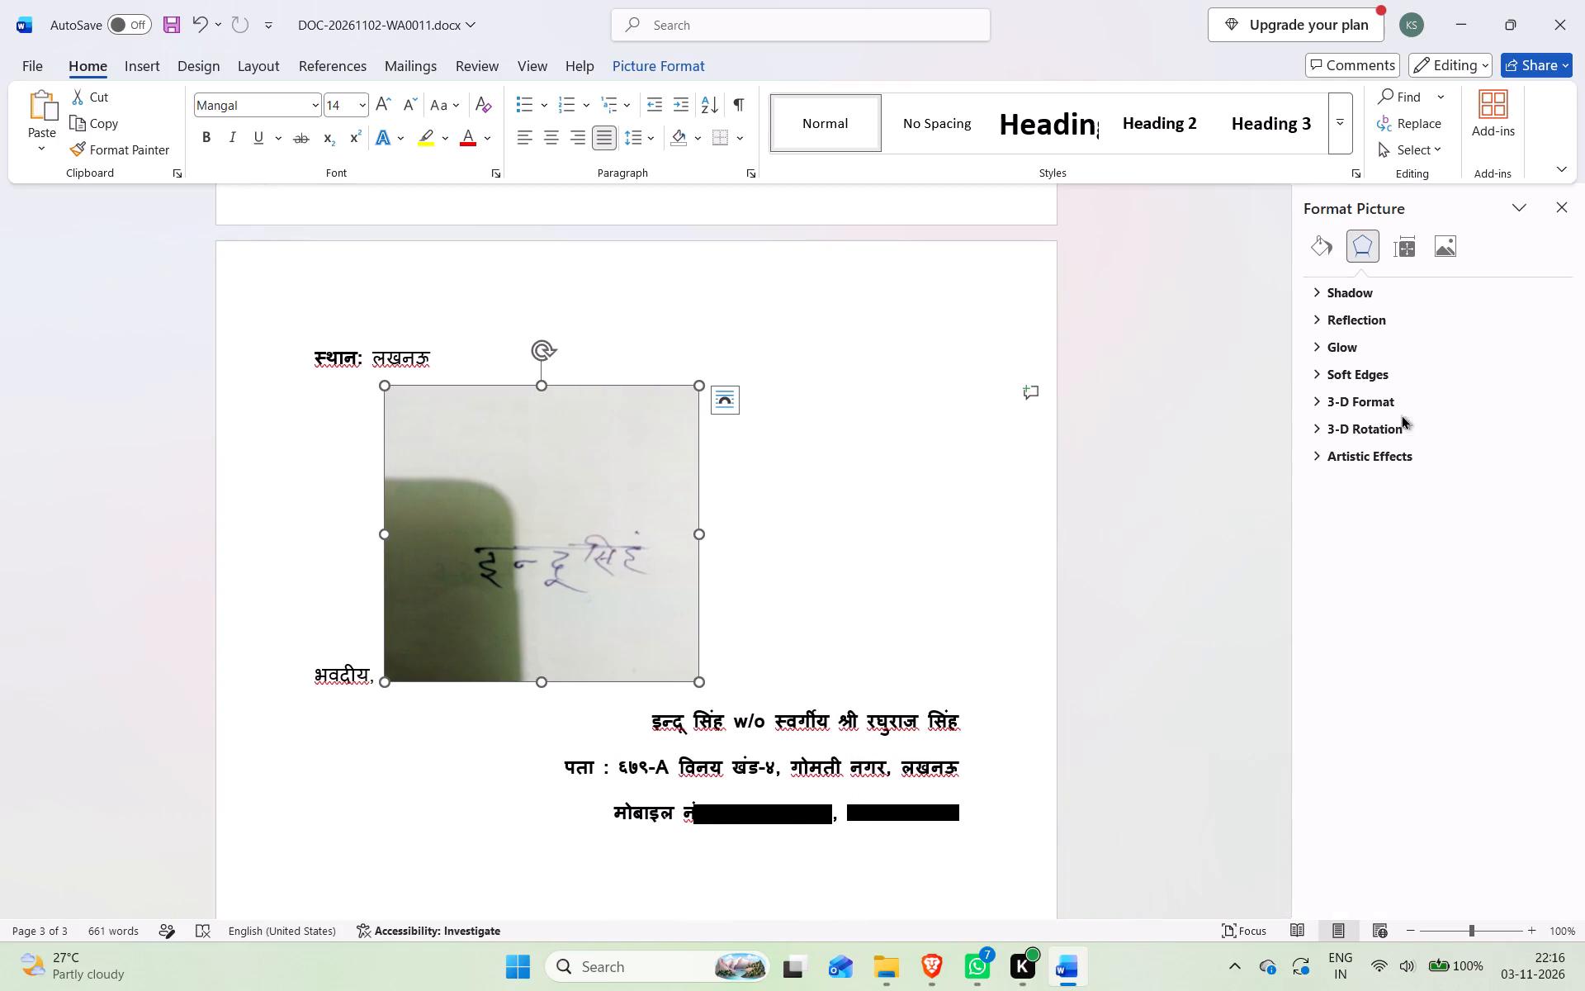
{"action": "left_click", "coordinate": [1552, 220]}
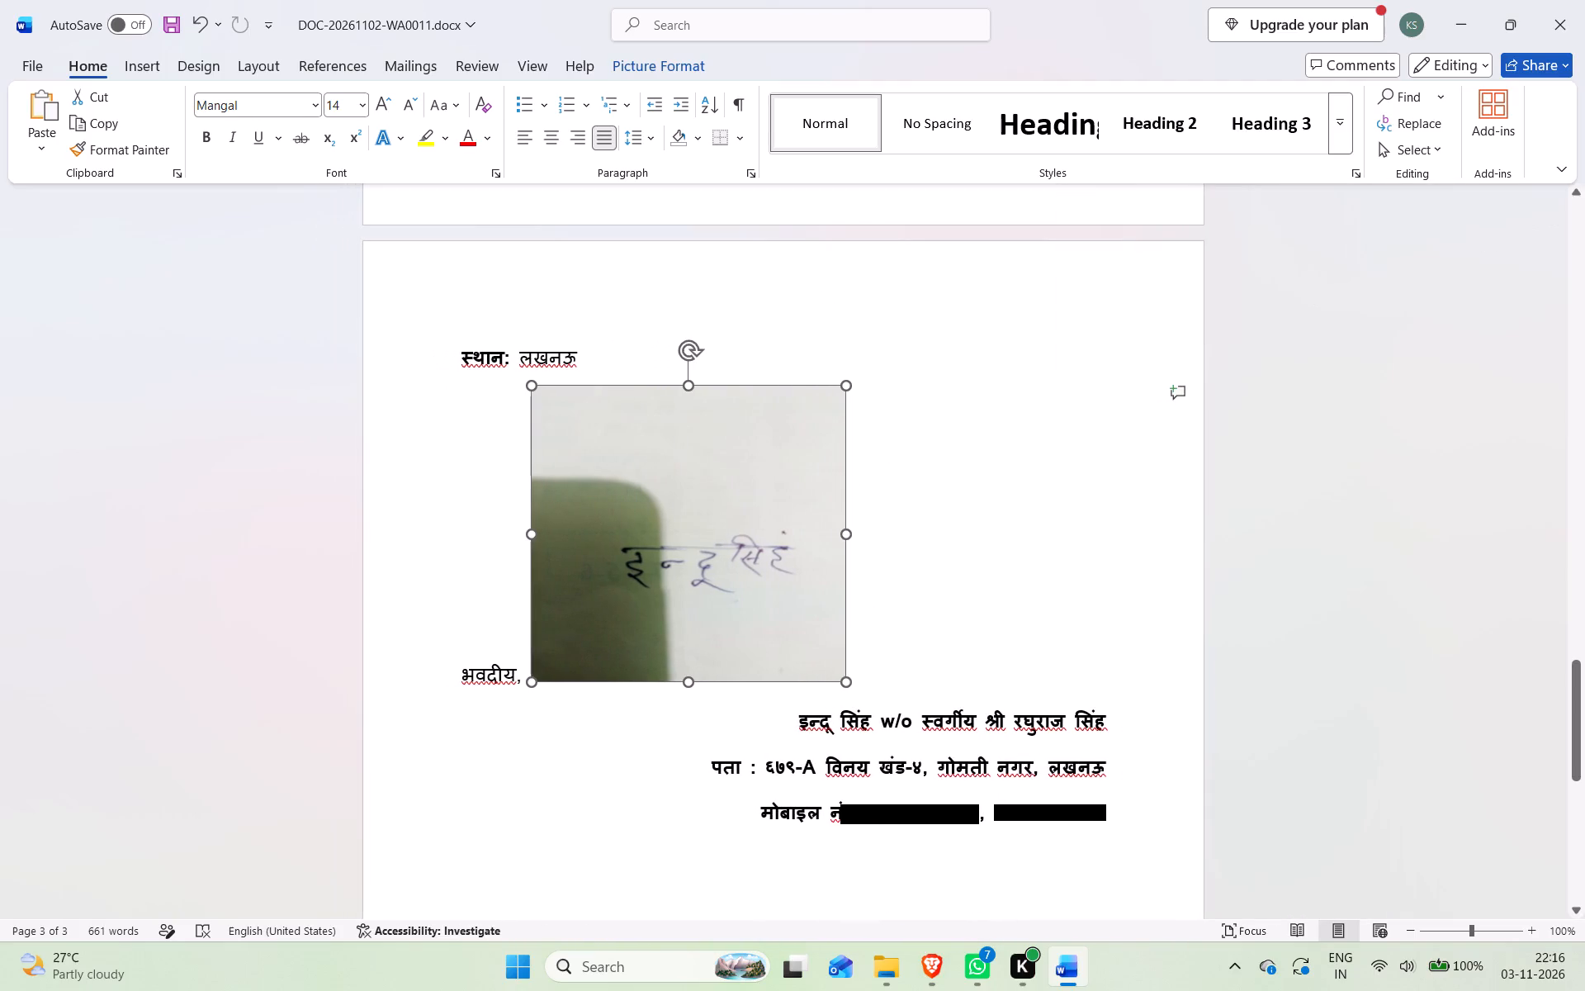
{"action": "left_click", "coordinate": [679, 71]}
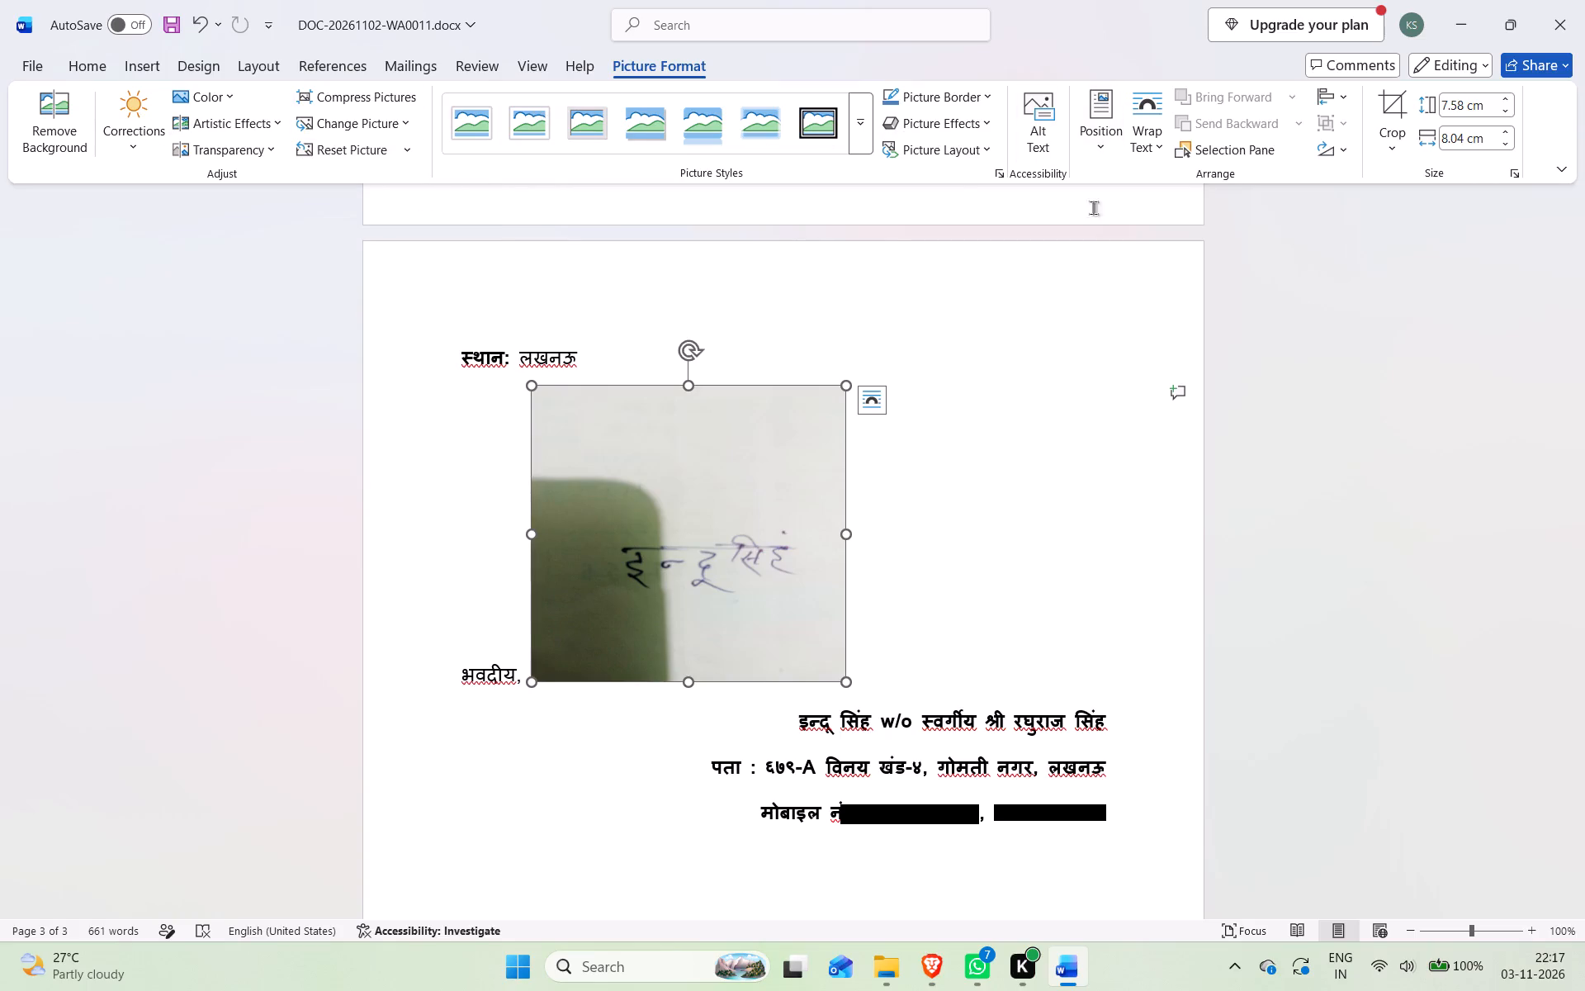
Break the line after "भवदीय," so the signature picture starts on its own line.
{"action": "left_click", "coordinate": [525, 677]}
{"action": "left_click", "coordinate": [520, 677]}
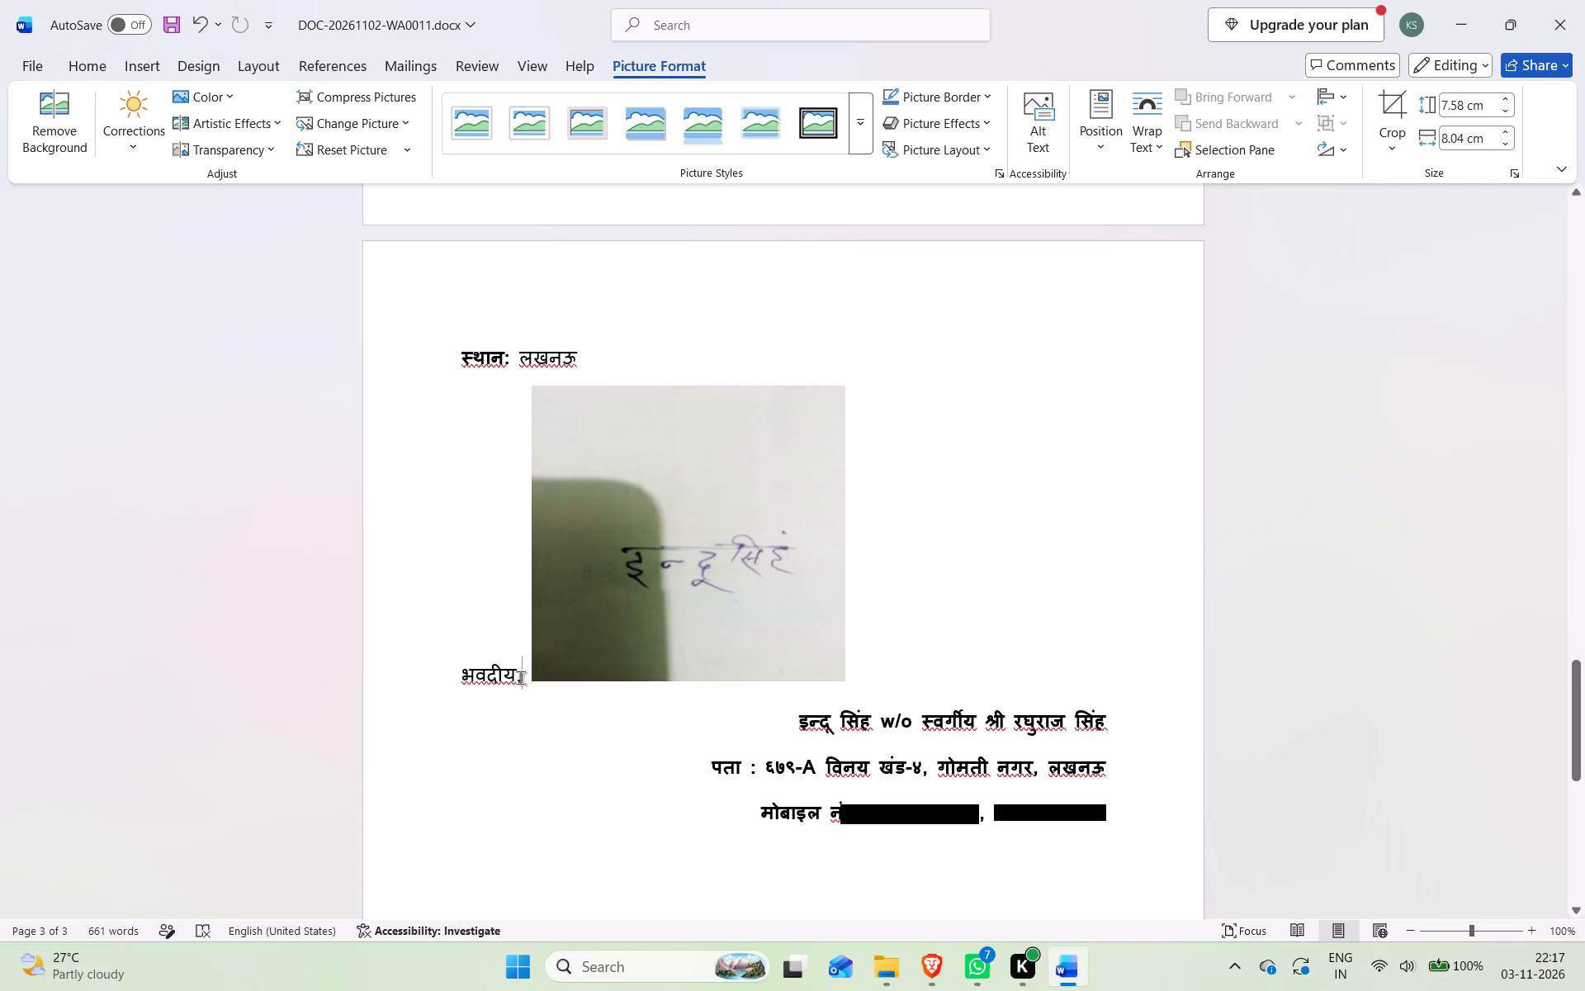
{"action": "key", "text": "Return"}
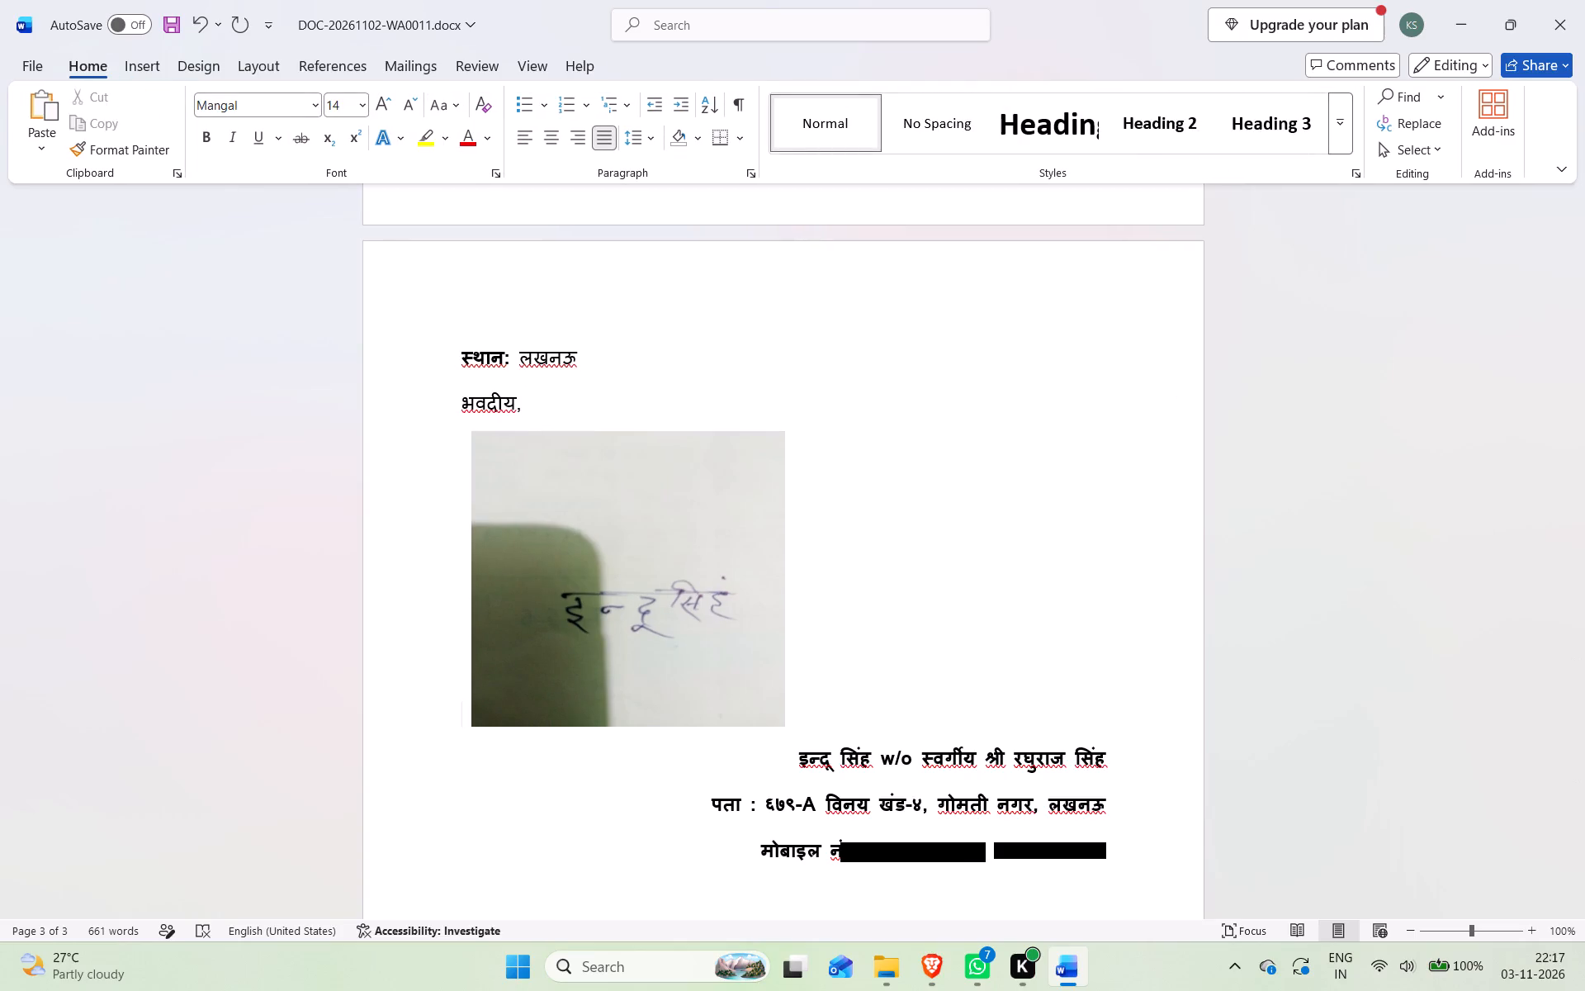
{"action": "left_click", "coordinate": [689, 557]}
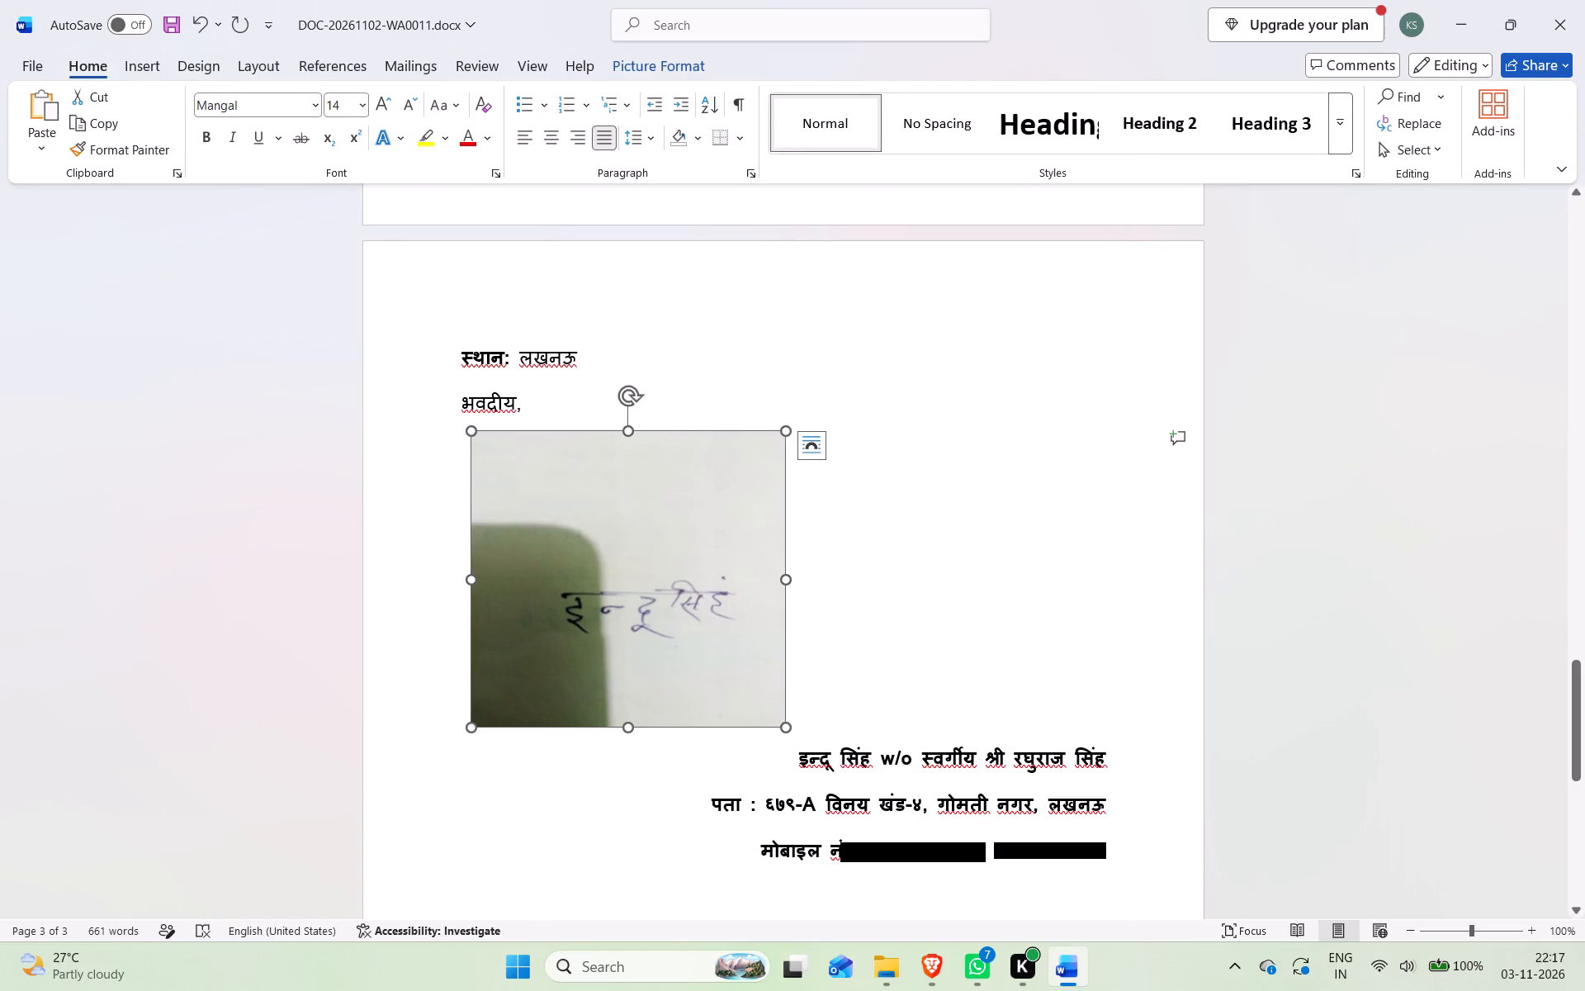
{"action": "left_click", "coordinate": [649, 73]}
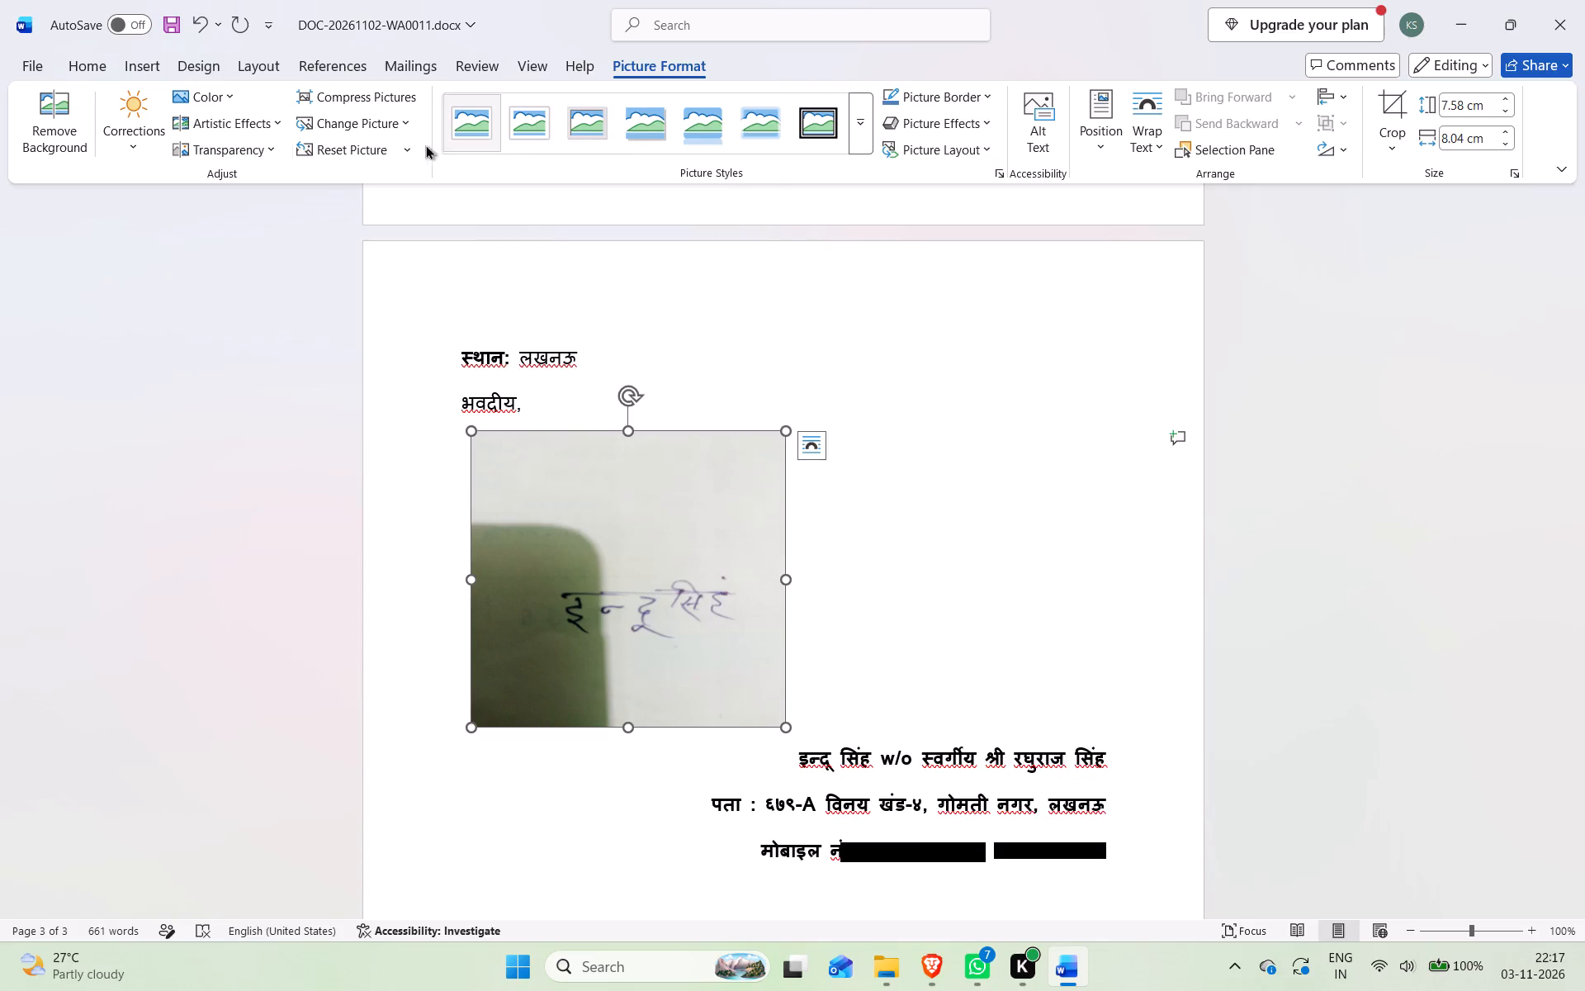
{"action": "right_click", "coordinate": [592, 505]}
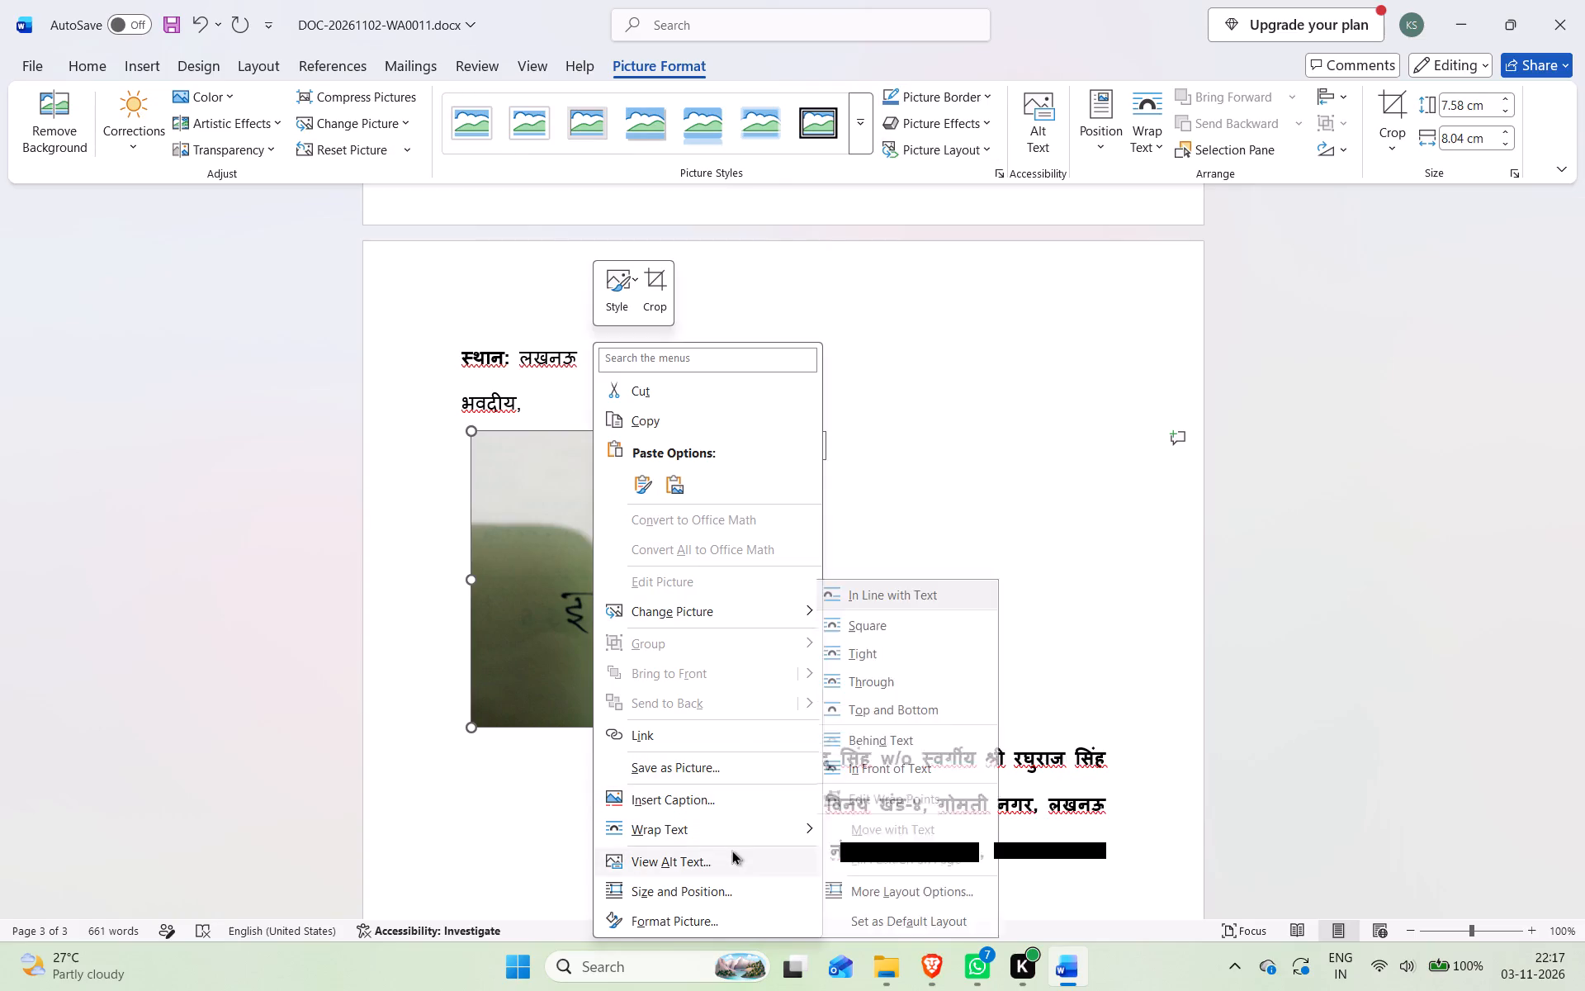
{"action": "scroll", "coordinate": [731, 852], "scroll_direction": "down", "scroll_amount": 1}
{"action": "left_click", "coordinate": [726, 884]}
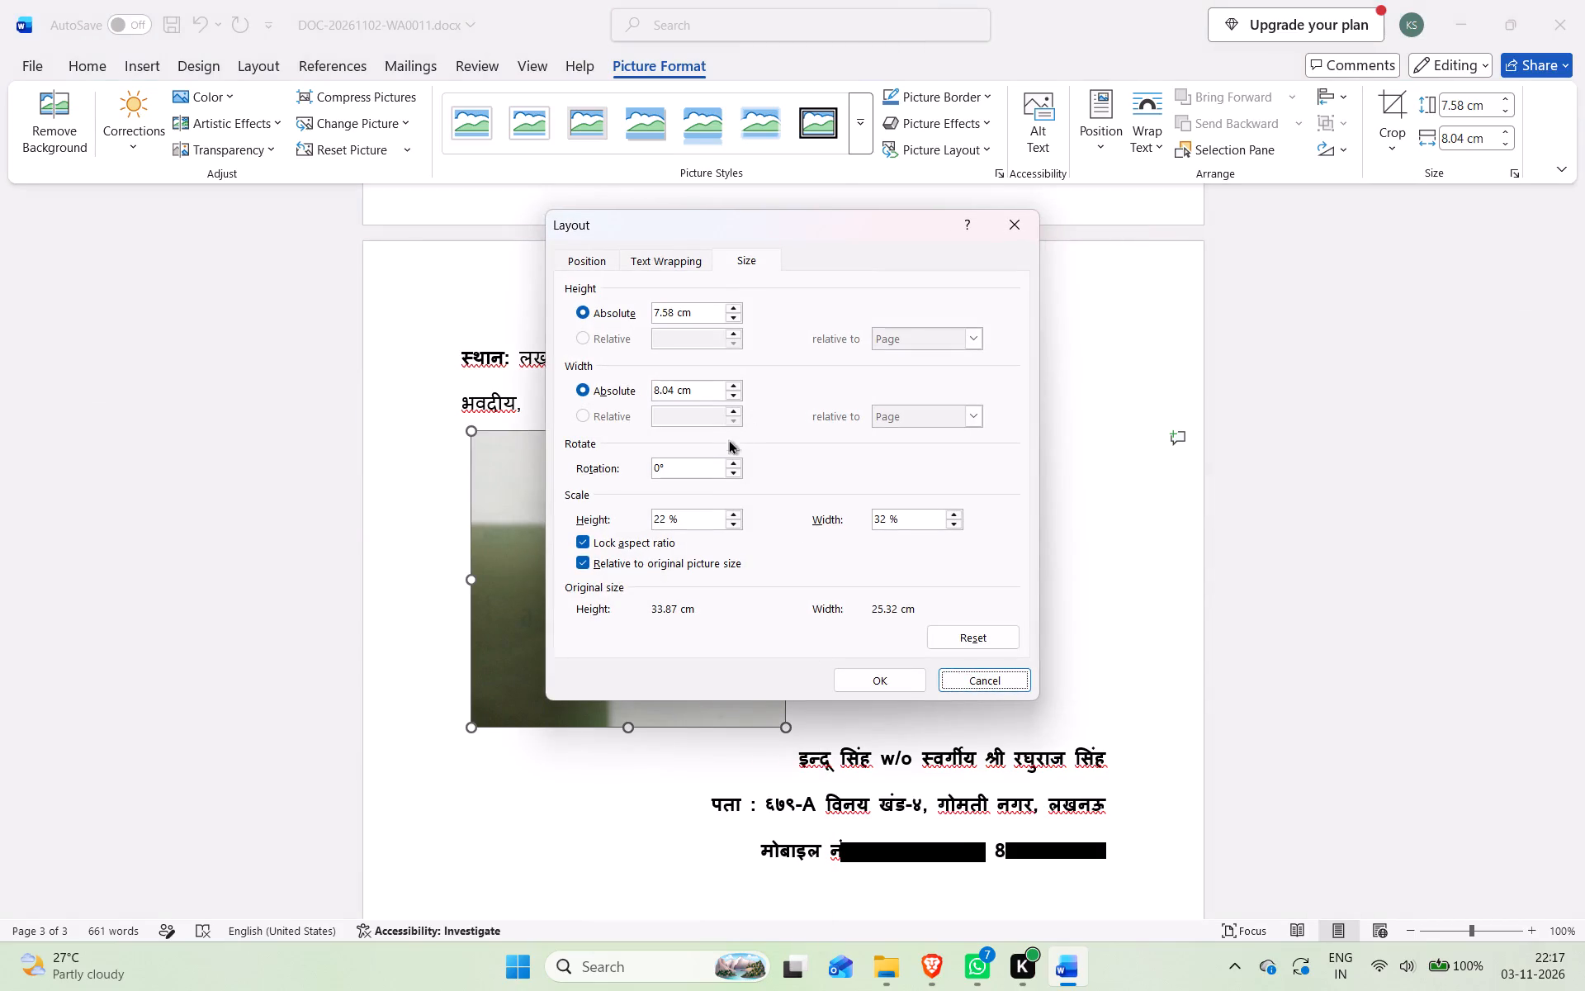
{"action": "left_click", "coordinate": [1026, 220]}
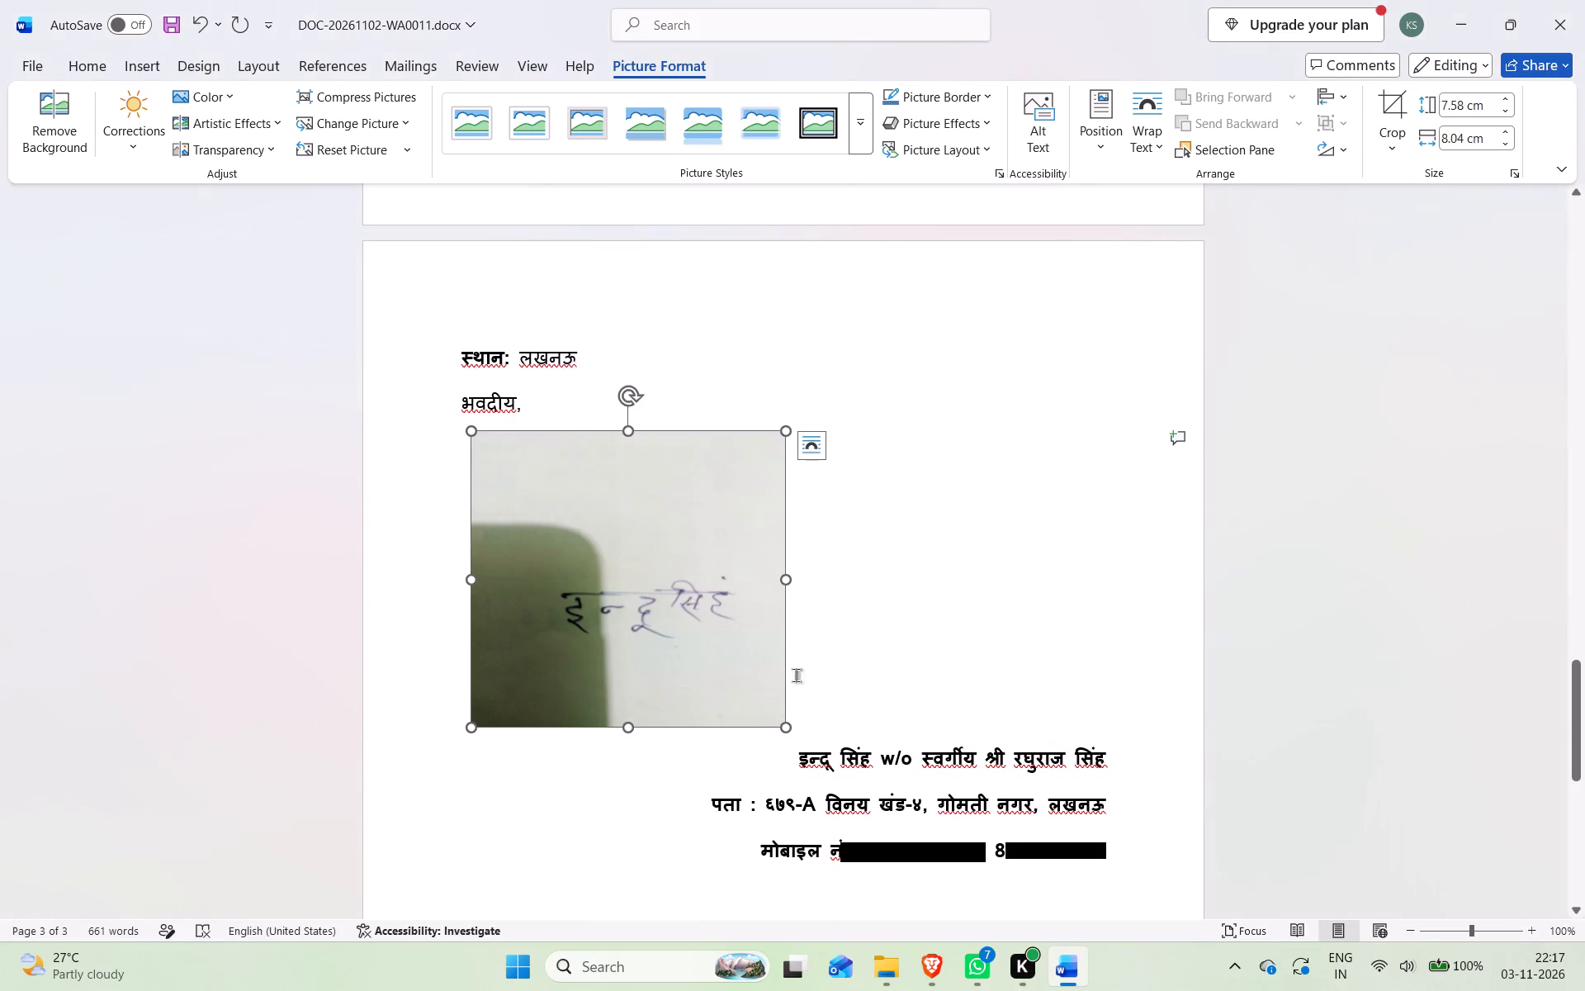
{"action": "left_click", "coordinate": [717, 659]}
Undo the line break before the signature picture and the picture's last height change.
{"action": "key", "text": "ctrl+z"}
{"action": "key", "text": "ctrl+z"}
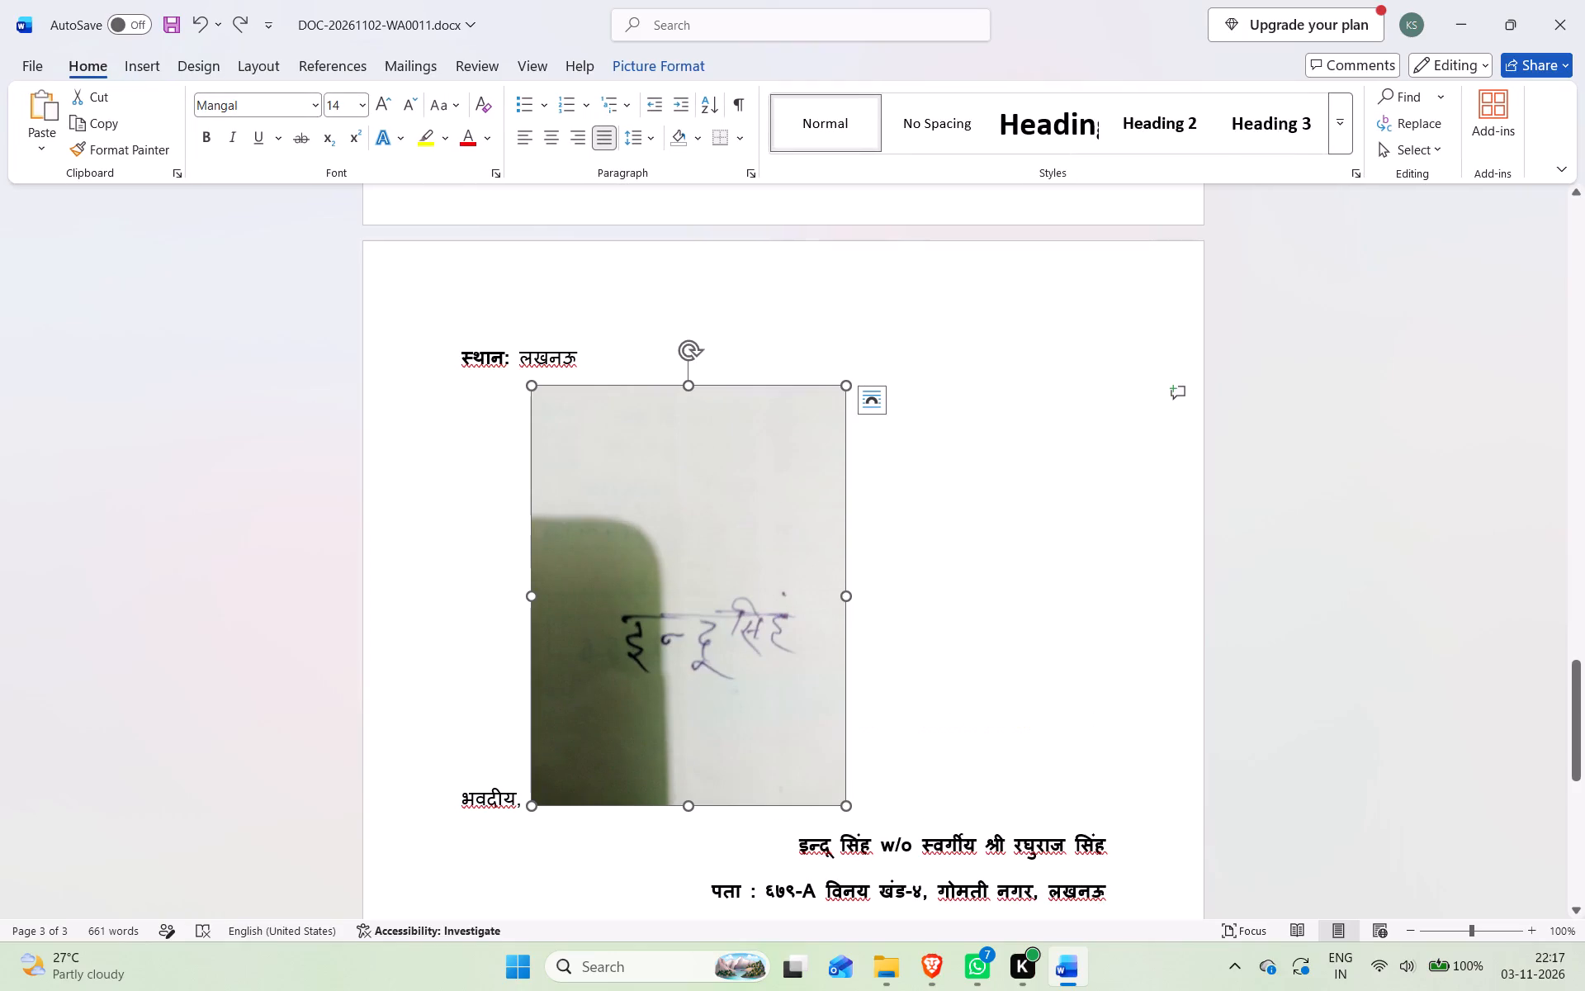
Put the signature picture on its own line directly below "भवदीय,".
{"action": "left_click", "coordinate": [522, 799]}
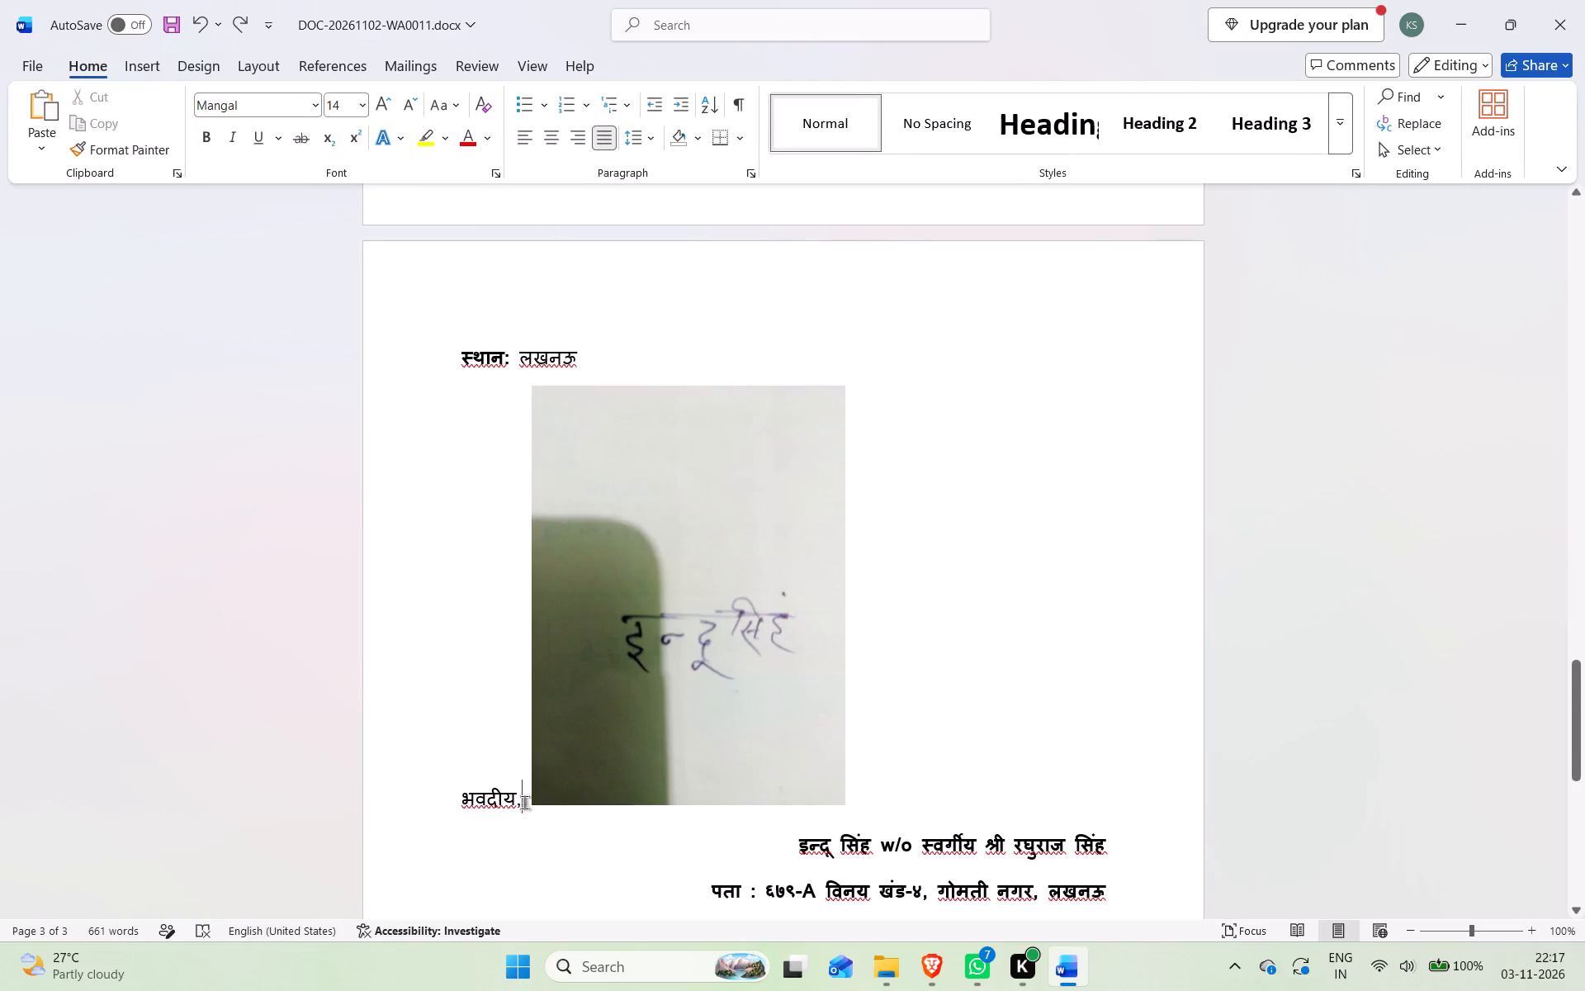
{"action": "key", "text": "Return"}
Shrink the signature picture below "भवदीय," to a height of about 4.1 cm.
{"action": "left_click", "coordinate": [751, 807]}
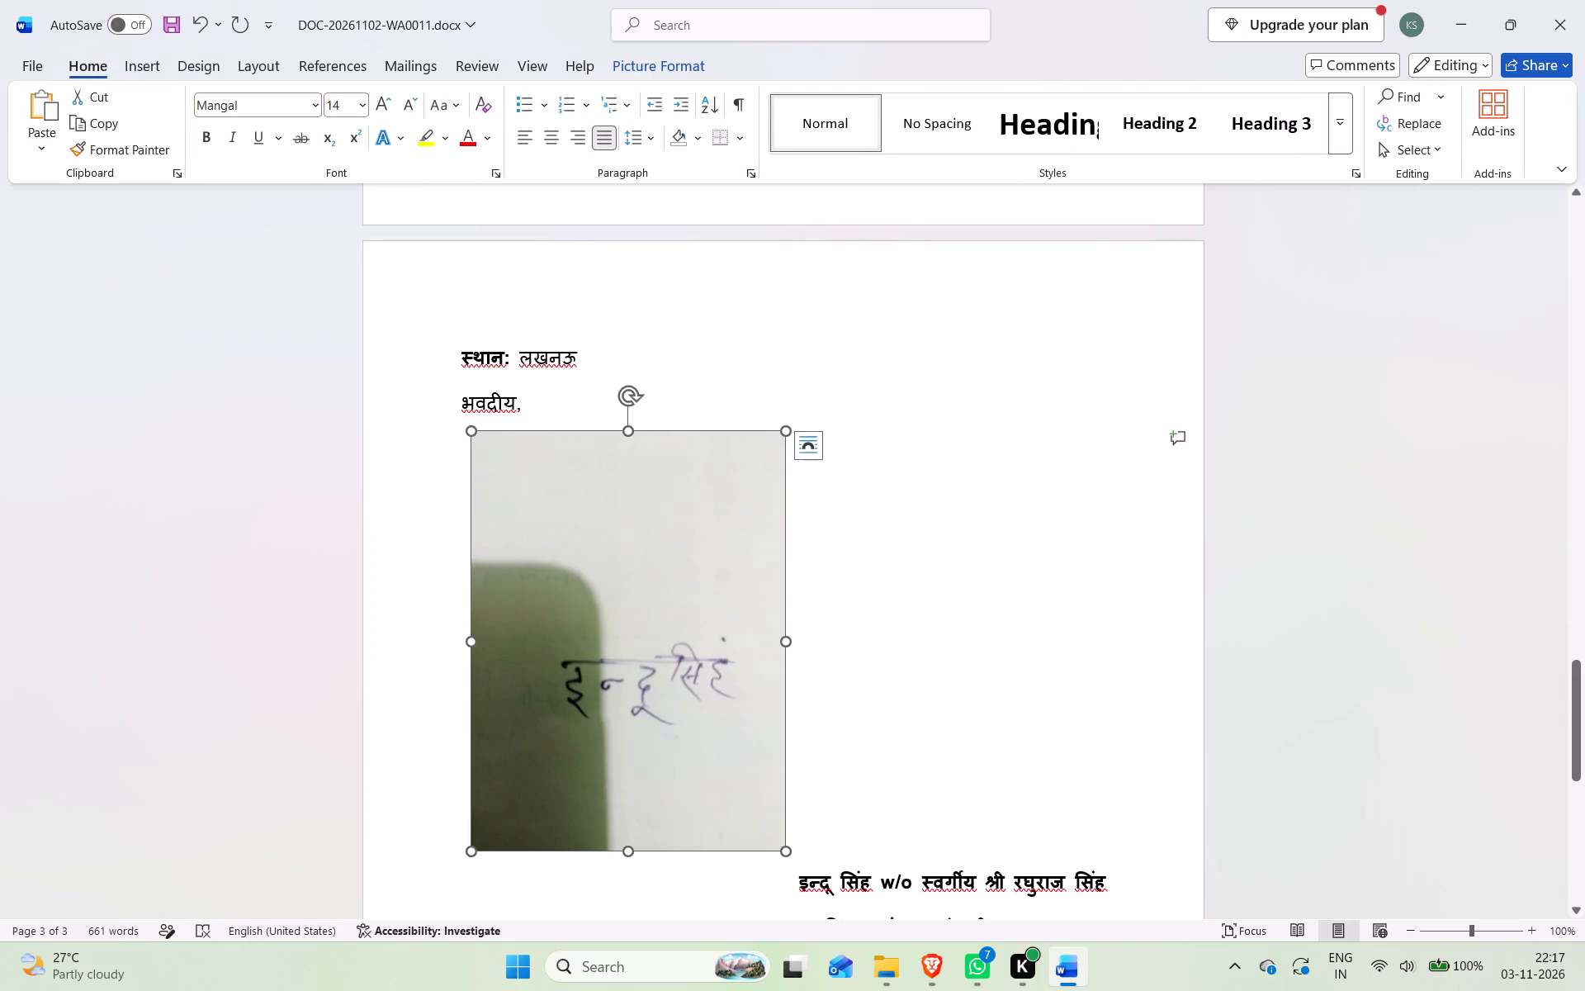
{"action": "left_click_drag", "start_coordinate": [632, 430], "coordinate": [629, 445]}
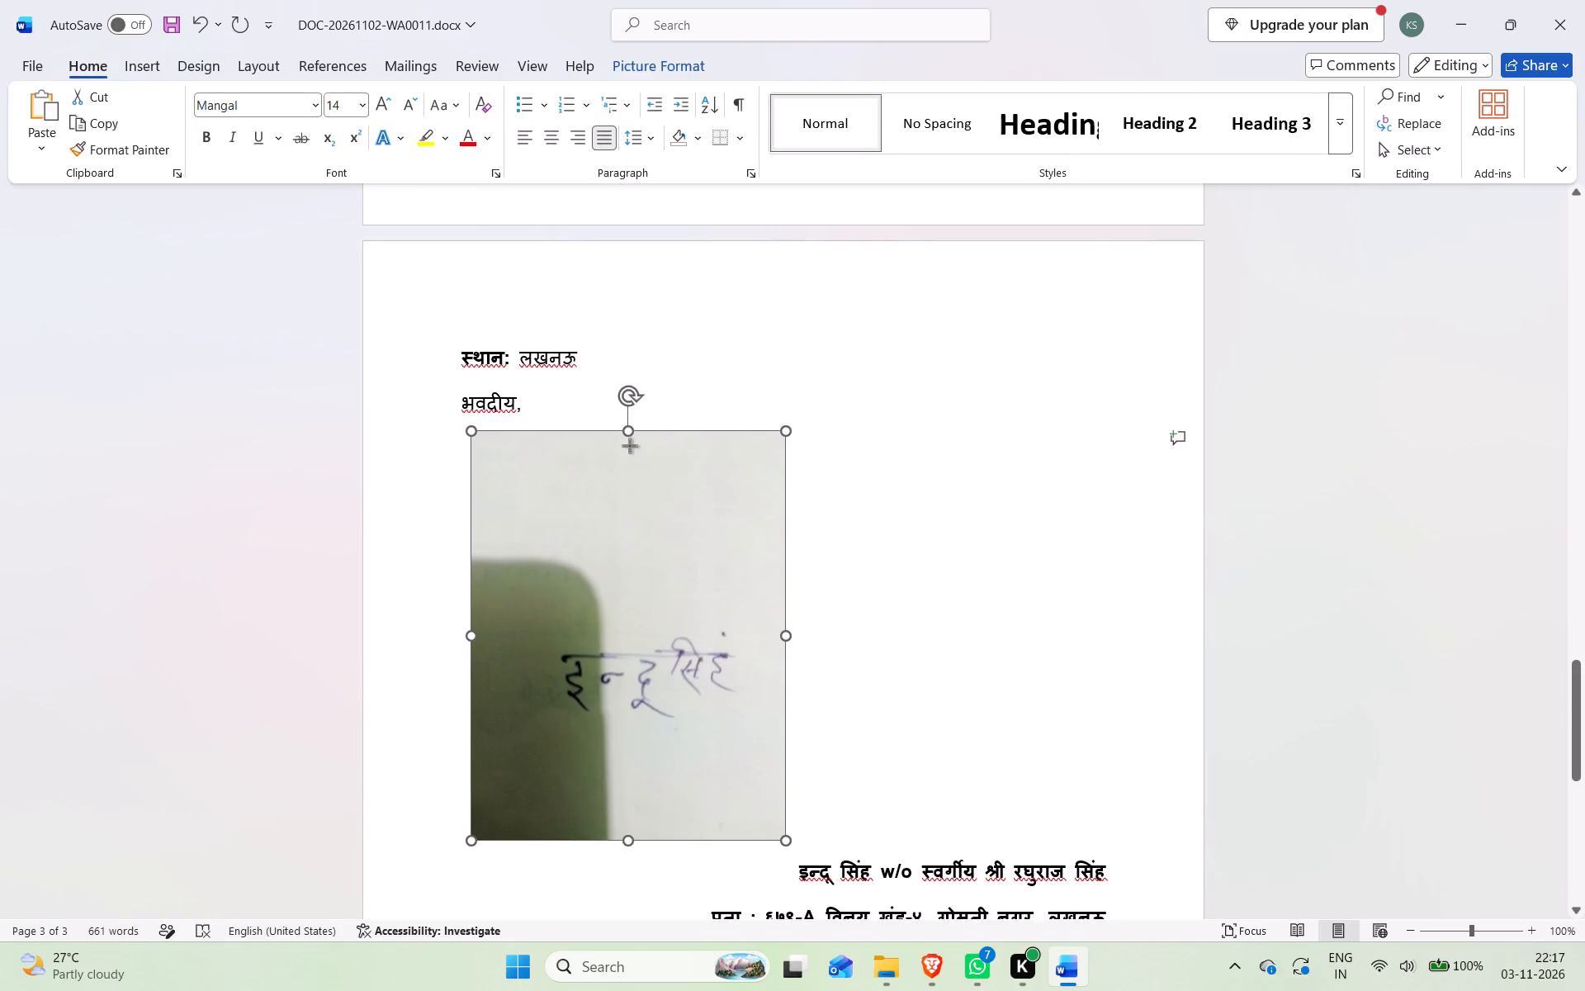
{"action": "left_click_drag", "start_coordinate": [629, 445], "coordinate": [627, 439]}
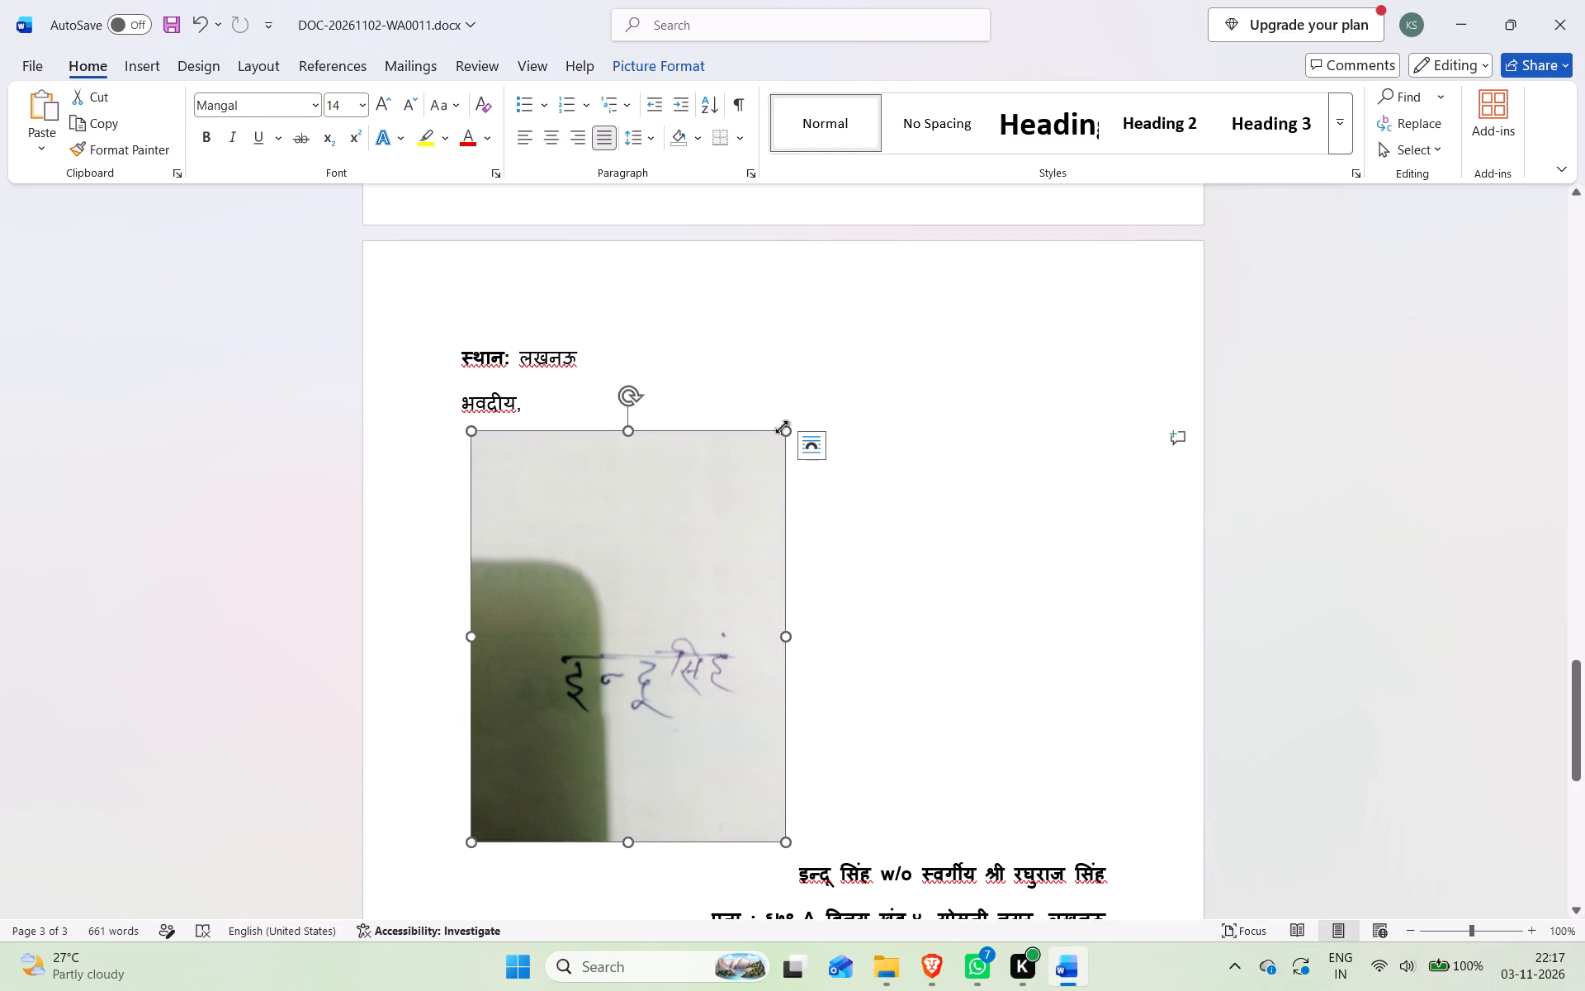
{"action": "left_click_drag", "start_coordinate": [785, 429], "coordinate": [219, 590]}
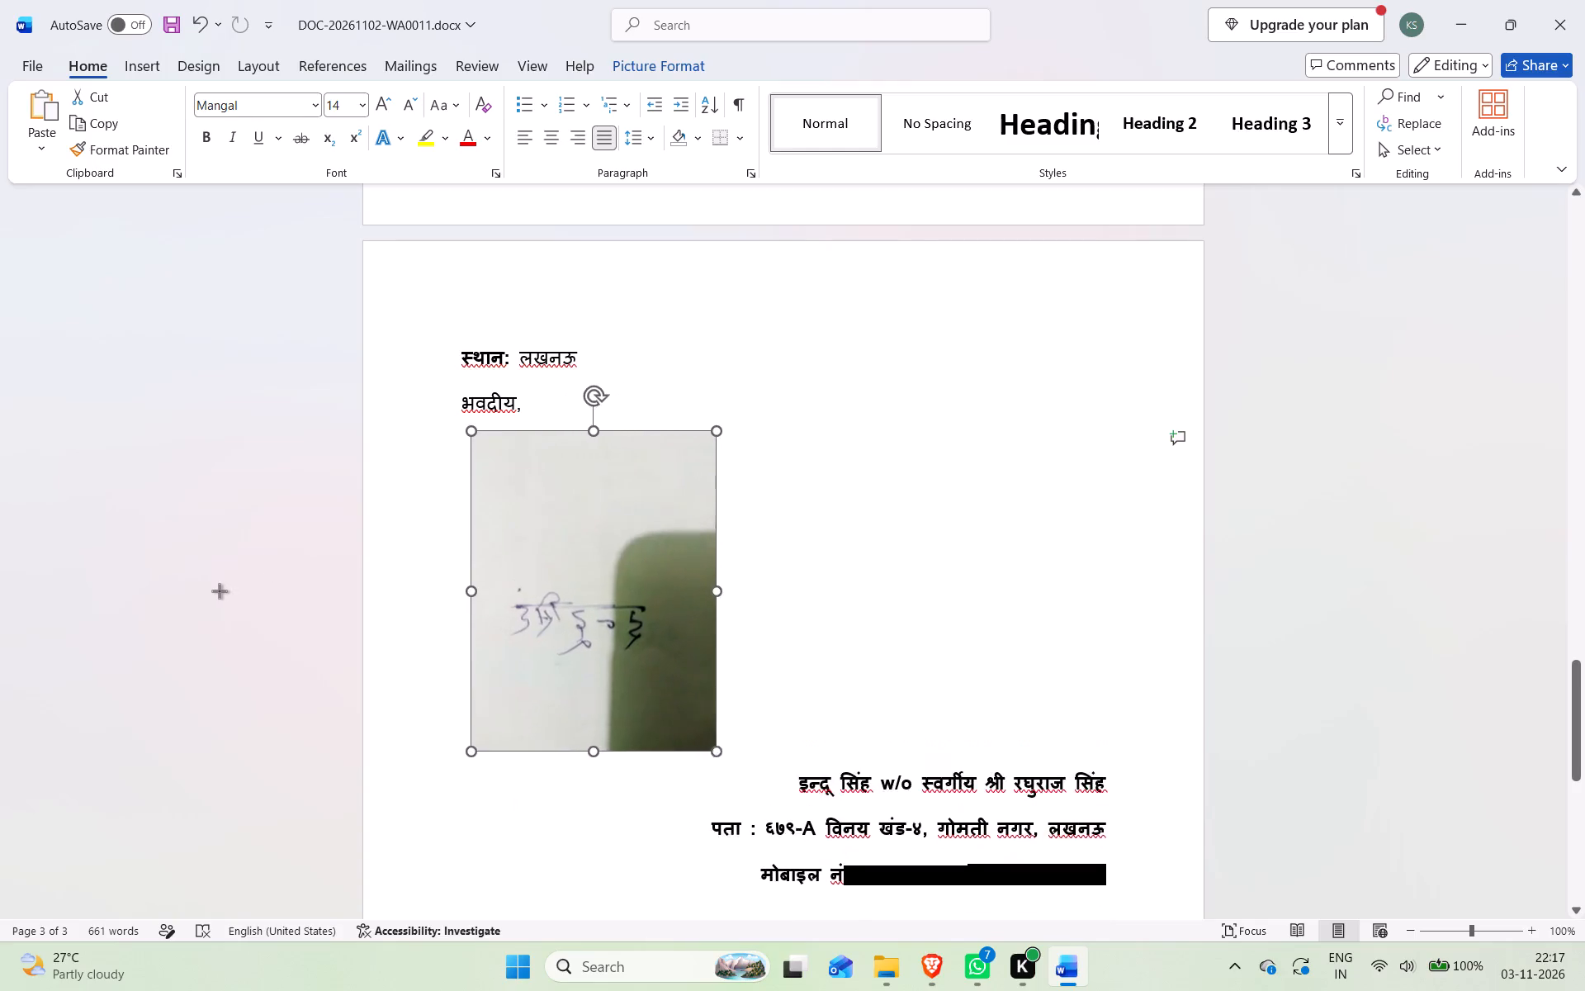
{"action": "left_click_drag", "start_coordinate": [219, 590], "coordinate": [613, 623]}
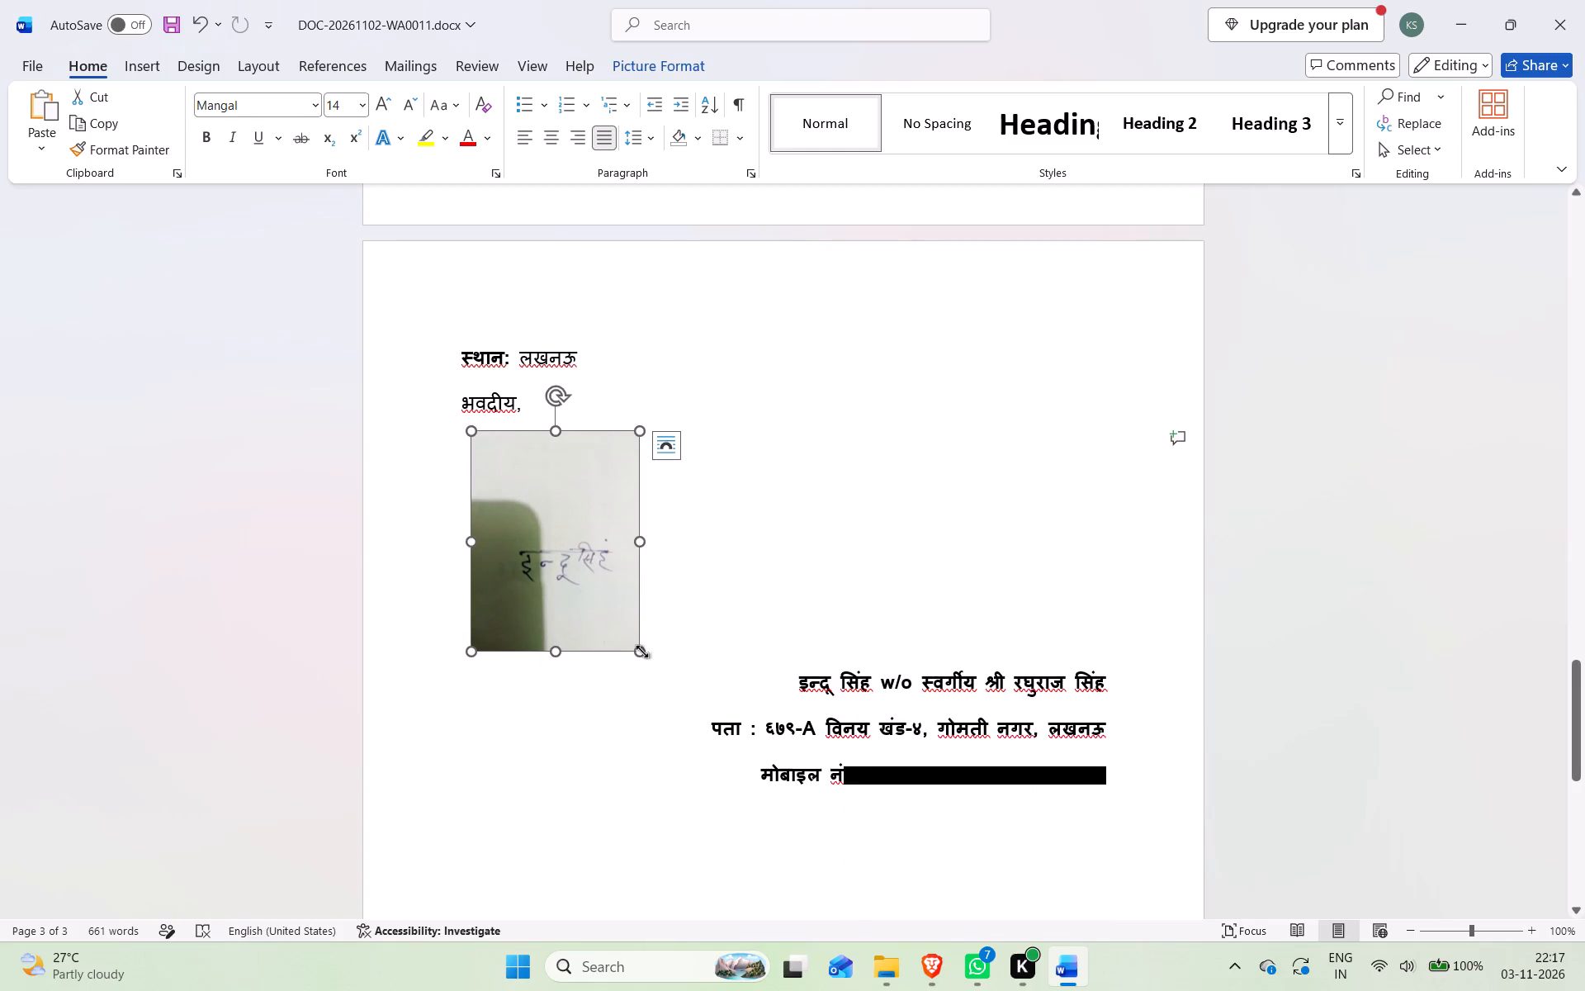
{"action": "left_click_drag", "start_coordinate": [640, 651], "coordinate": [594, 537]}
{"action": "left_click", "coordinate": [672, 605]}
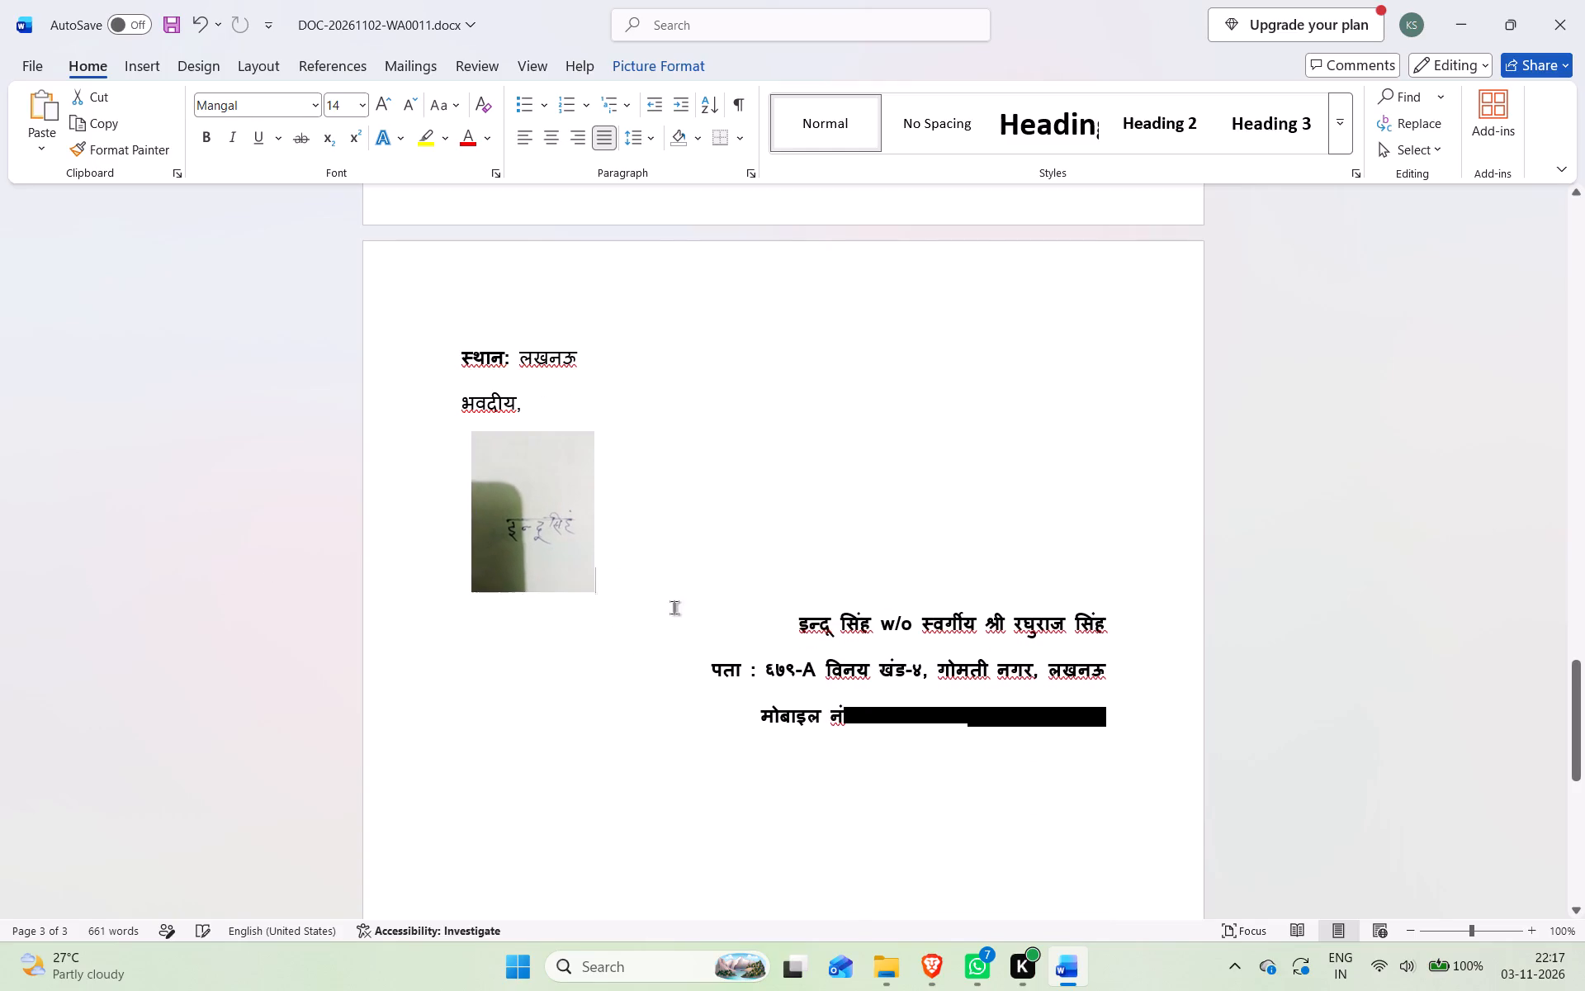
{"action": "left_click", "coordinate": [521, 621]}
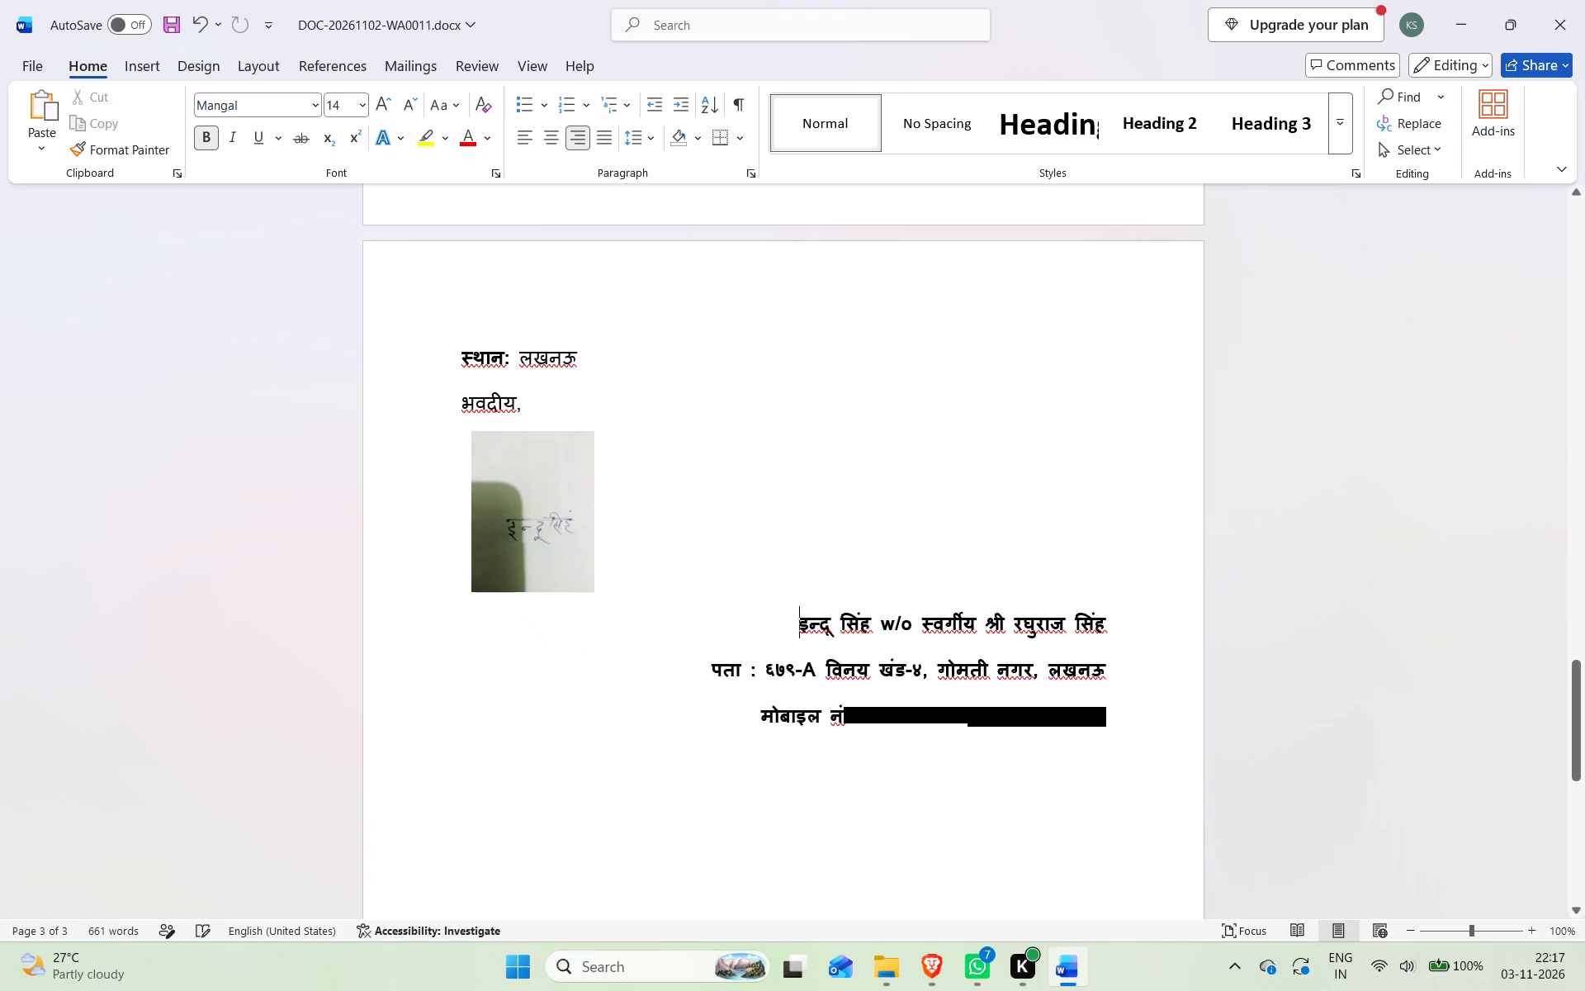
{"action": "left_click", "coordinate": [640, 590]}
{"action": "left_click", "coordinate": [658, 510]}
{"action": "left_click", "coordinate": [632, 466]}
Widen the signature picture to about 4.4 cm while keeping its height.
{"action": "left_click", "coordinate": [541, 519]}
{"action": "left_click_drag", "start_coordinate": [595, 513], "coordinate": [617, 518]}
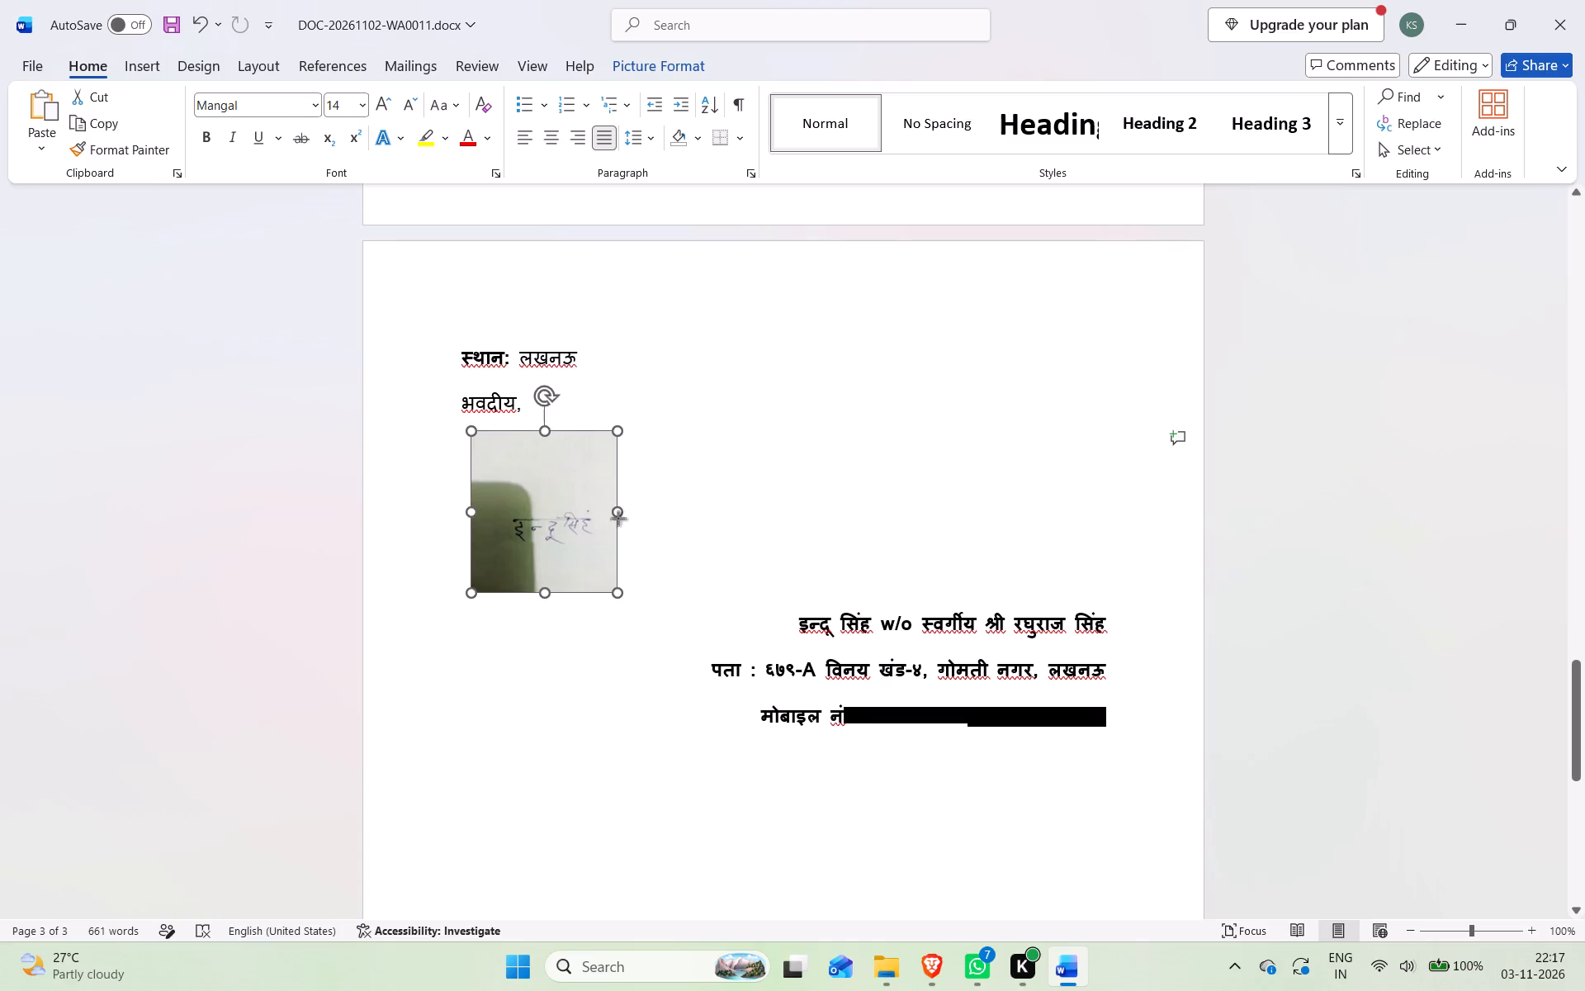
{"action": "left_click_drag", "start_coordinate": [617, 518], "coordinate": [643, 524]}
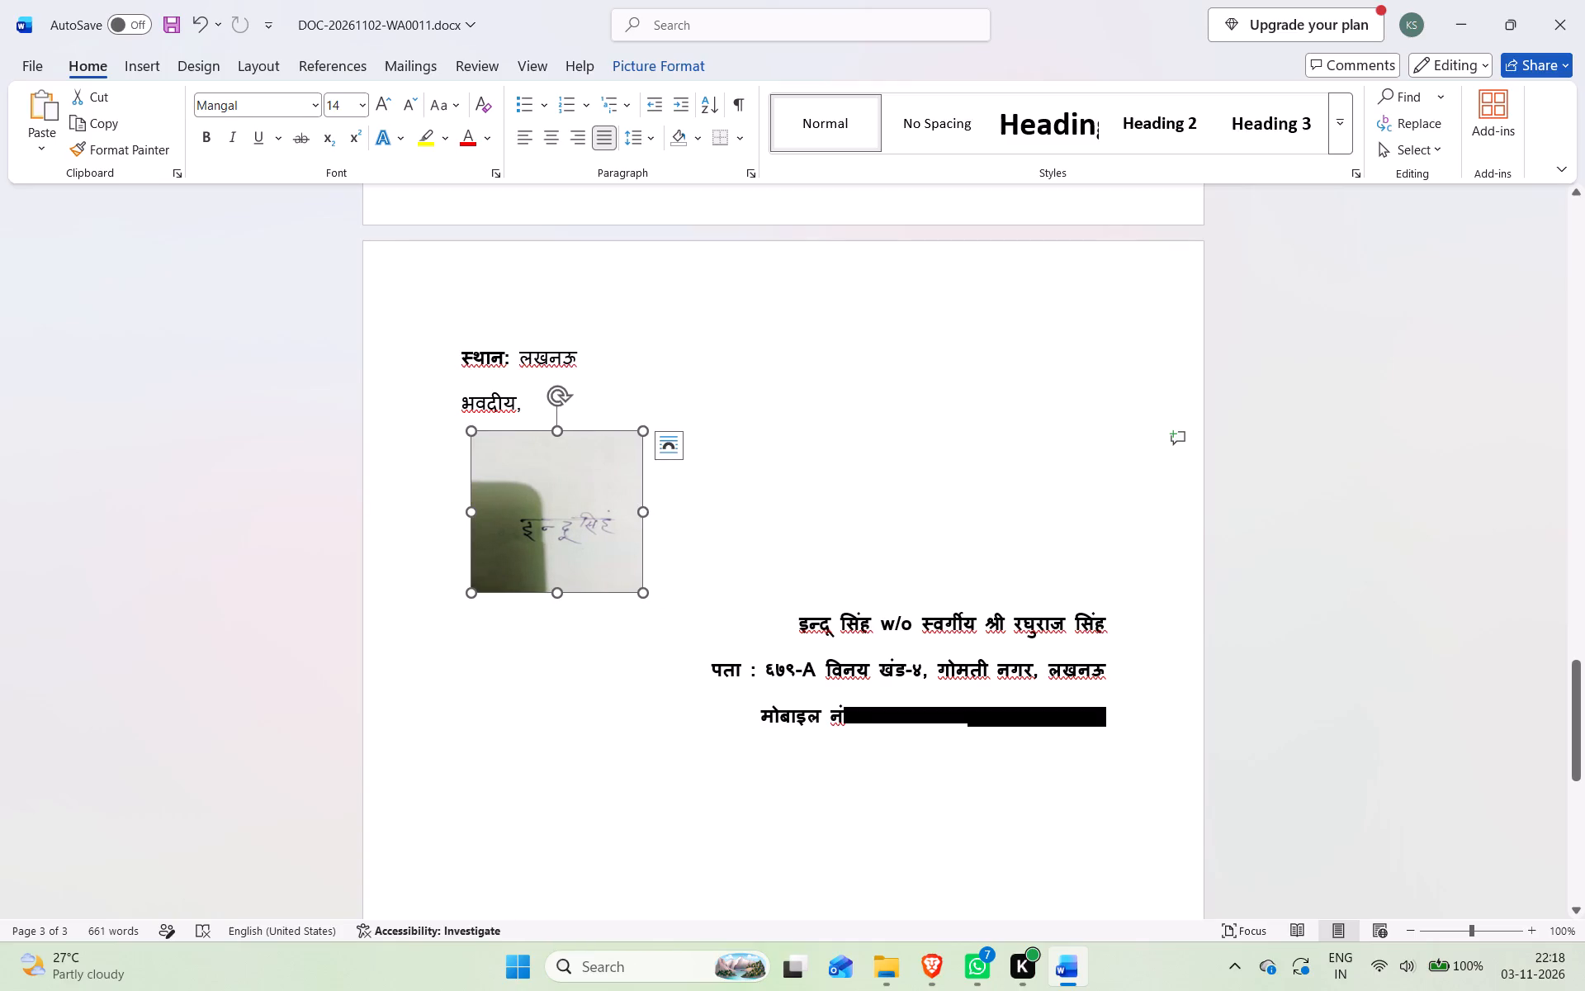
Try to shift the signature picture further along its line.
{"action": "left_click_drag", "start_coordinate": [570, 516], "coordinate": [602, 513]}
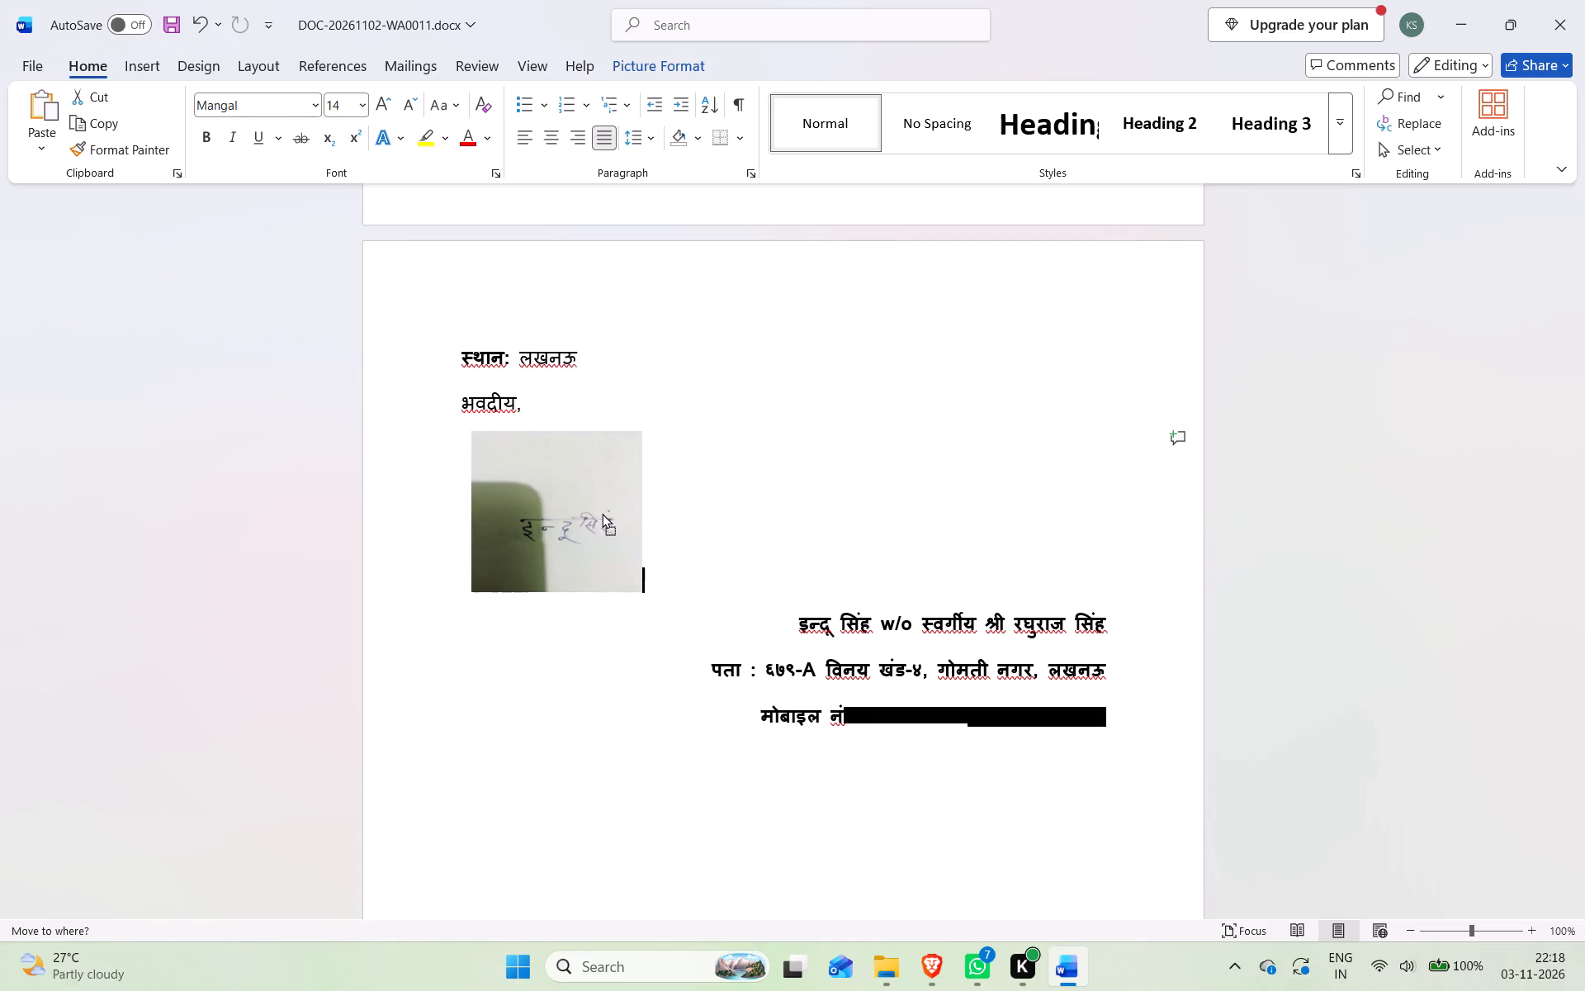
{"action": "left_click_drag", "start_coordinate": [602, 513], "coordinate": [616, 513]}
Crop the signature picture to a narrow strip around the handwriting, stretching the image downward in the frame and cutting off the areas above and below.
{"action": "triple_click", "coordinate": [510, 552]}
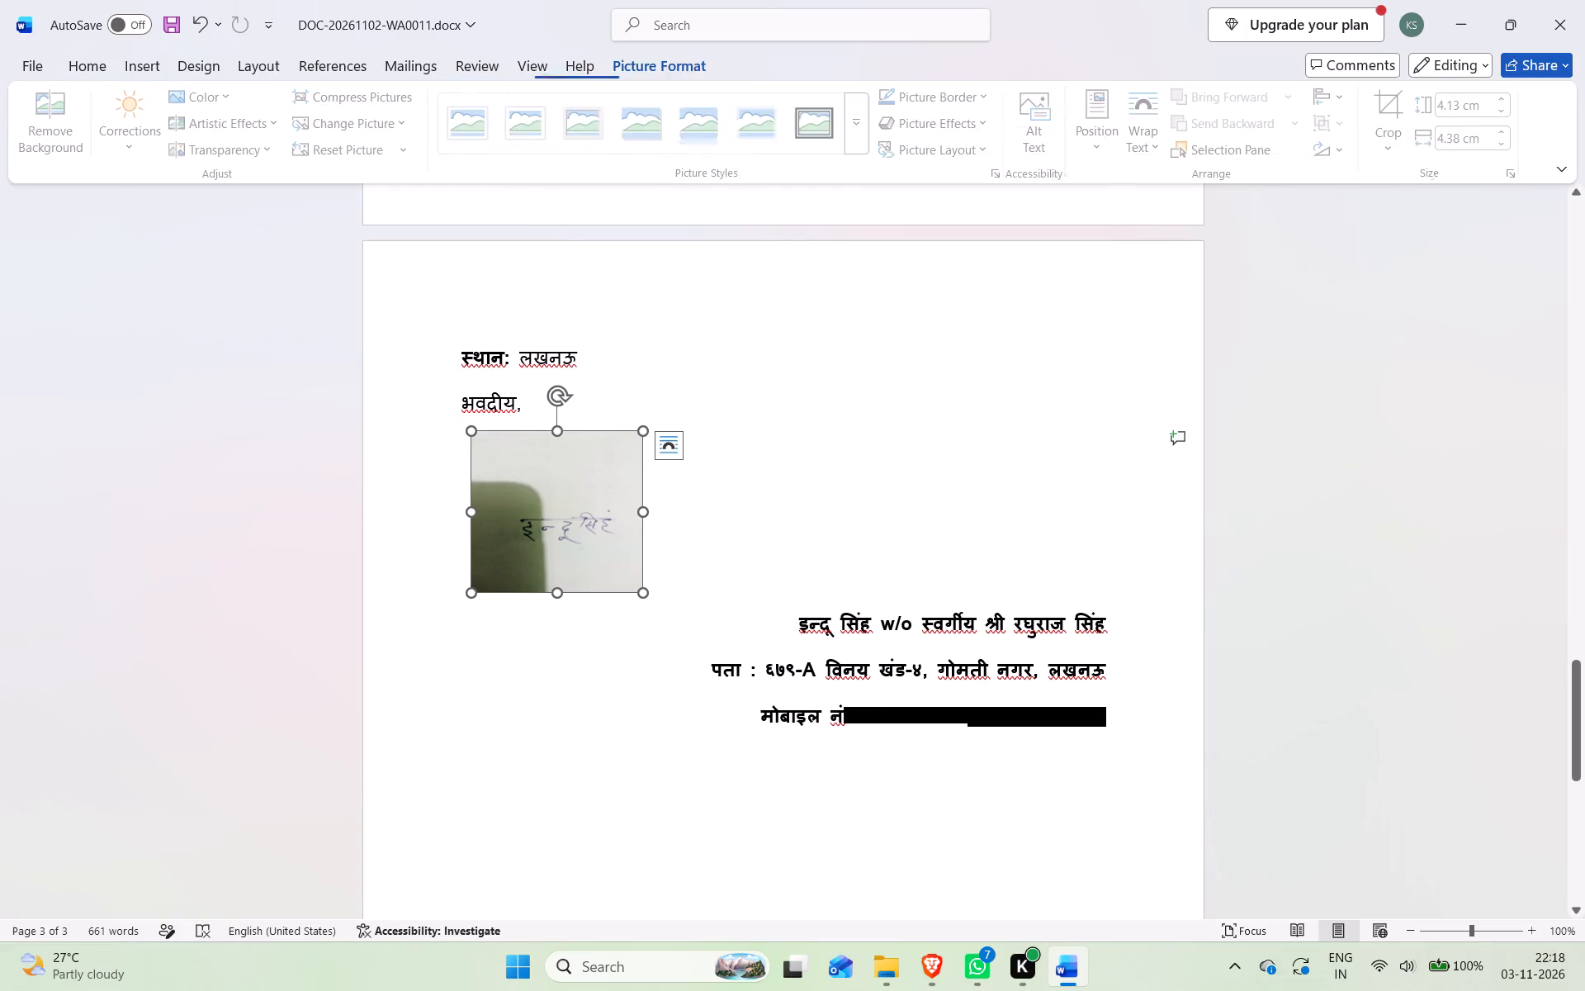
{"action": "triple_click", "coordinate": [510, 552]}
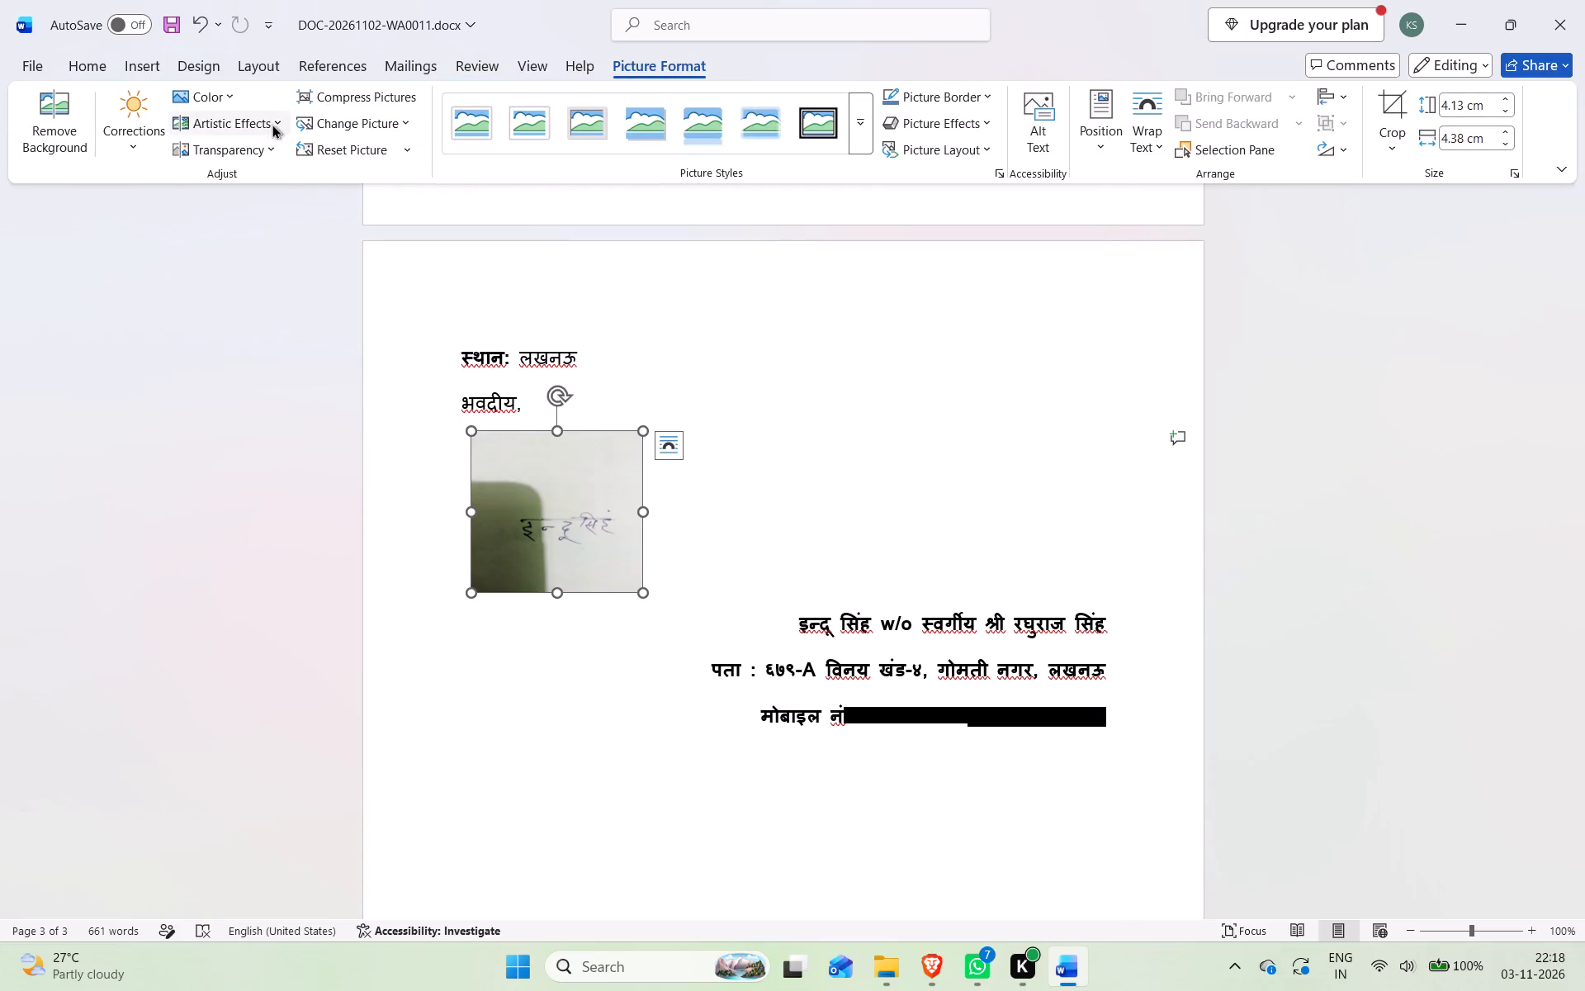
{"action": "left_click", "coordinate": [407, 118]}
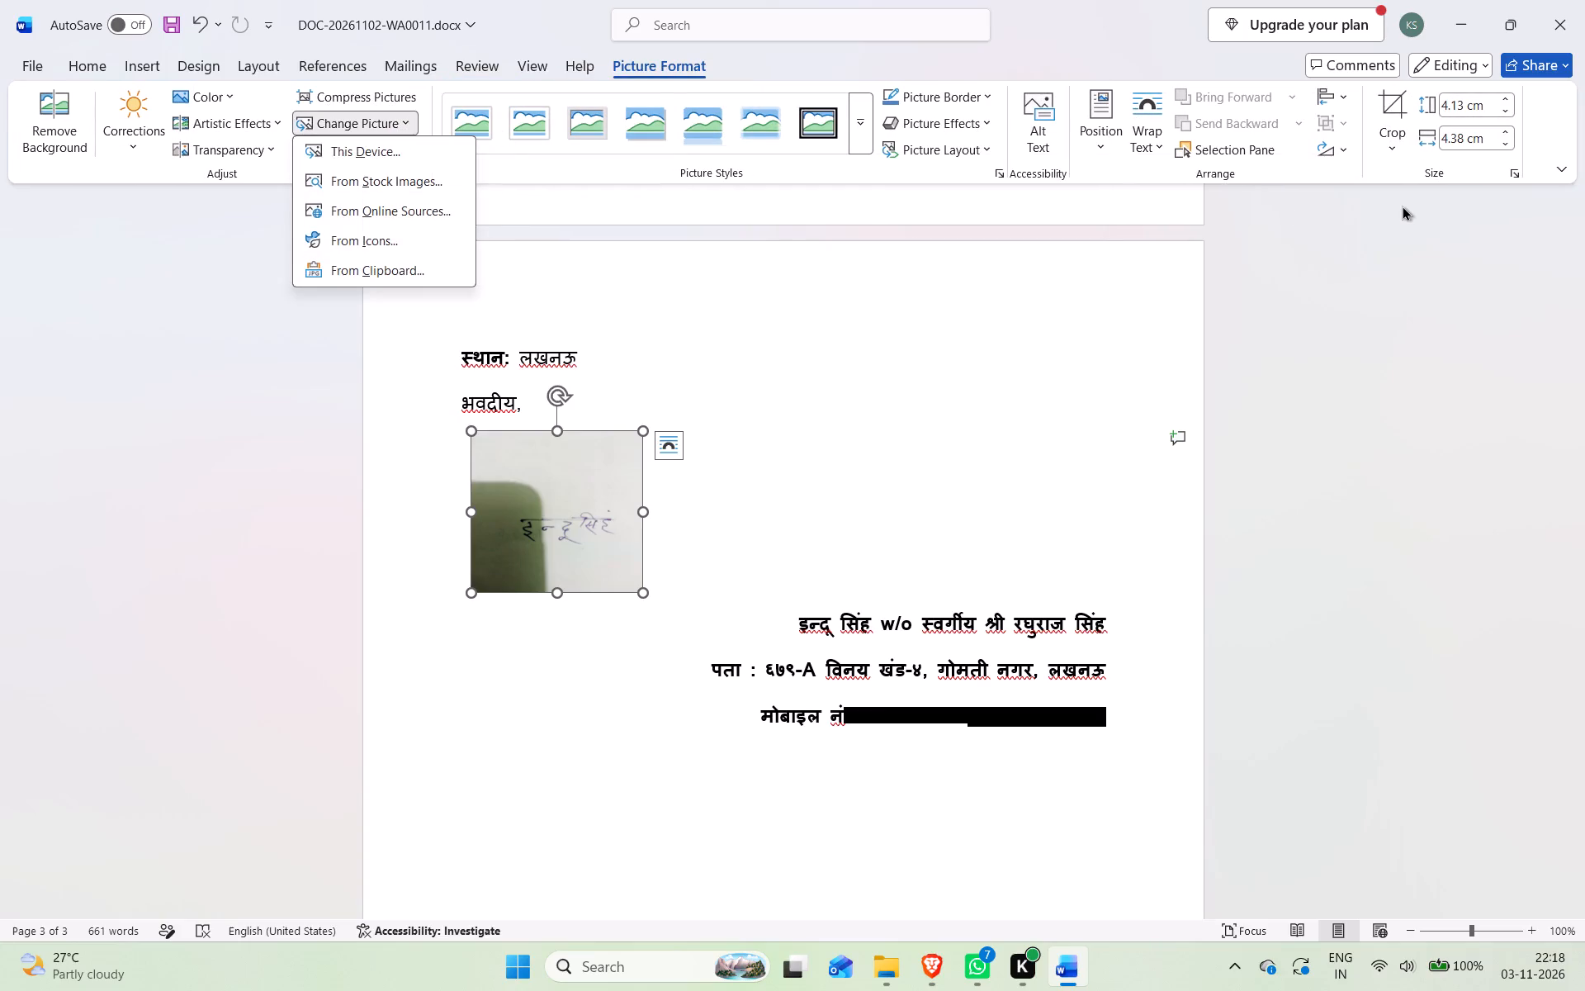
{"action": "left_click", "coordinate": [1378, 110]}
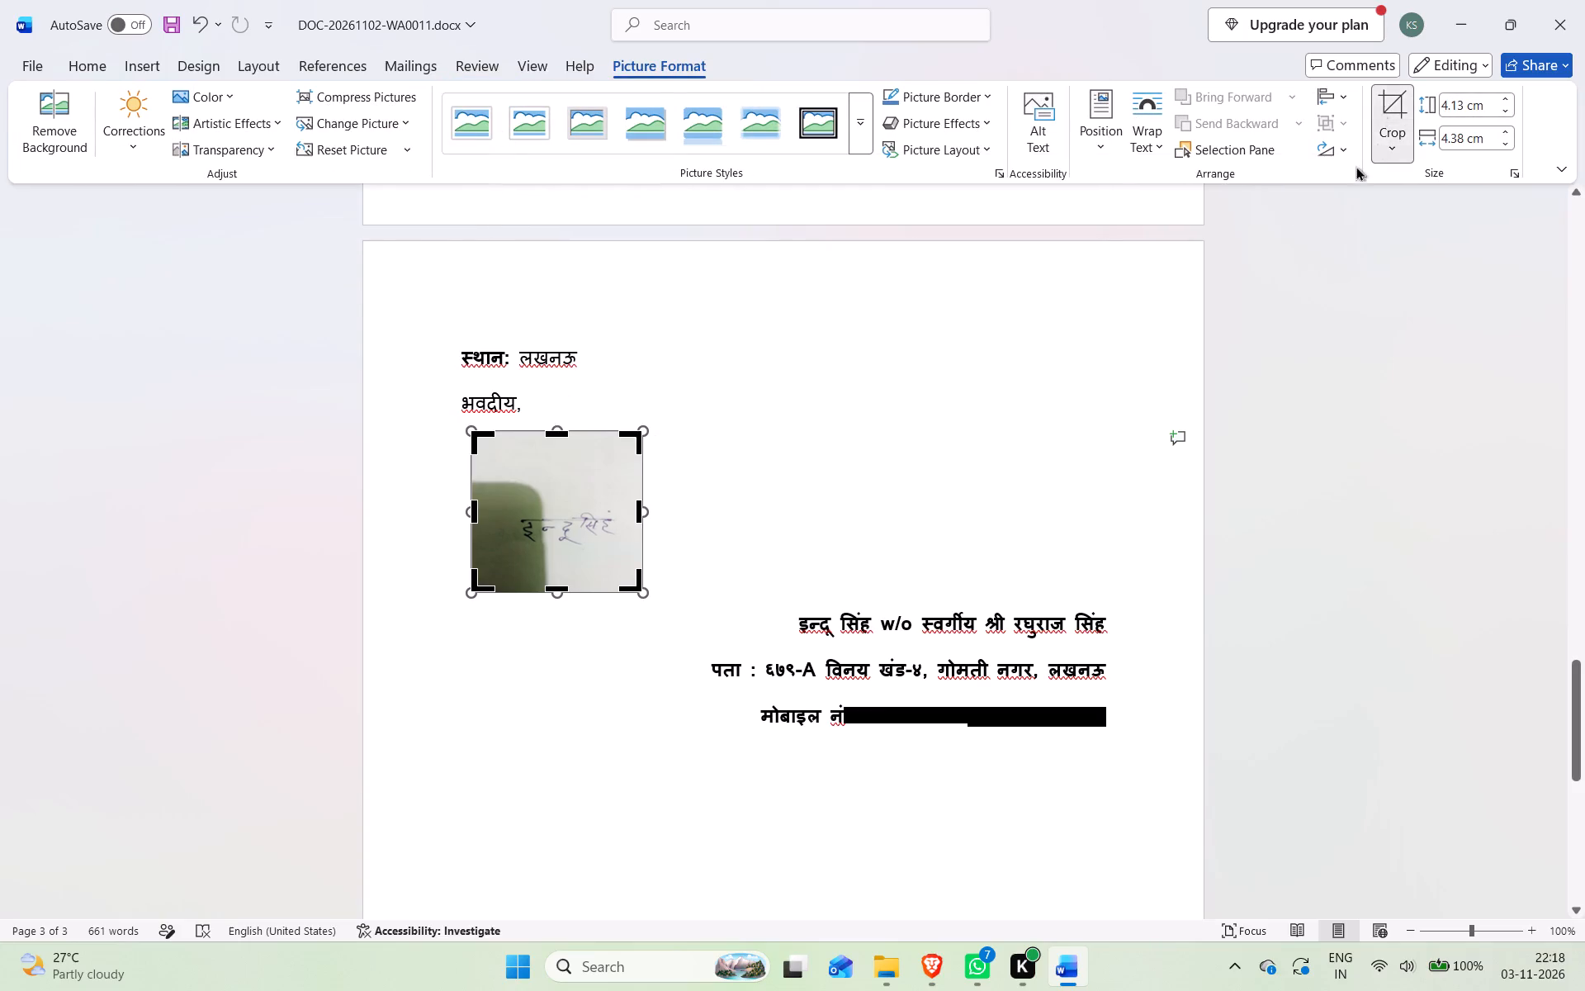
{"action": "left_click_drag", "start_coordinate": [560, 595], "coordinate": [559, 573]}
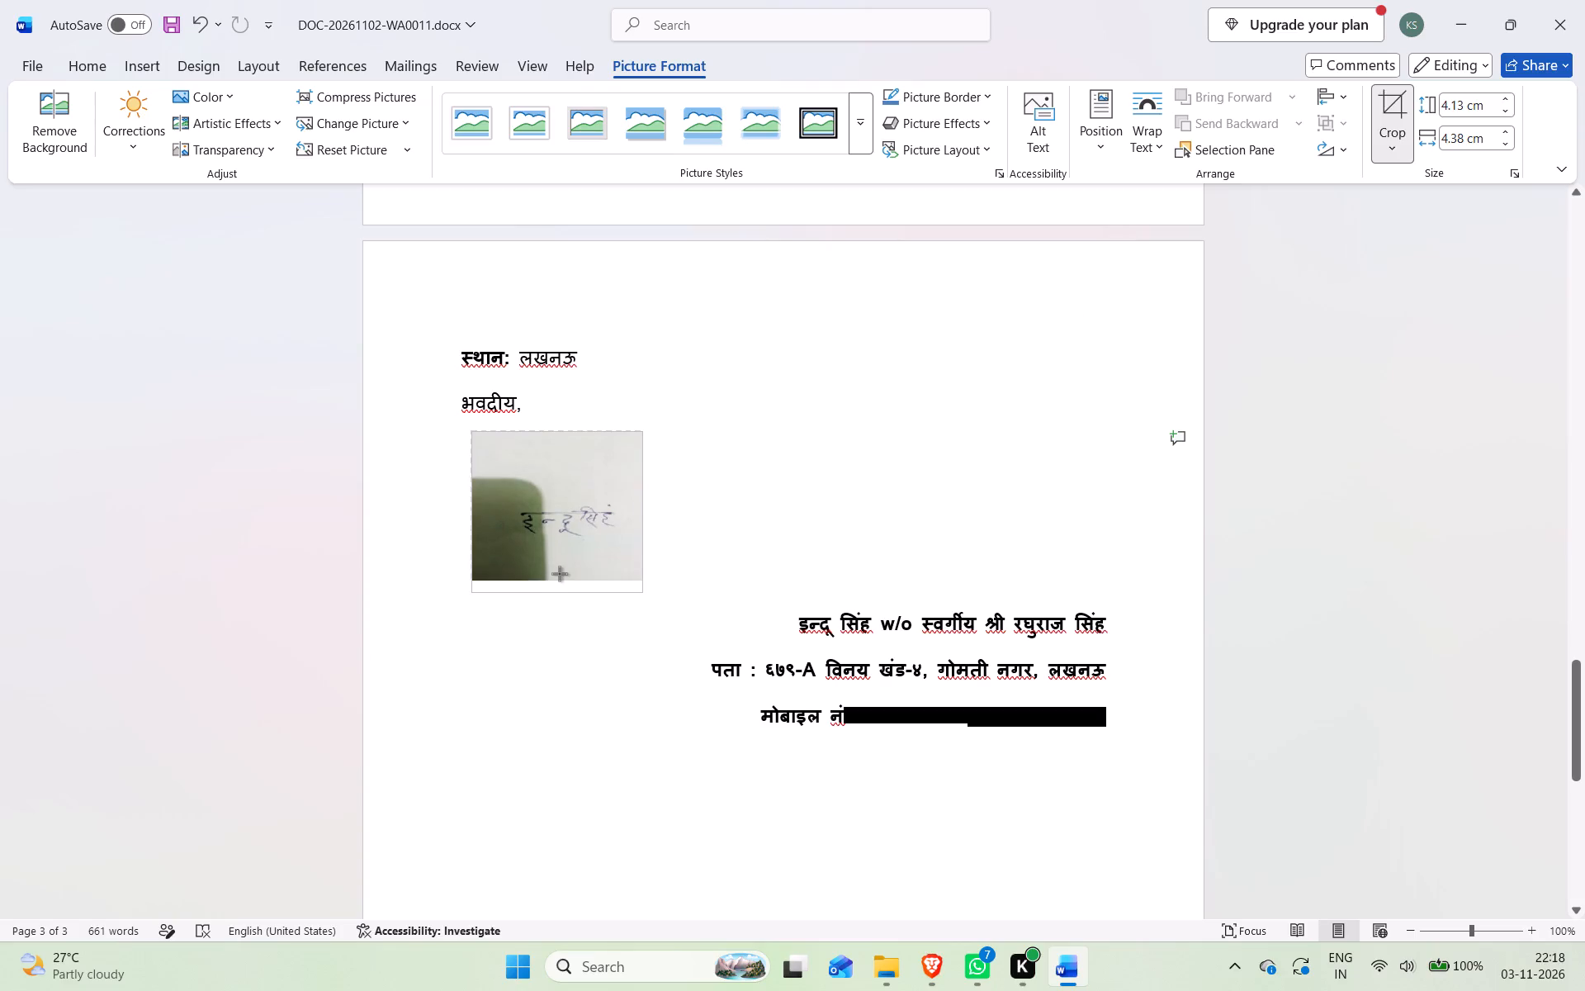
{"action": "left_click_drag", "start_coordinate": [559, 573], "coordinate": [560, 650]}
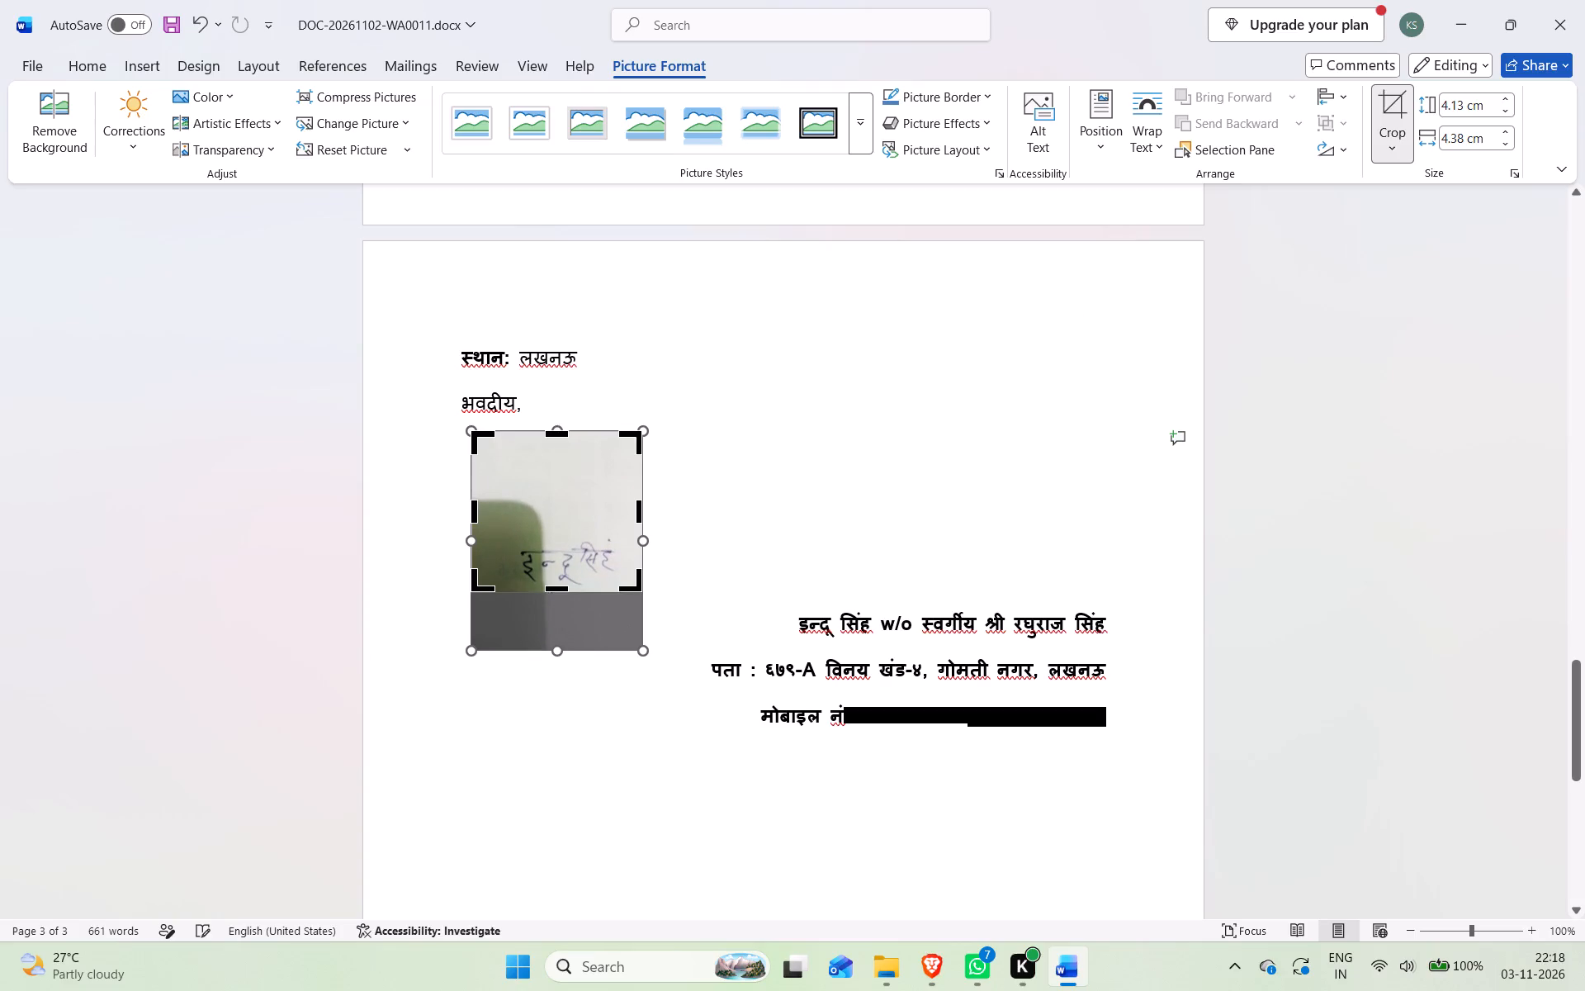
{"action": "left_click_drag", "start_coordinate": [560, 433], "coordinate": [577, 528]}
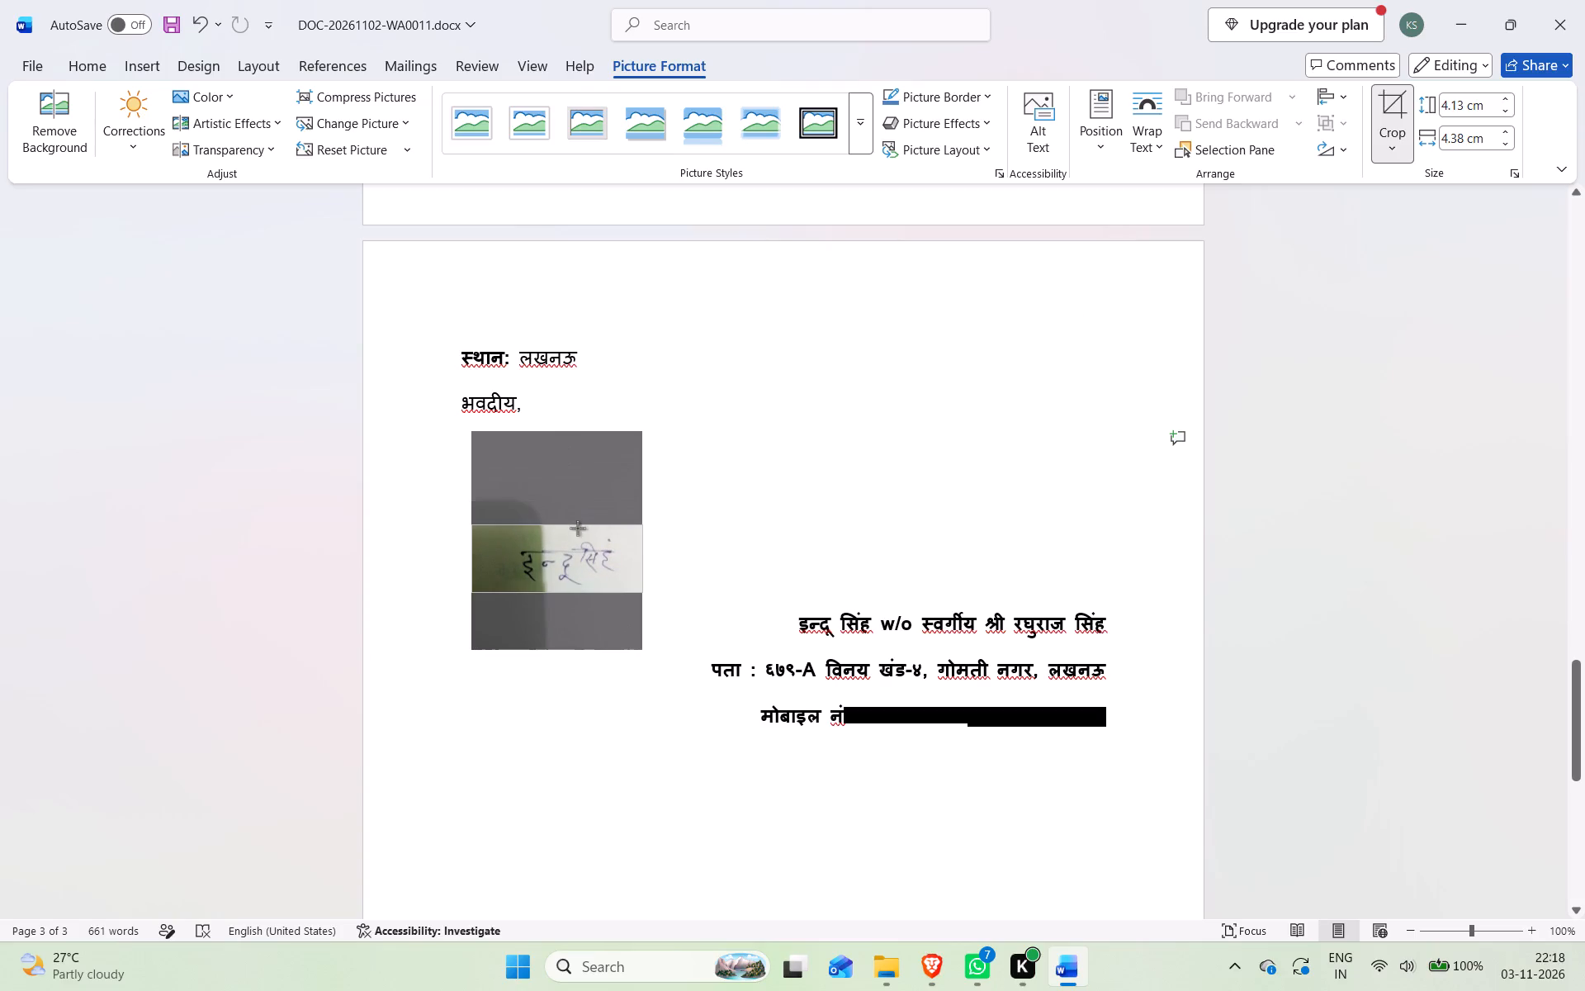
{"action": "left_click_drag", "start_coordinate": [577, 528], "coordinate": [577, 529]}
{"action": "left_click", "coordinate": [685, 438]}
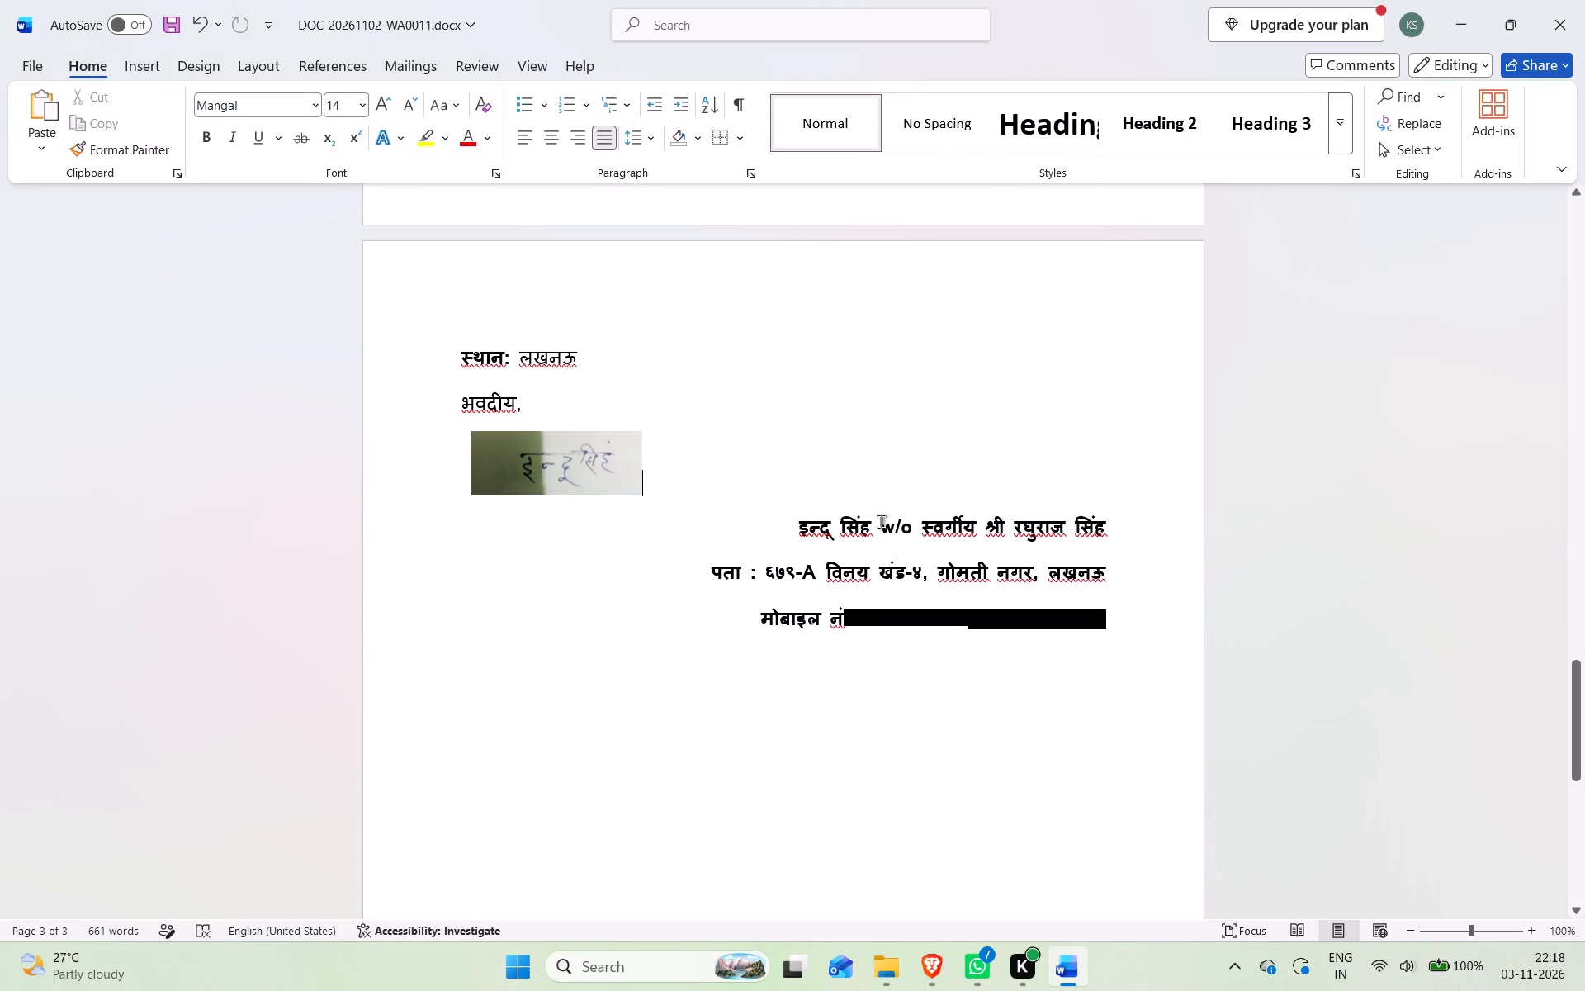
Examine the artistic effect, transparency and colour previews available for the signature picture below "भवदीय,".
{"action": "left_click", "coordinate": [555, 462]}
{"action": "left_click", "coordinate": [663, 69]}
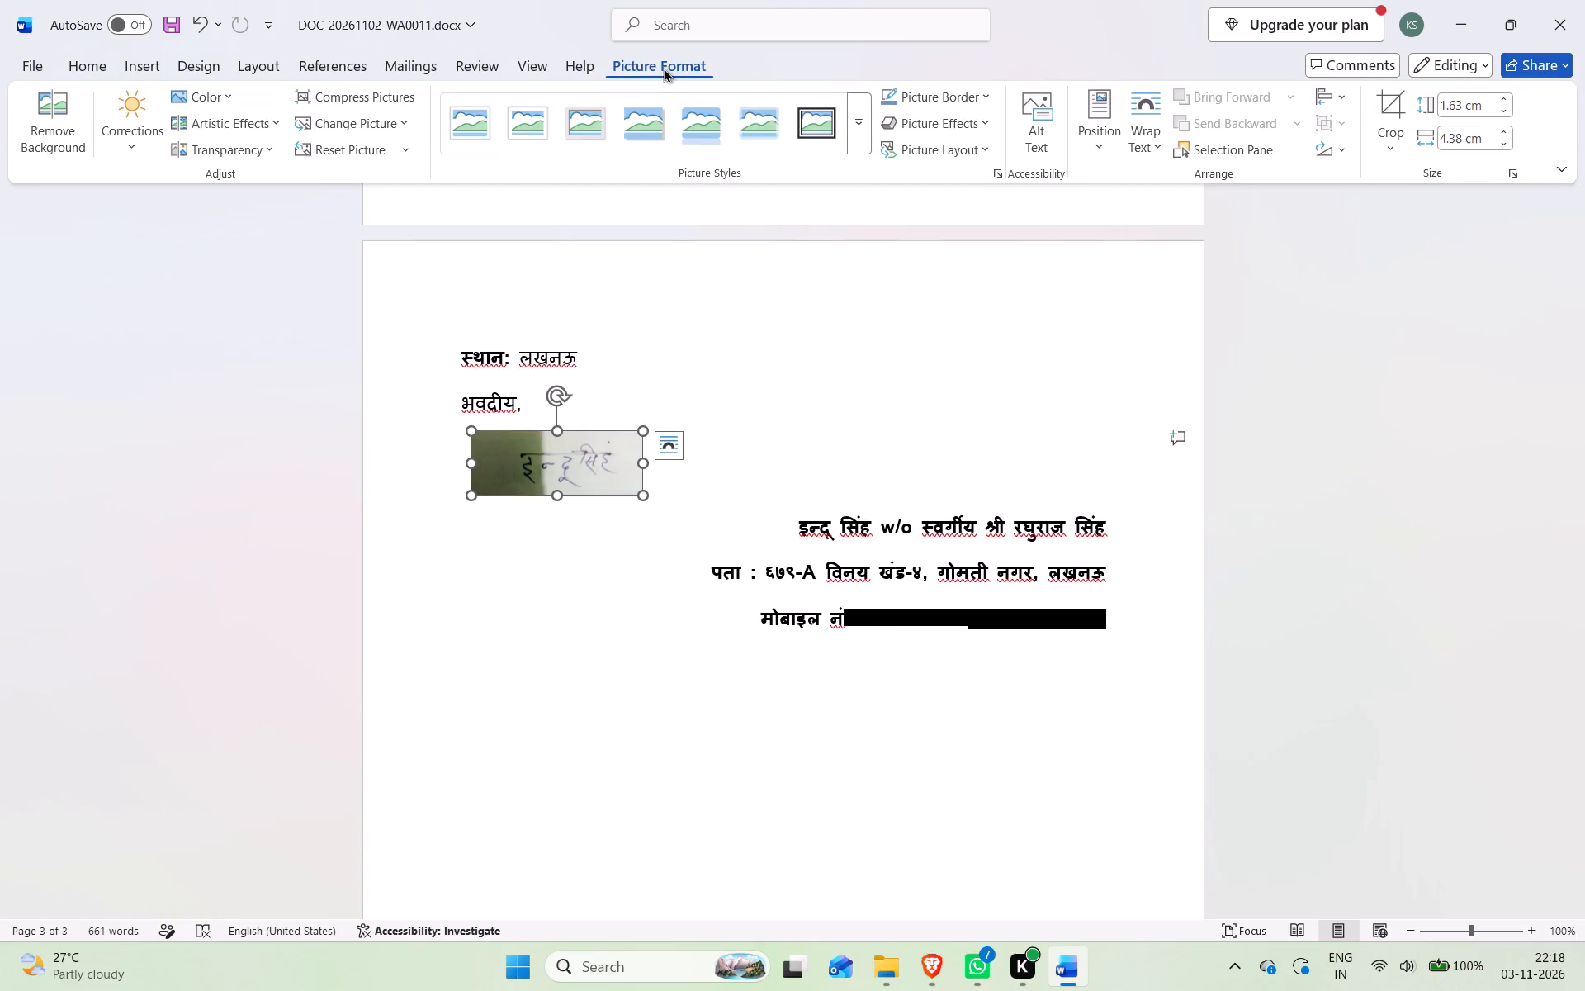
{"action": "left_click", "coordinate": [258, 116]}
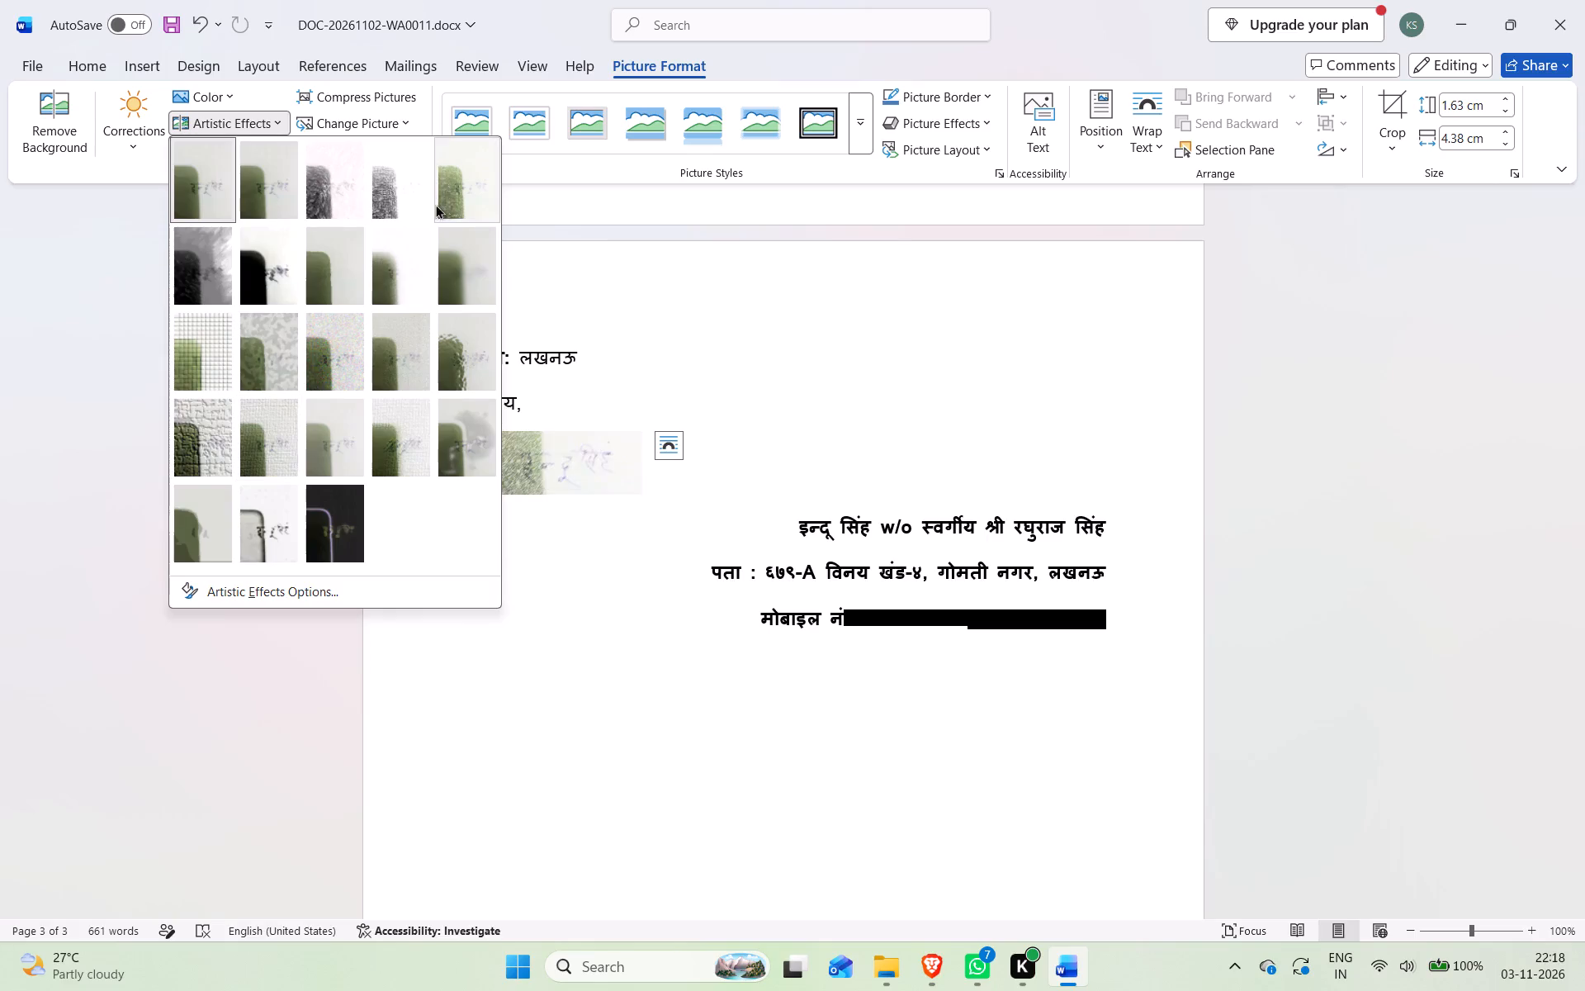
{"action": "left_click", "coordinate": [573, 71]}
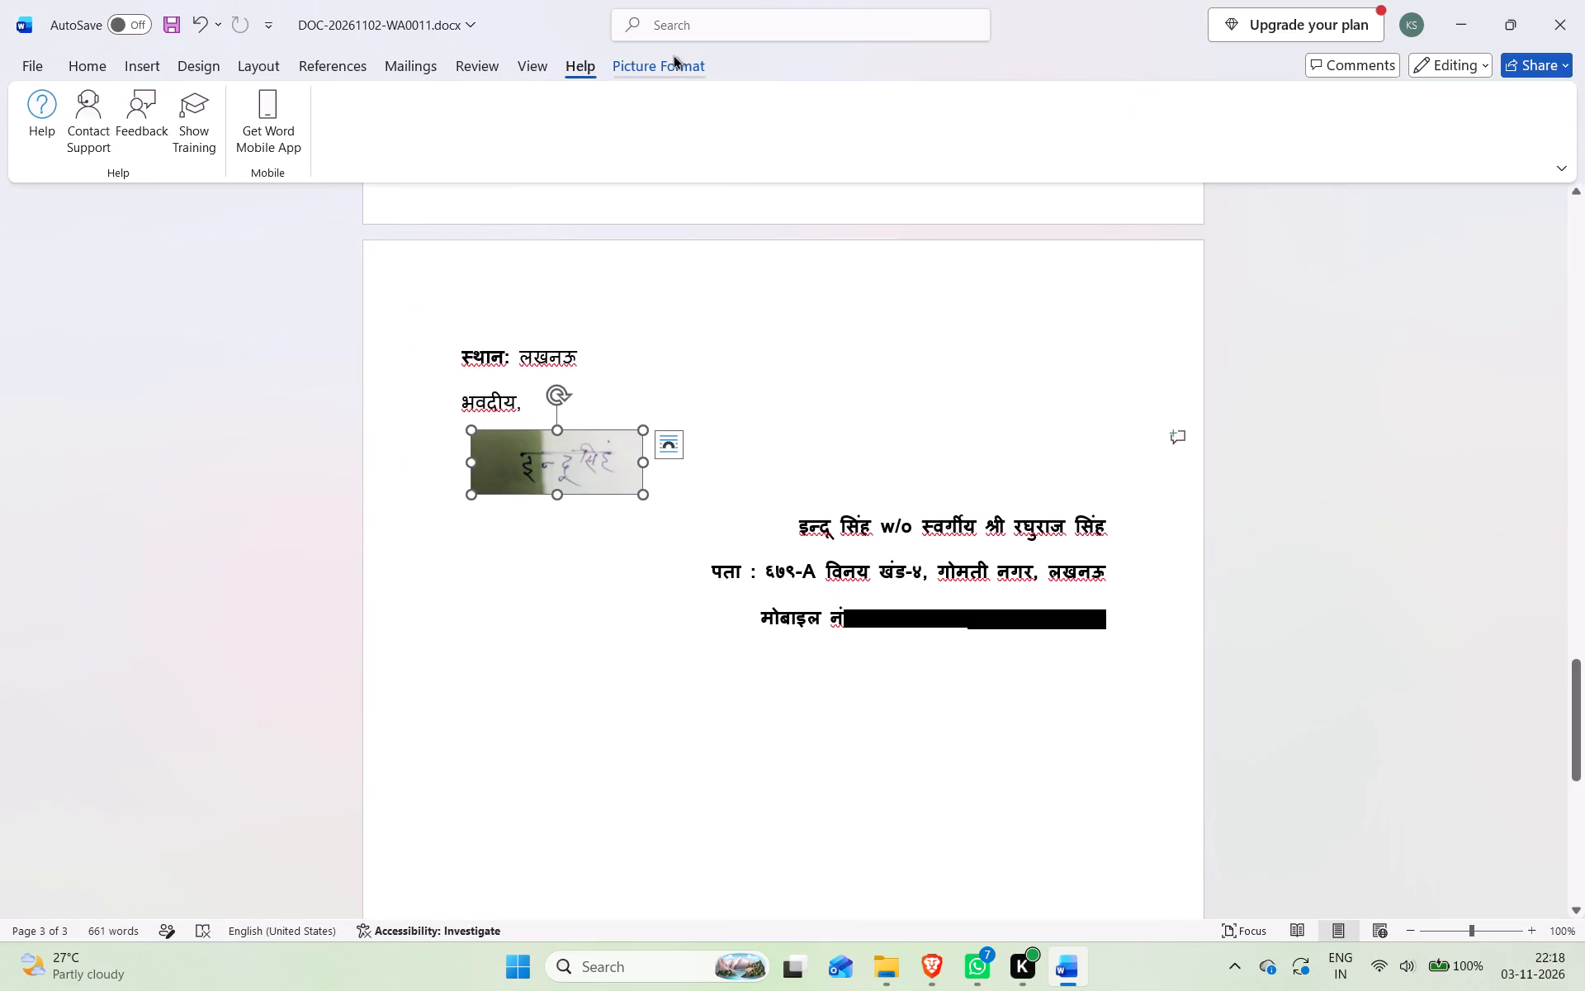
{"action": "left_click", "coordinate": [668, 63]}
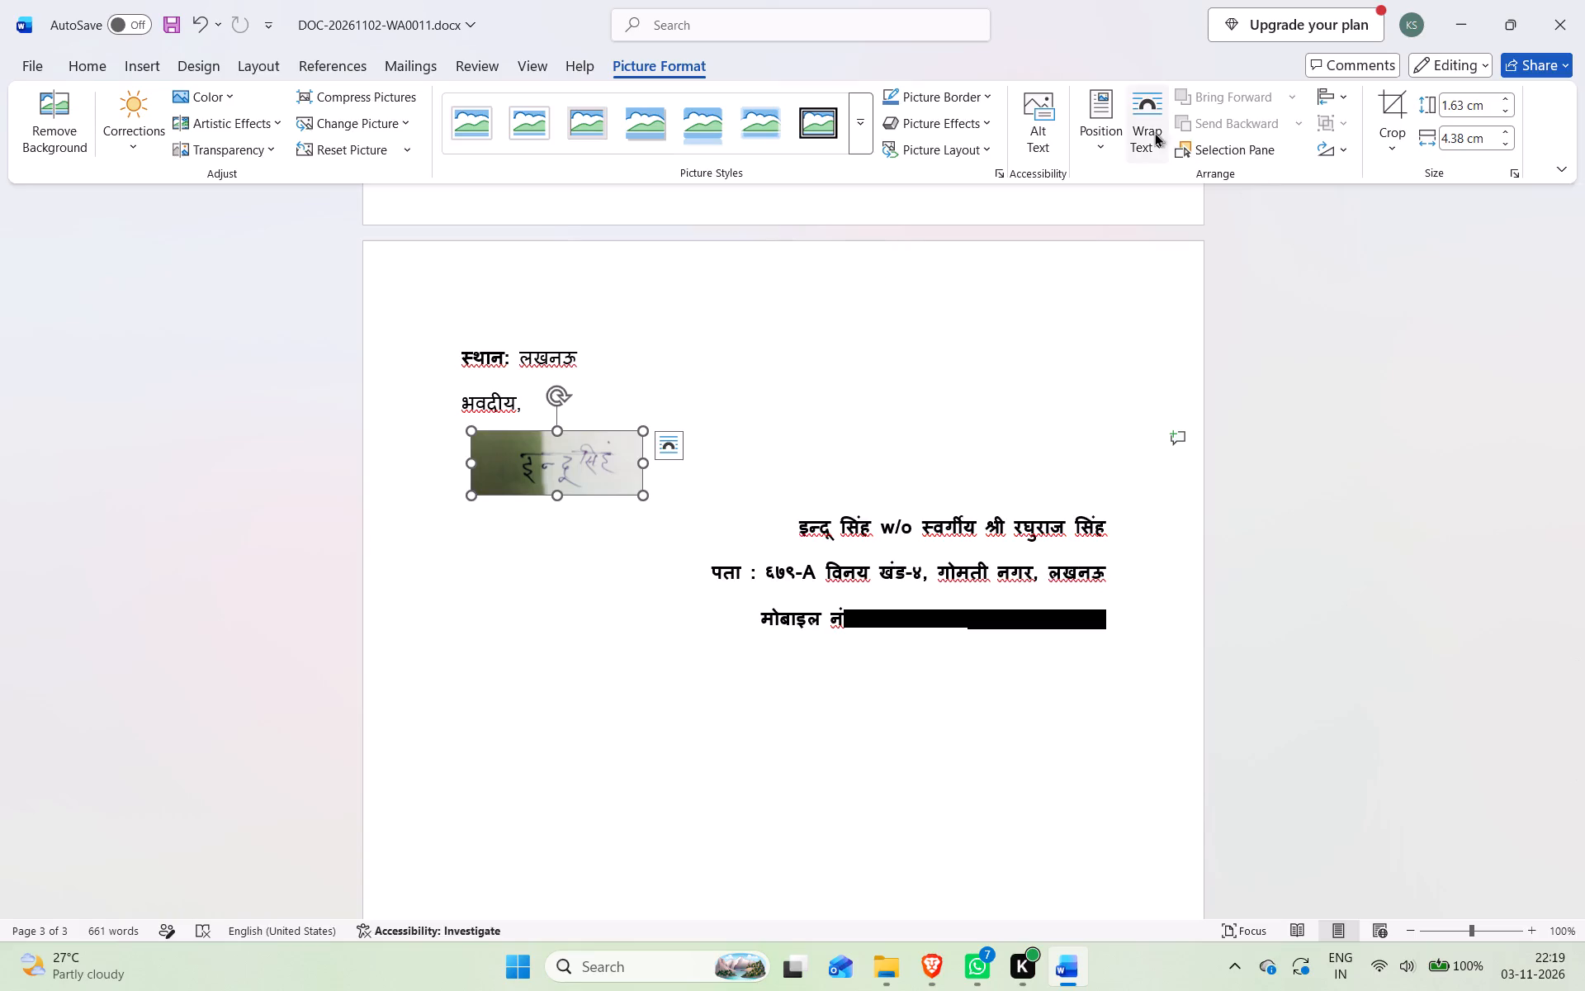
{"action": "left_click", "coordinate": [981, 122]}
{"action": "left_click", "coordinate": [981, 122]}
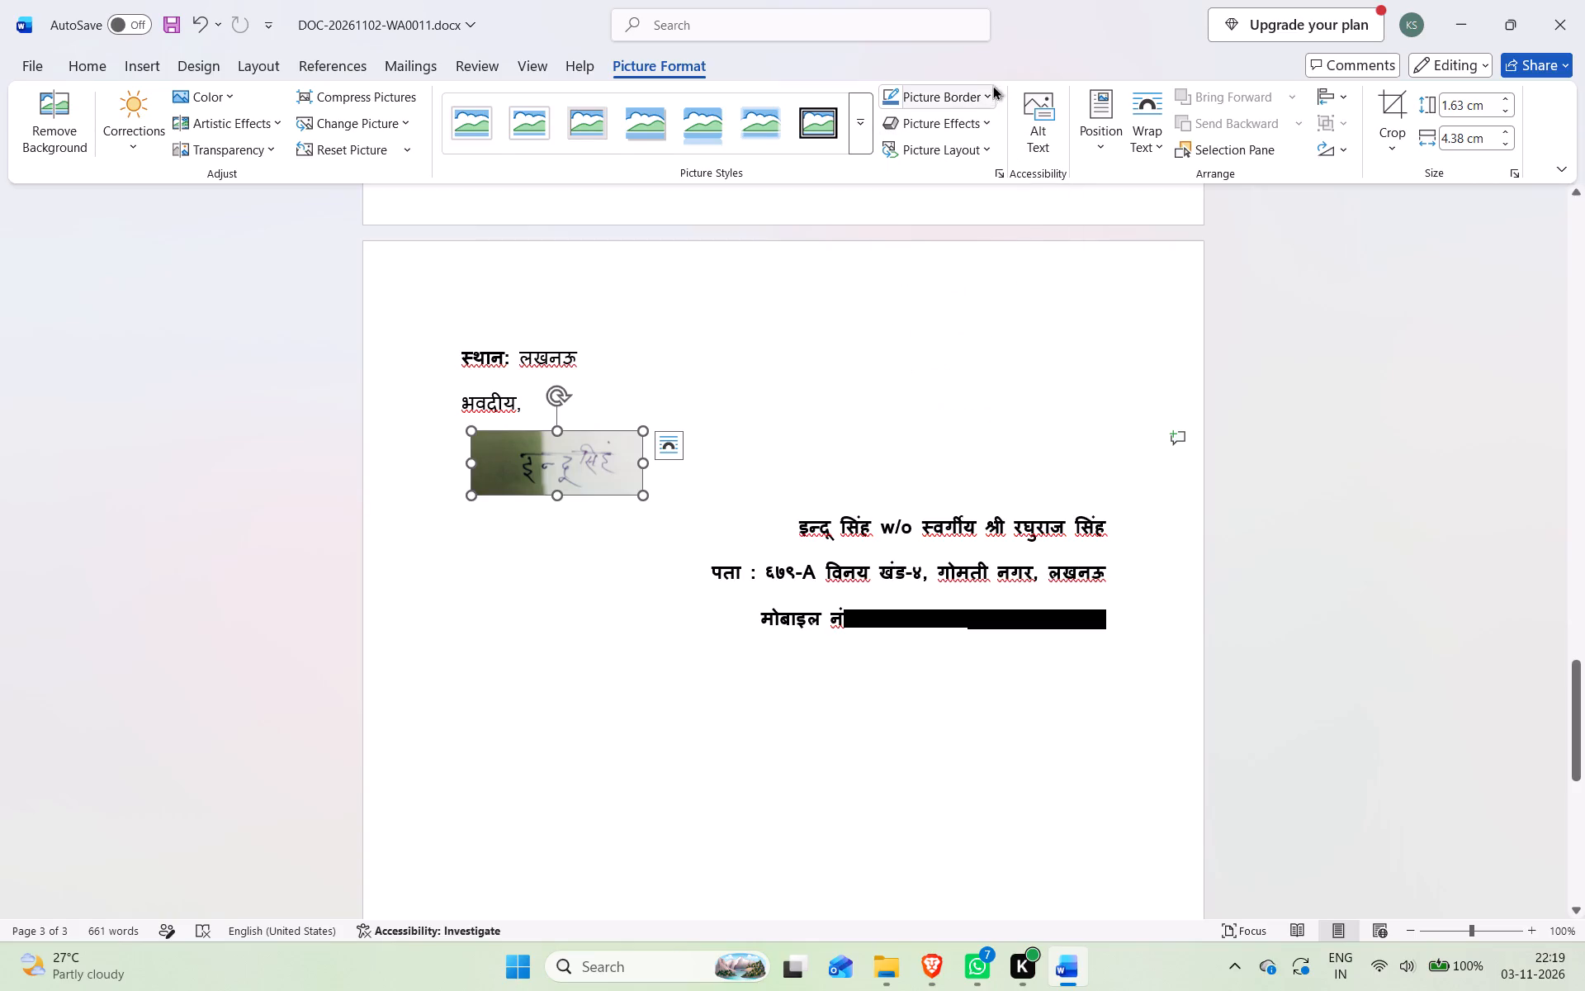
{"action": "left_click", "coordinate": [281, 146]}
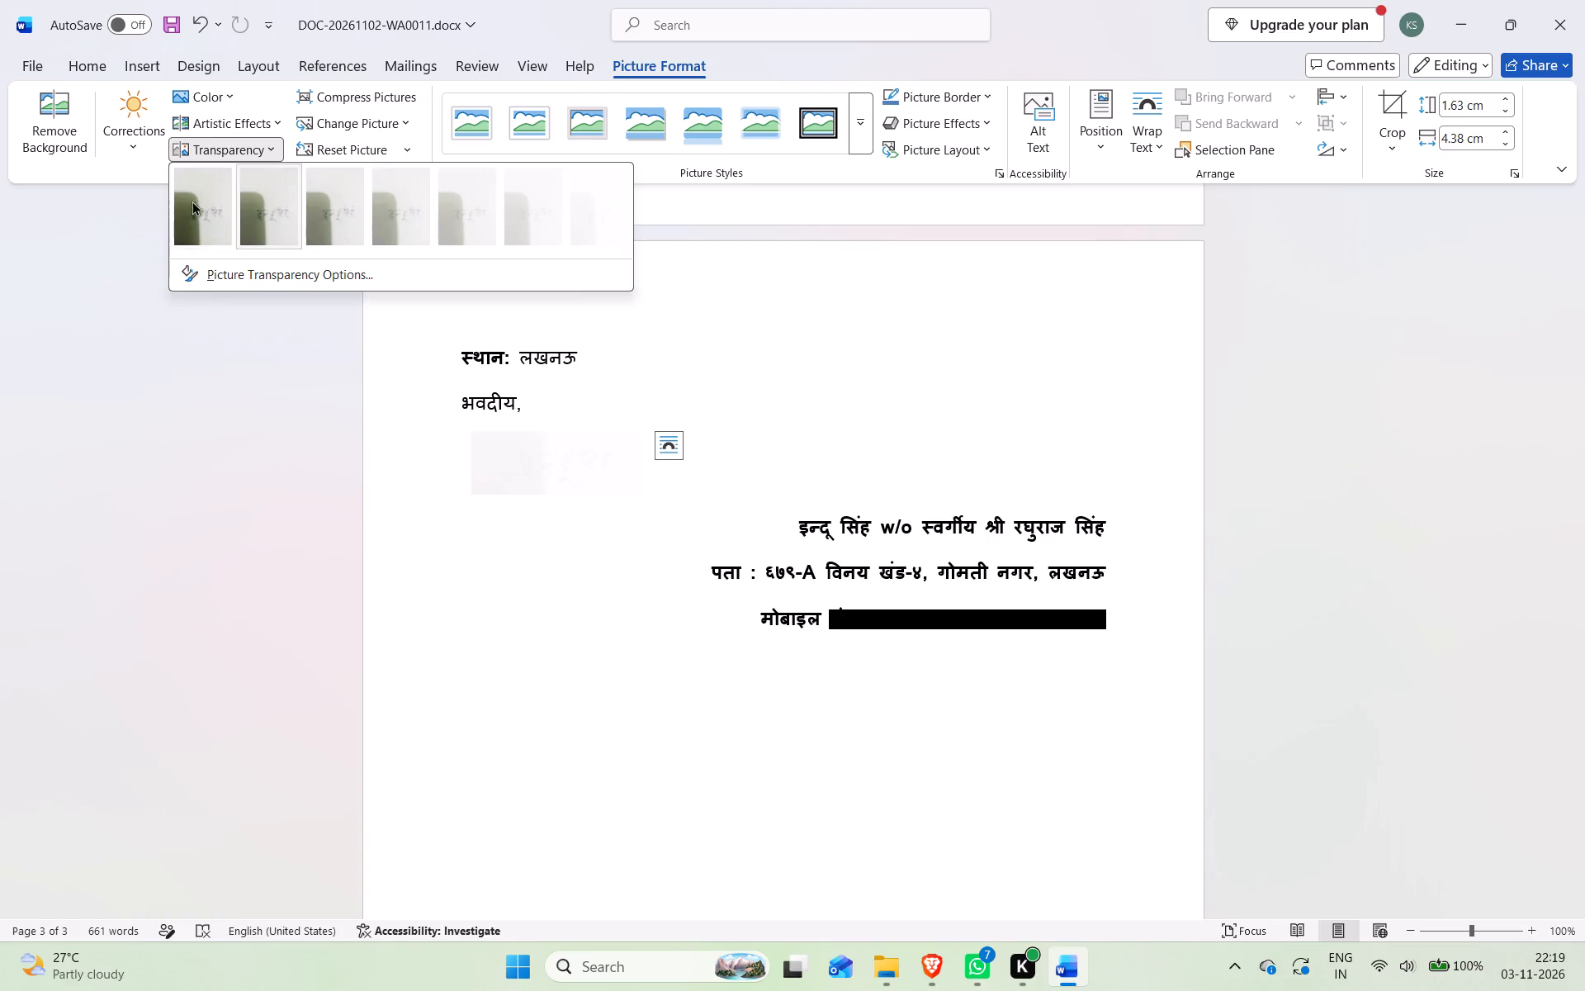
{"action": "left_click", "coordinate": [230, 89]}
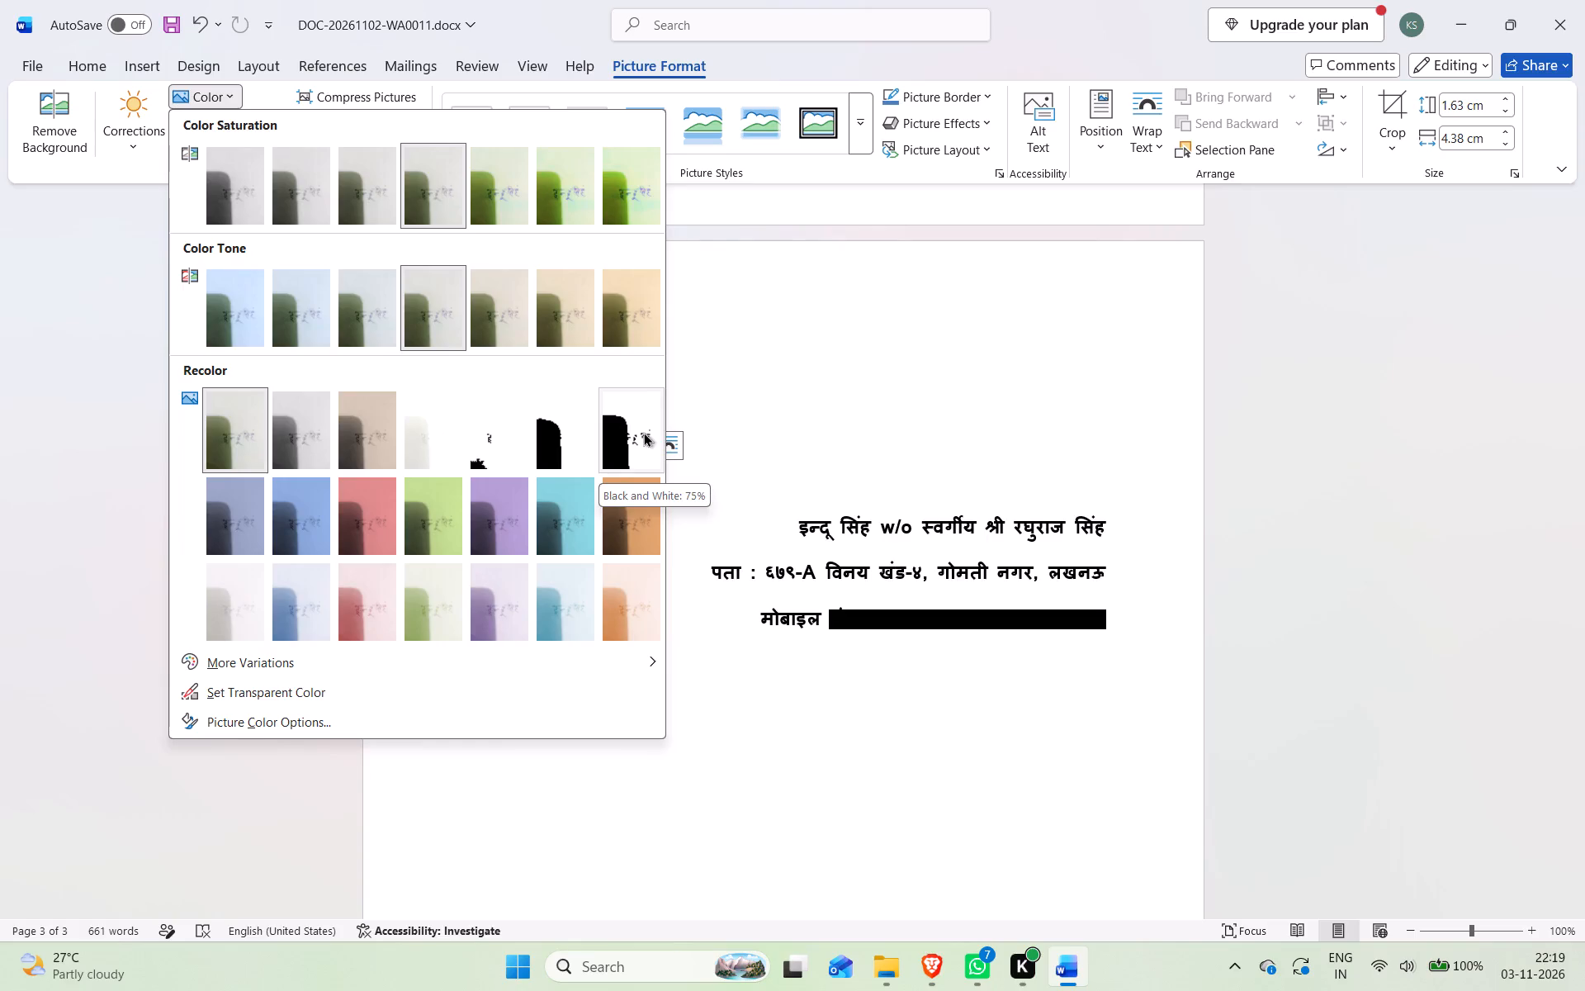
{"action": "left_click", "coordinate": [1239, 382]}
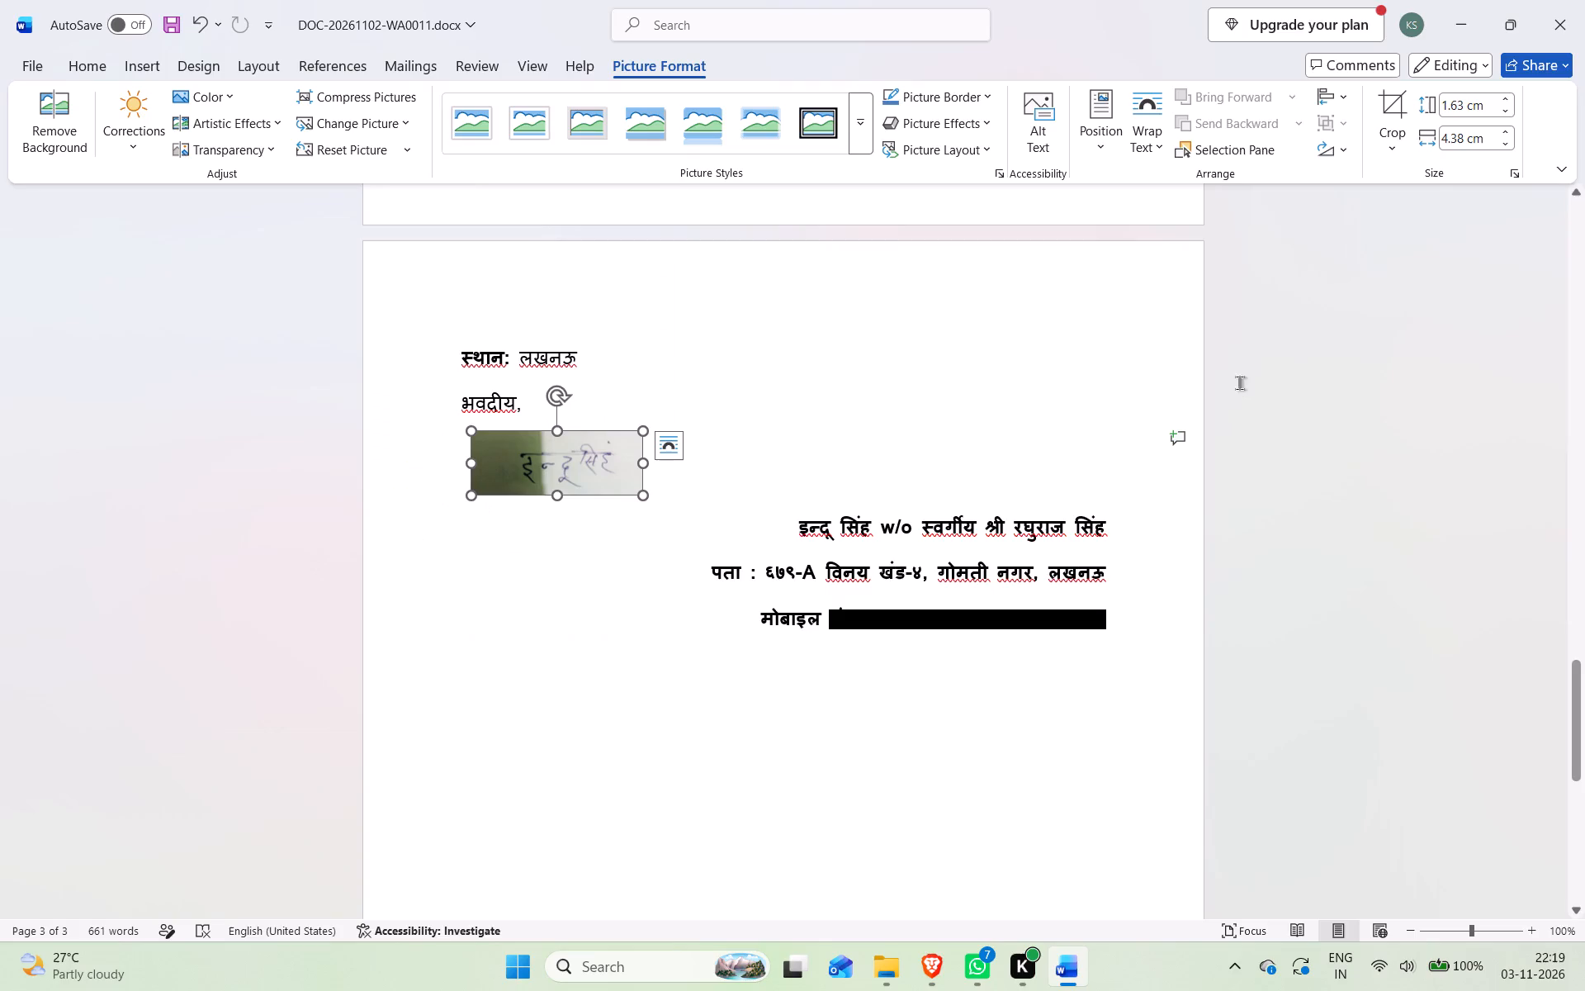
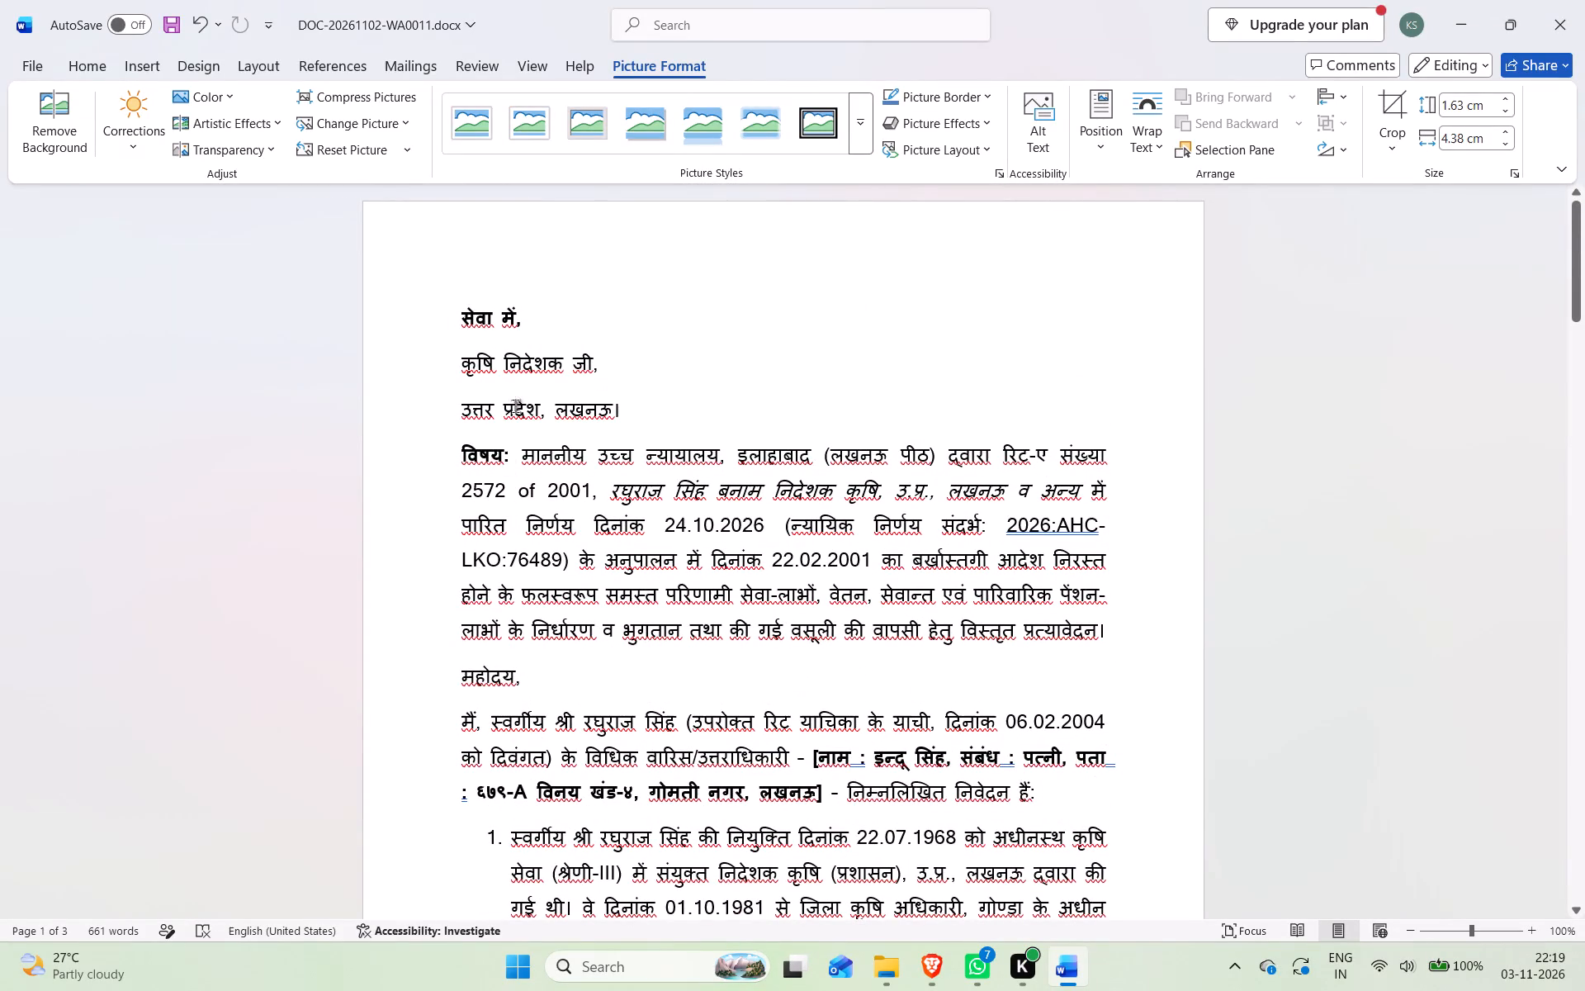
Place the text cursor at the start of the addressee line "कृषि निदेशक जी," below "सेवा में,".
{"action": "left_click", "coordinate": [463, 363]}
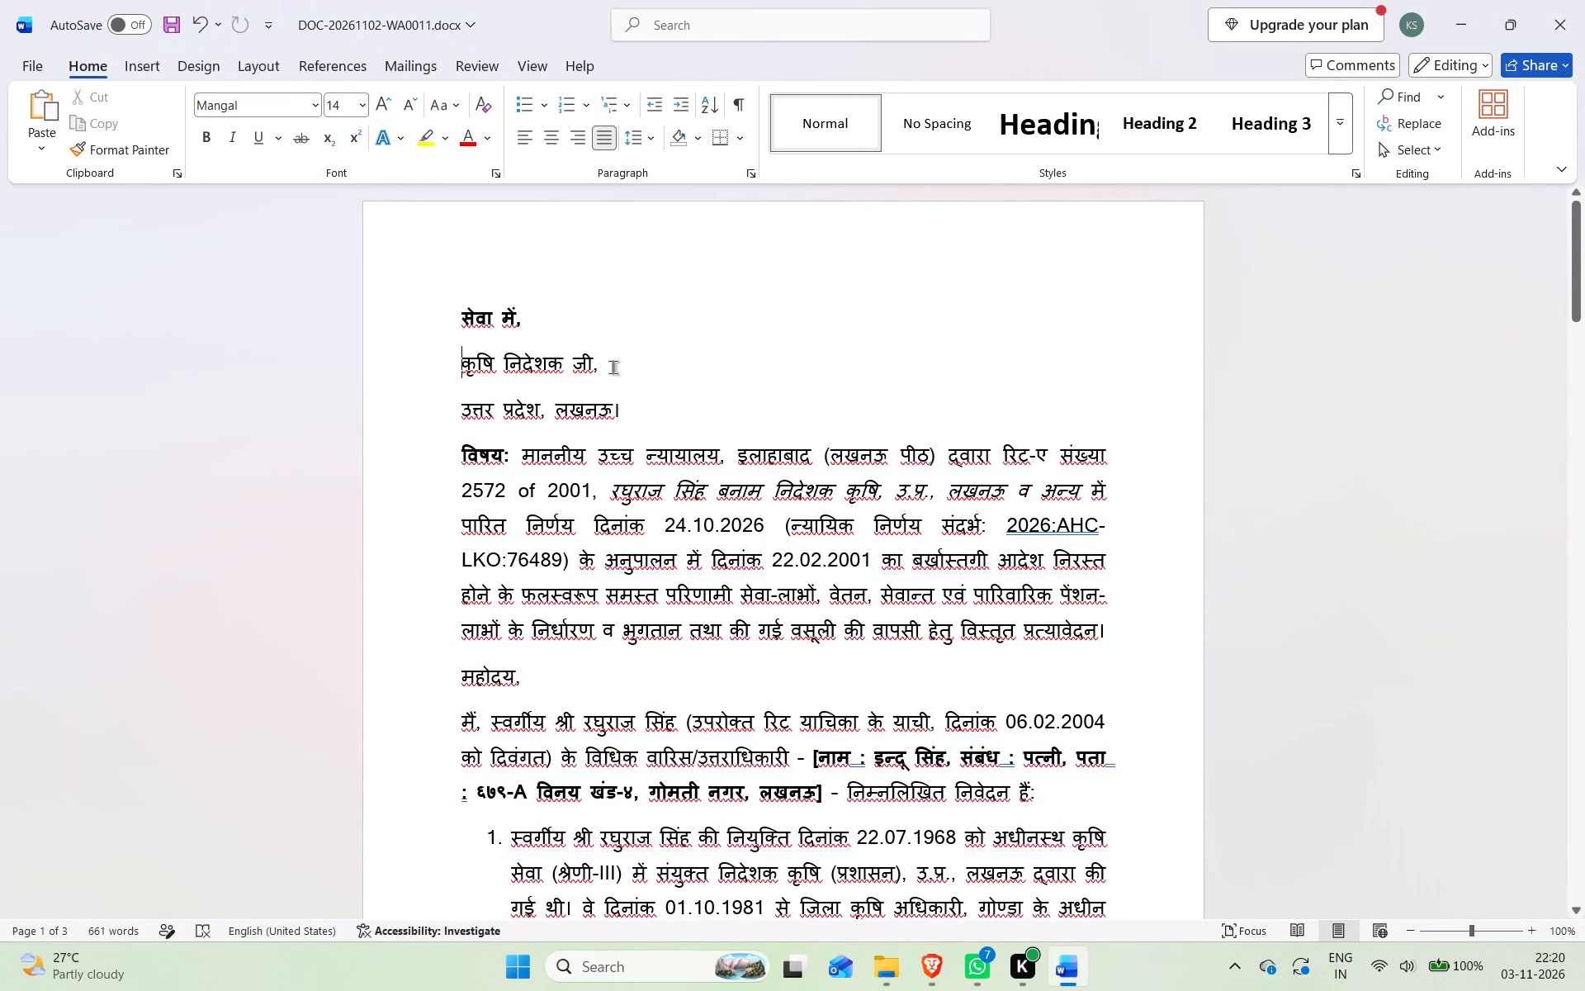
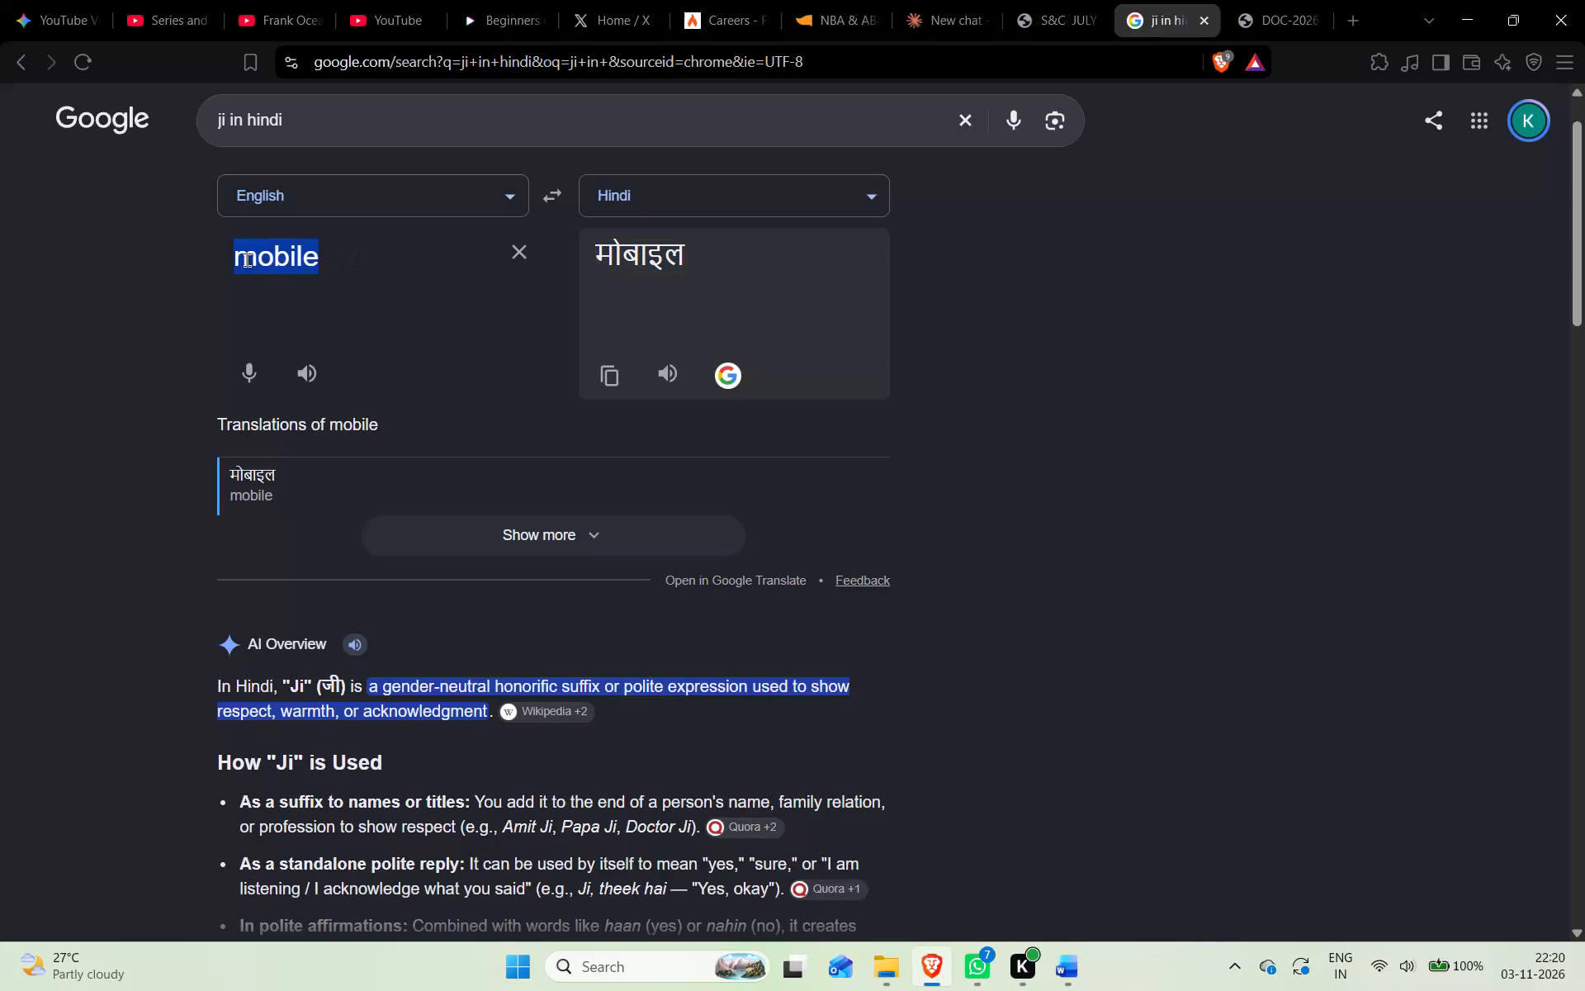
Translate "shri maan" from English to Hindi in the translator and select the Hindi text "श्री मान" for copying.
{"action": "type", "text": "shir"}
{"action": "key", "text": "BackSpace"}
{"action": "key", "text": "BackSpace"}
{"action": "type", "text": "ri maan"}
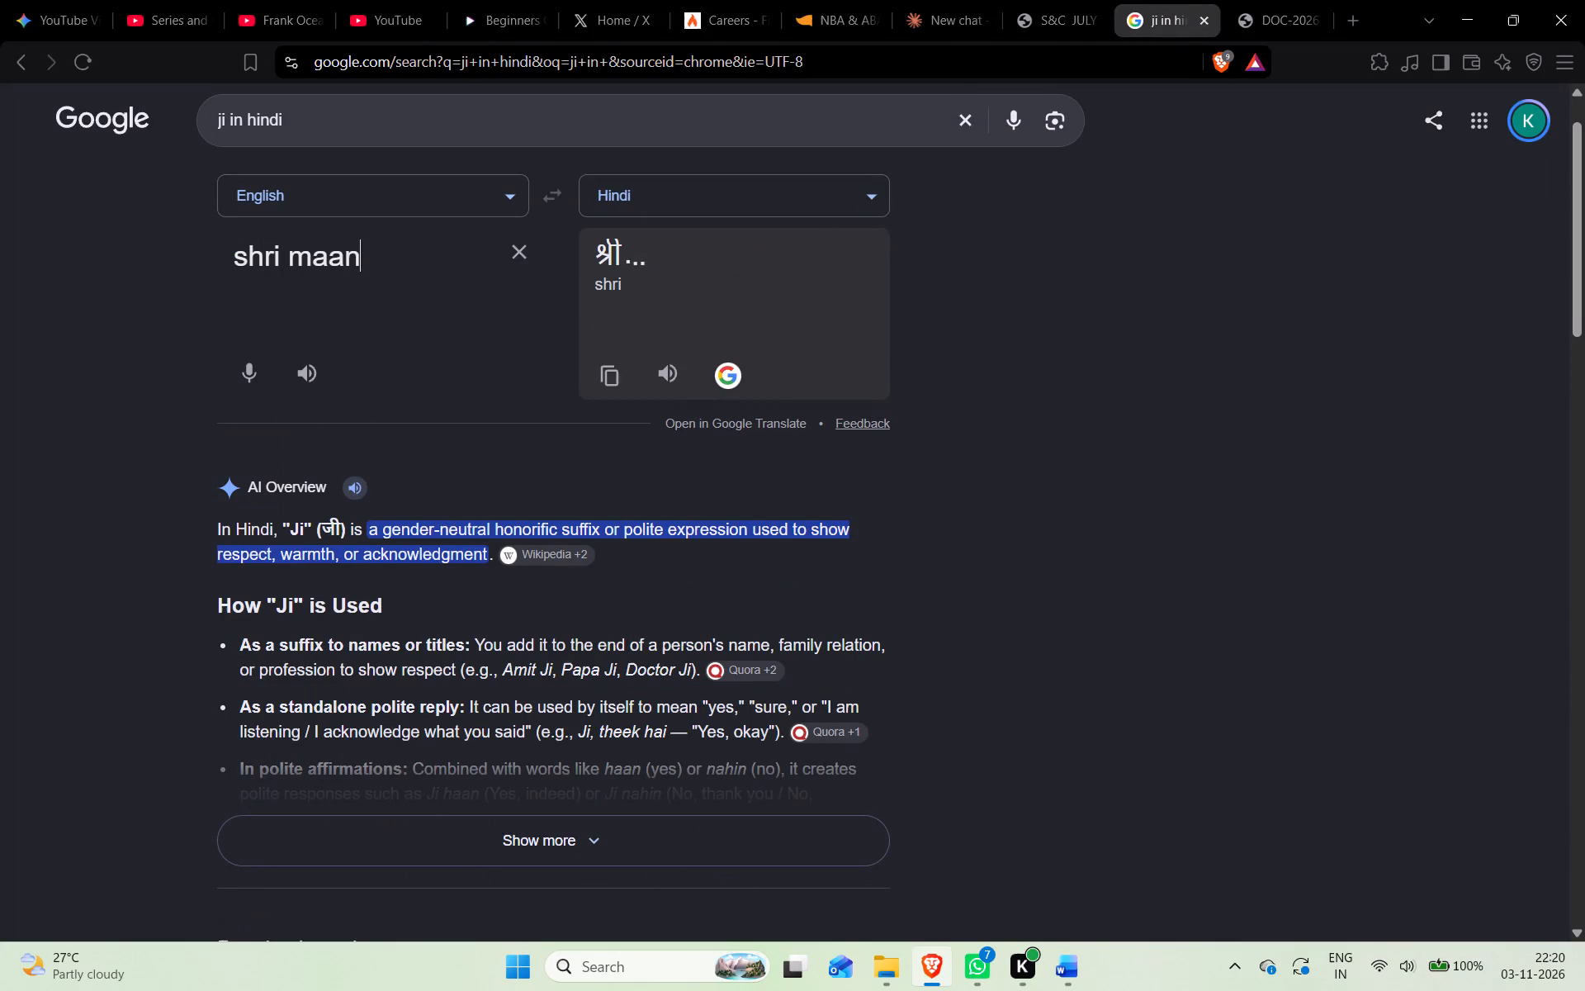
{"action": "left_click", "coordinate": [666, 236]}
{"action": "triple_click", "coordinate": [665, 244]}
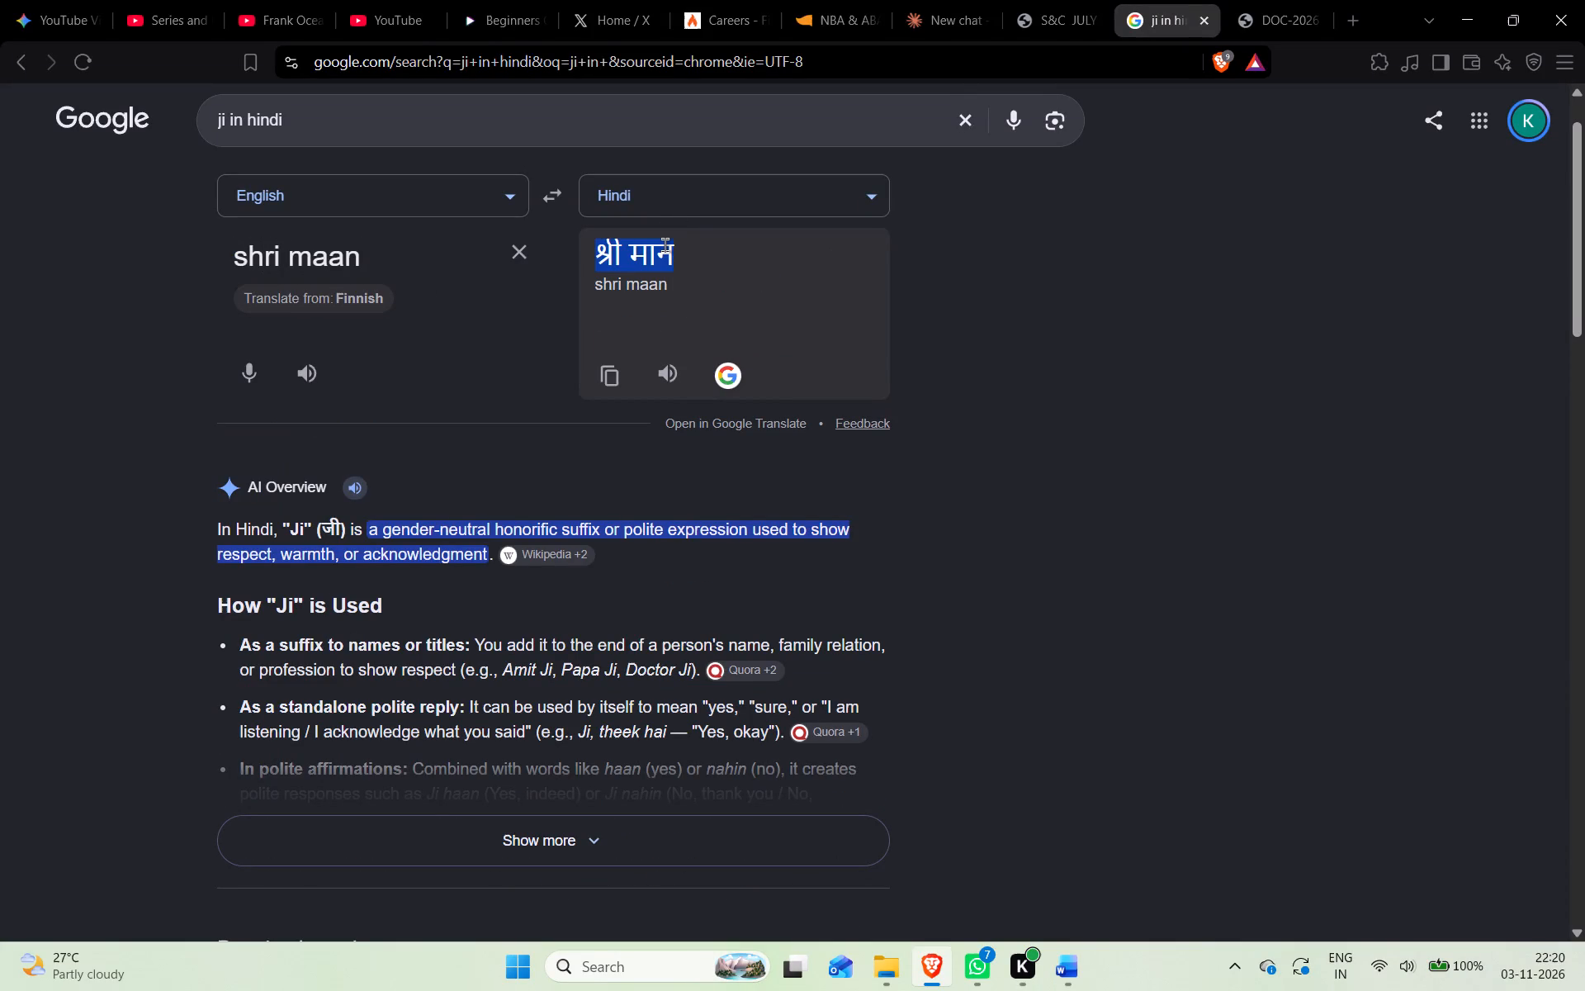
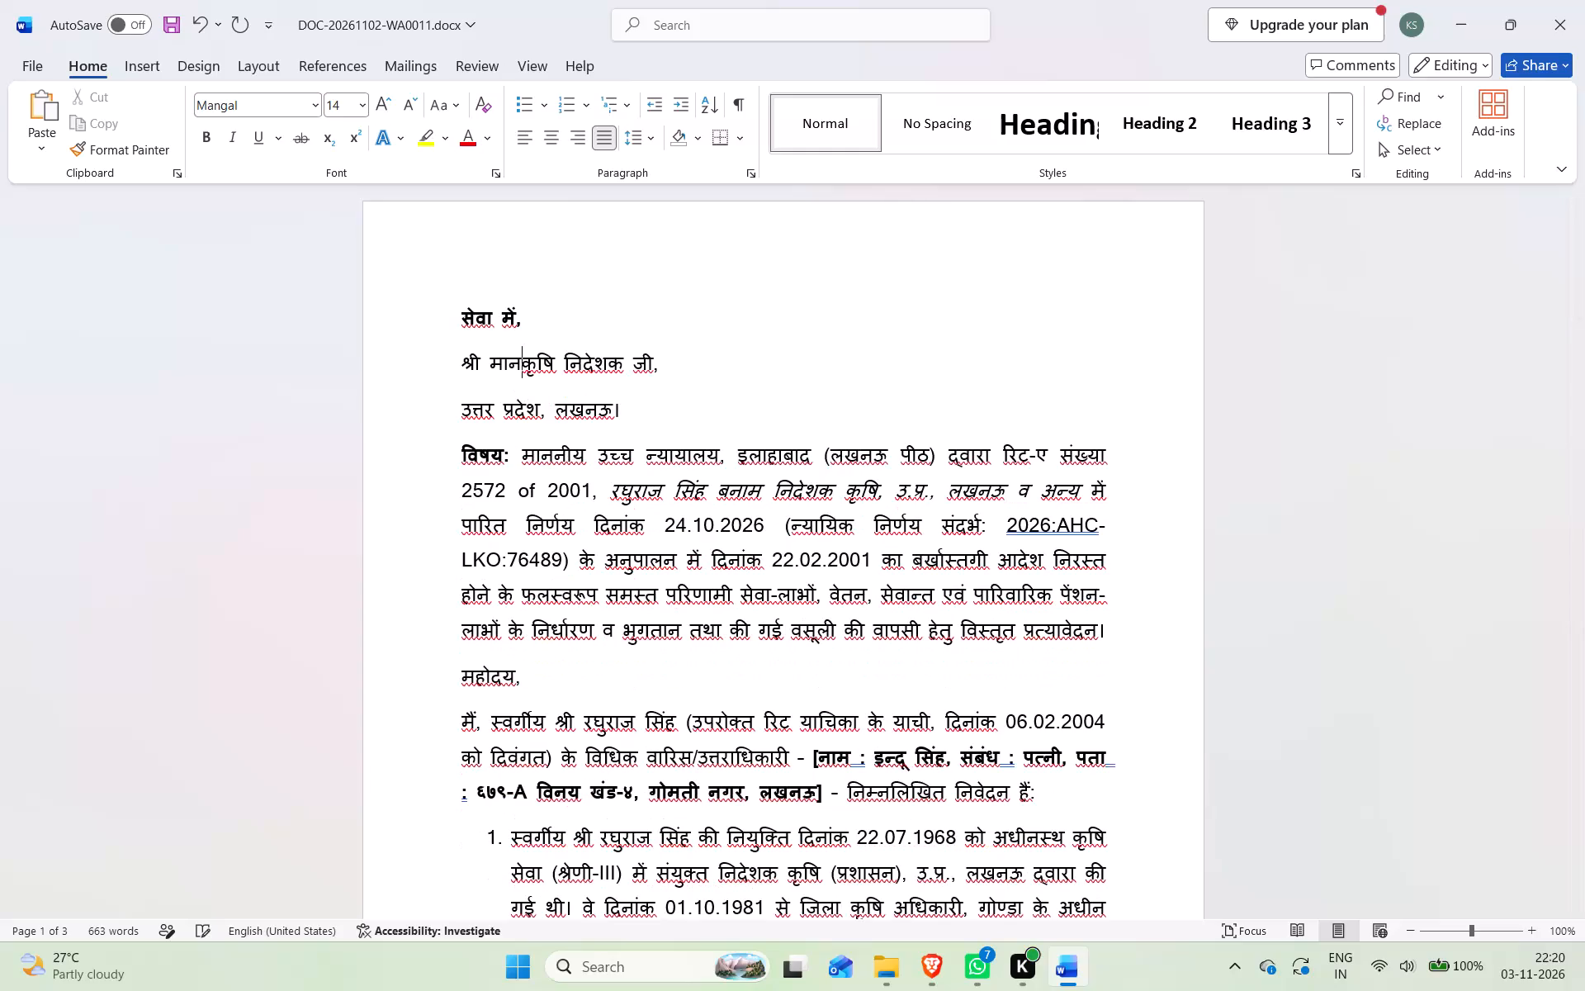
Insert a space between "श्री मान" and "कृषि" in the addressee line of the letter.
{"action": "key", "text": "space"}
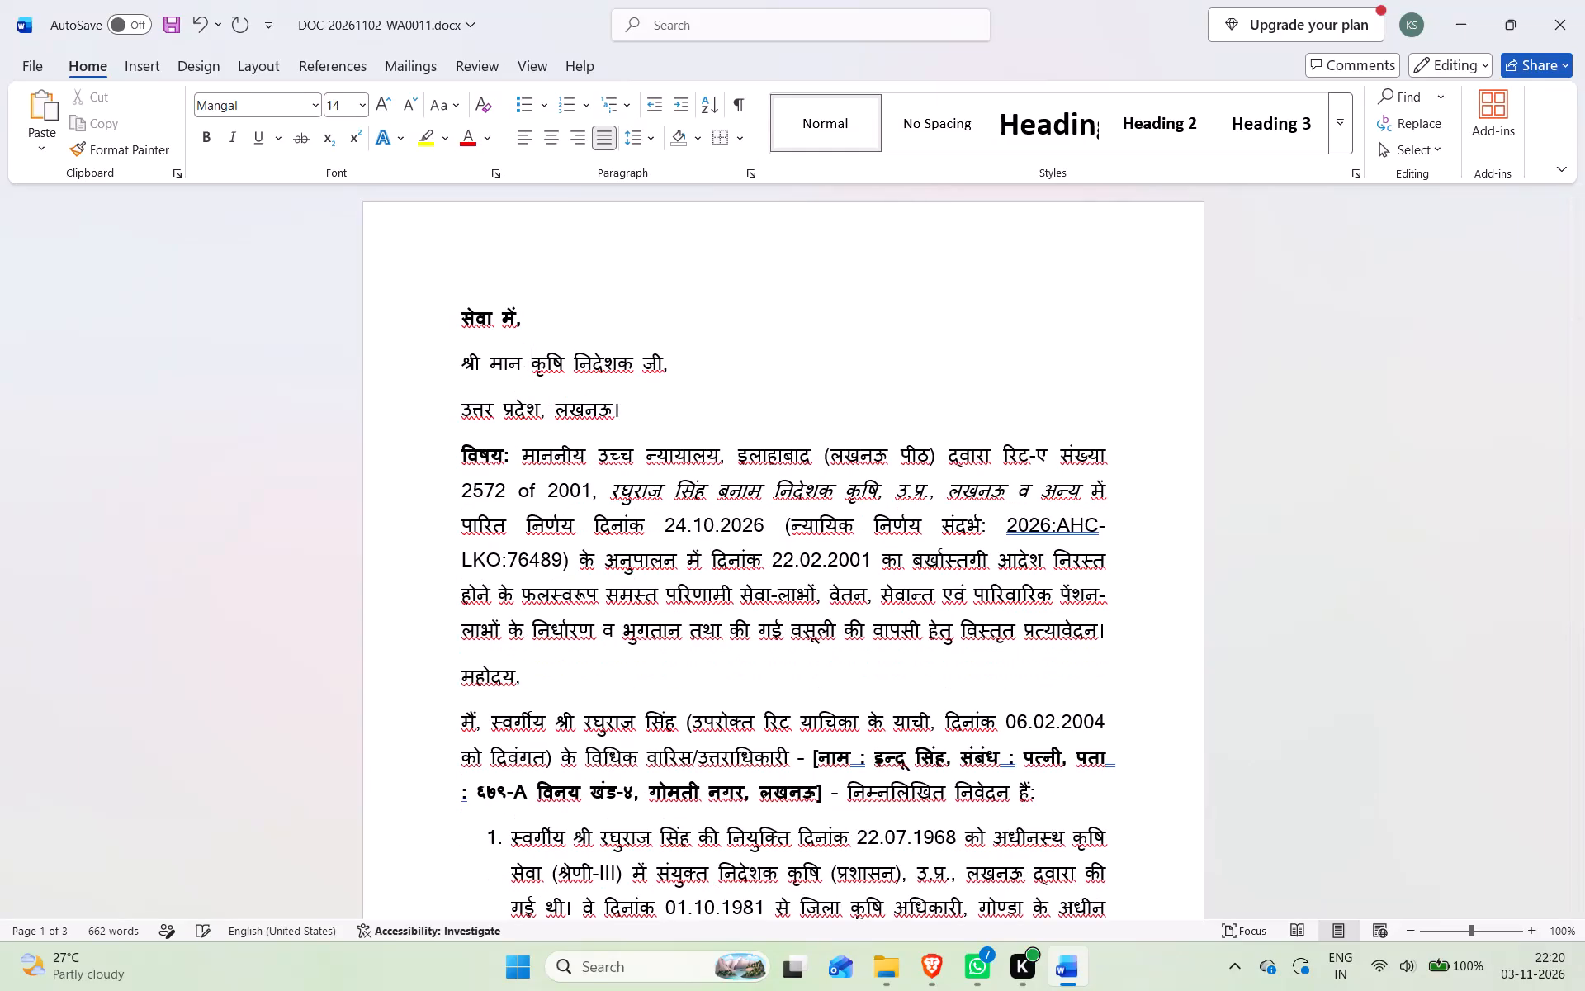
{"action": "left_click", "coordinate": [730, 398]}
{"action": "left_click", "coordinate": [1302, 412]}
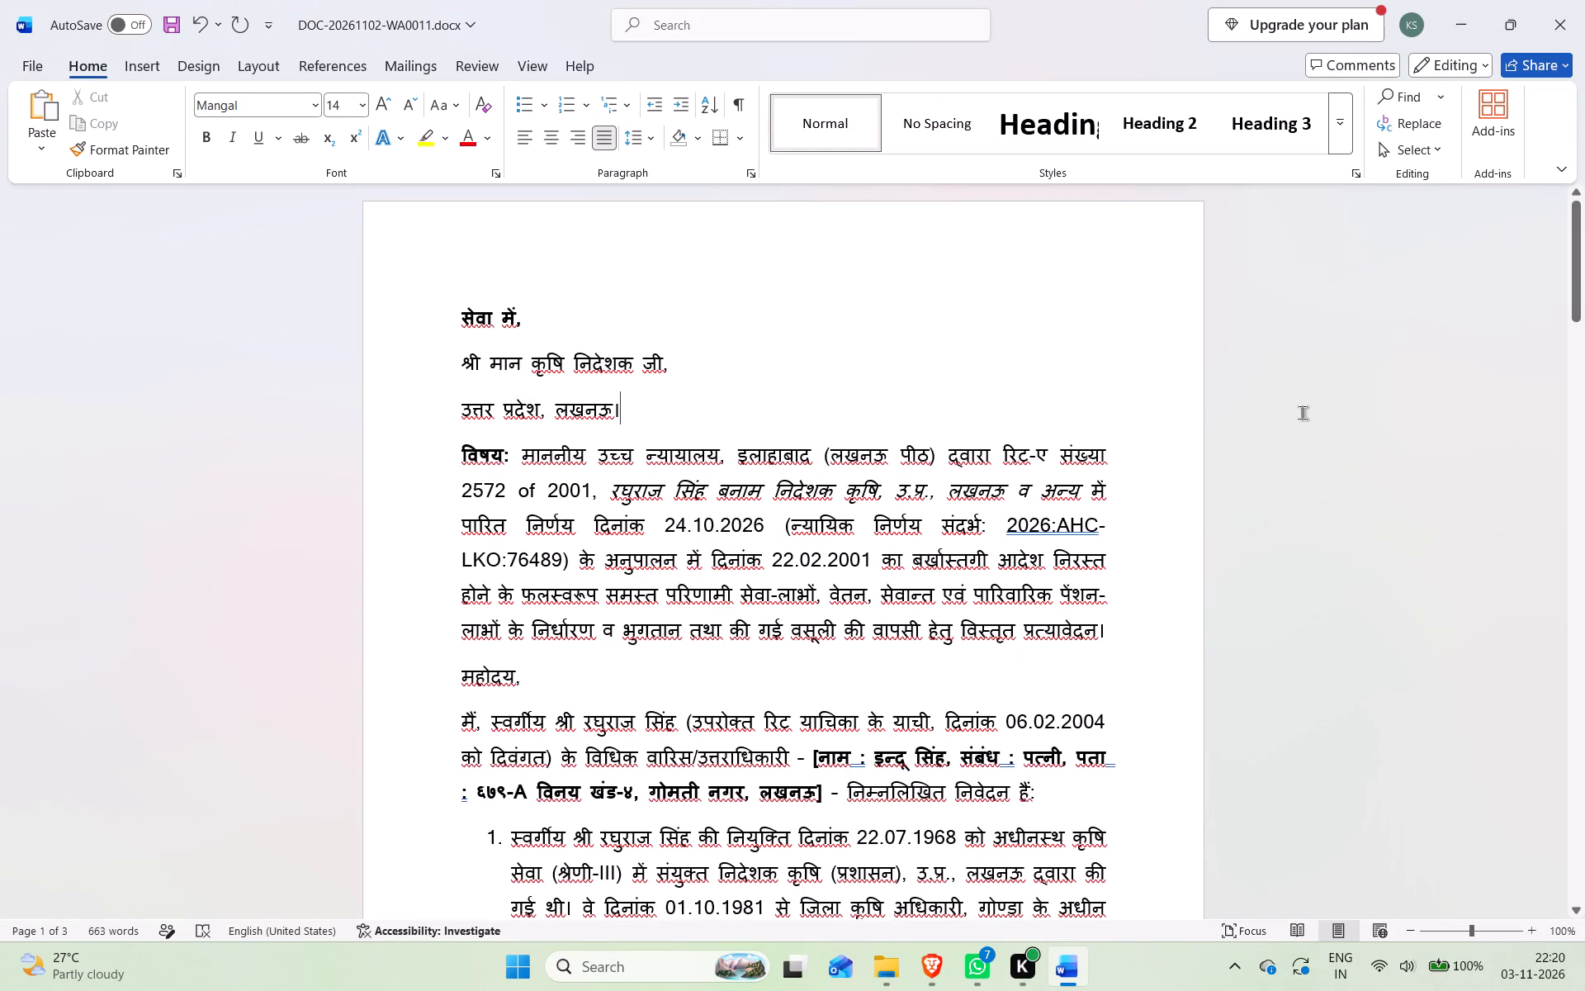